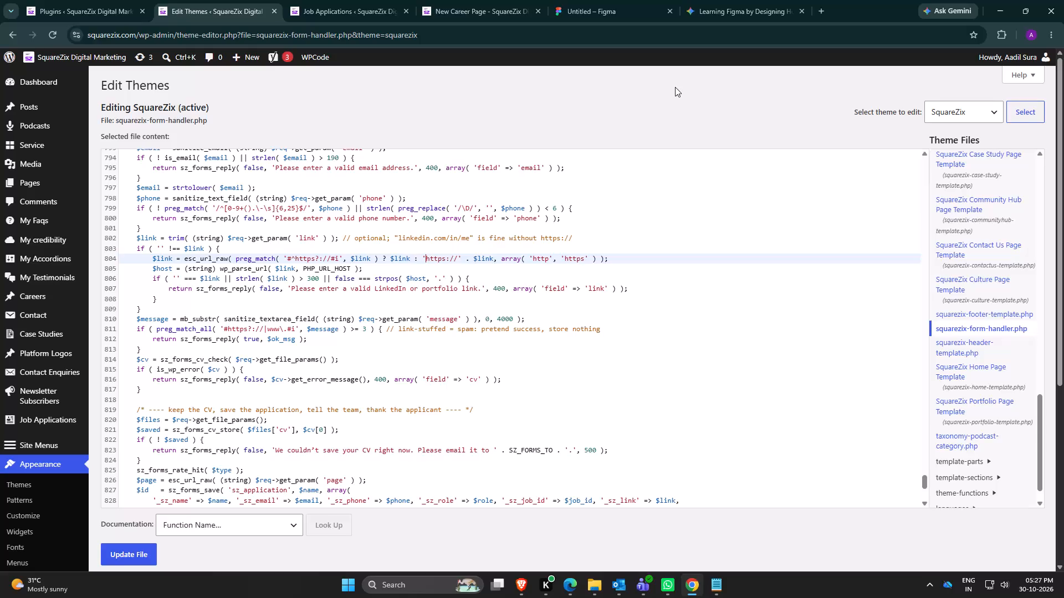
Switch to the Figma file and delete the View Products button's outlined rectangle and its text label beside Get Quote.
click(418, 383)
click(604, 0)
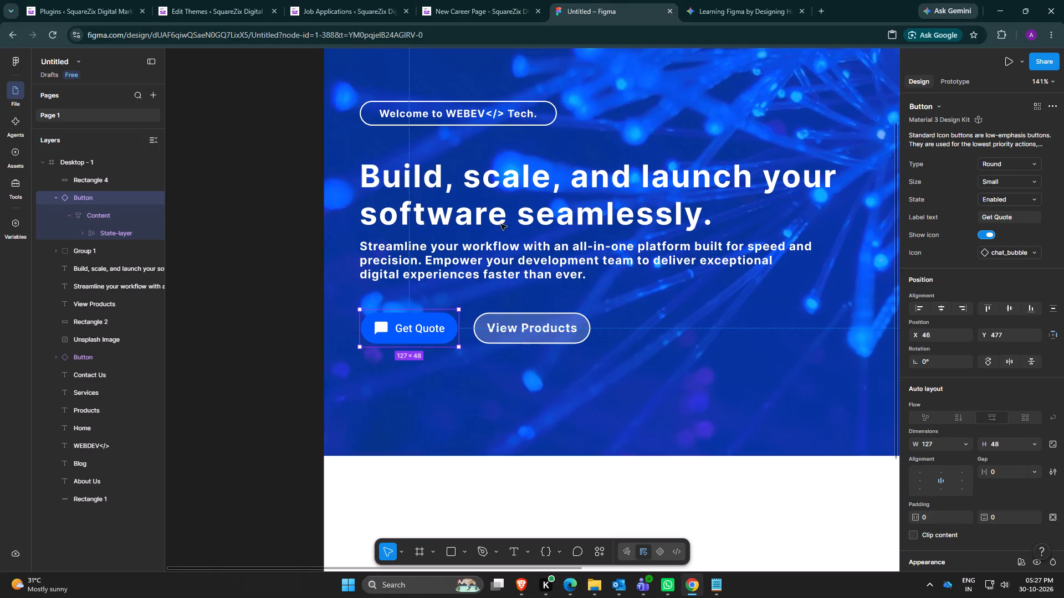
click(533, 329)
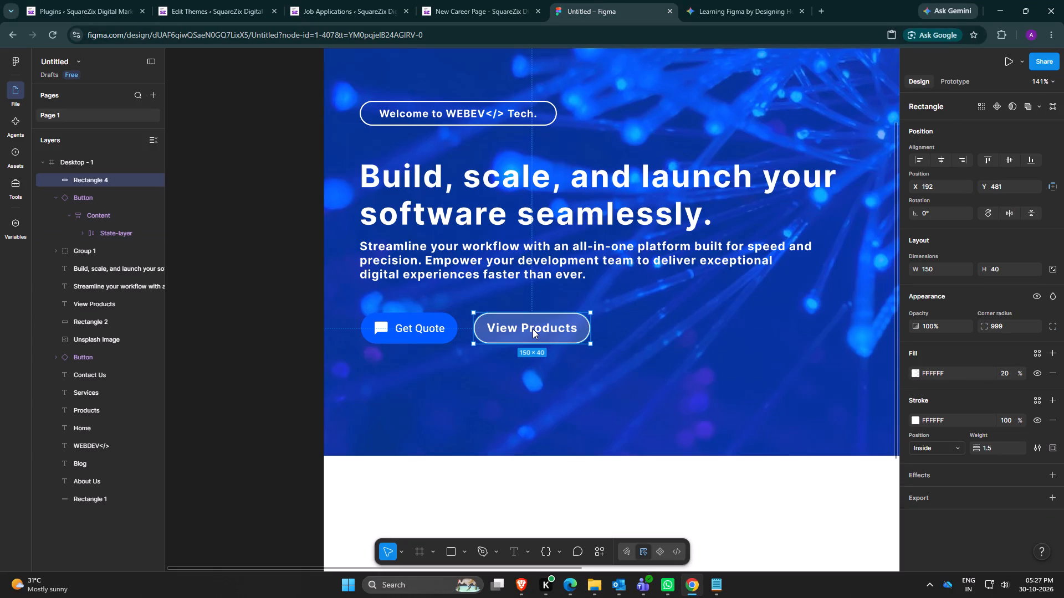
right_click(533, 329)
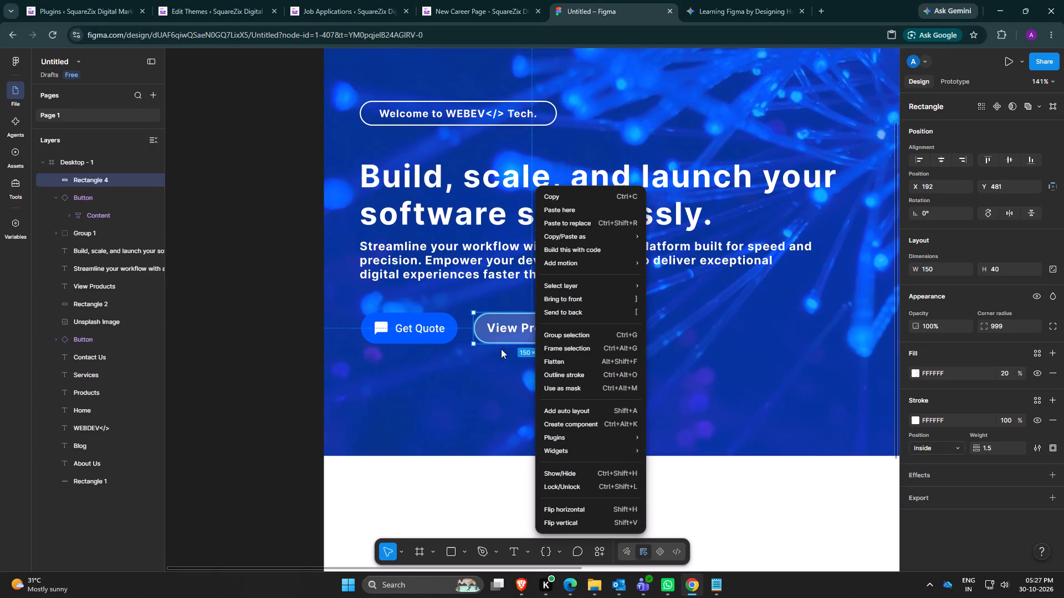
click(508, 331)
key(Delete)
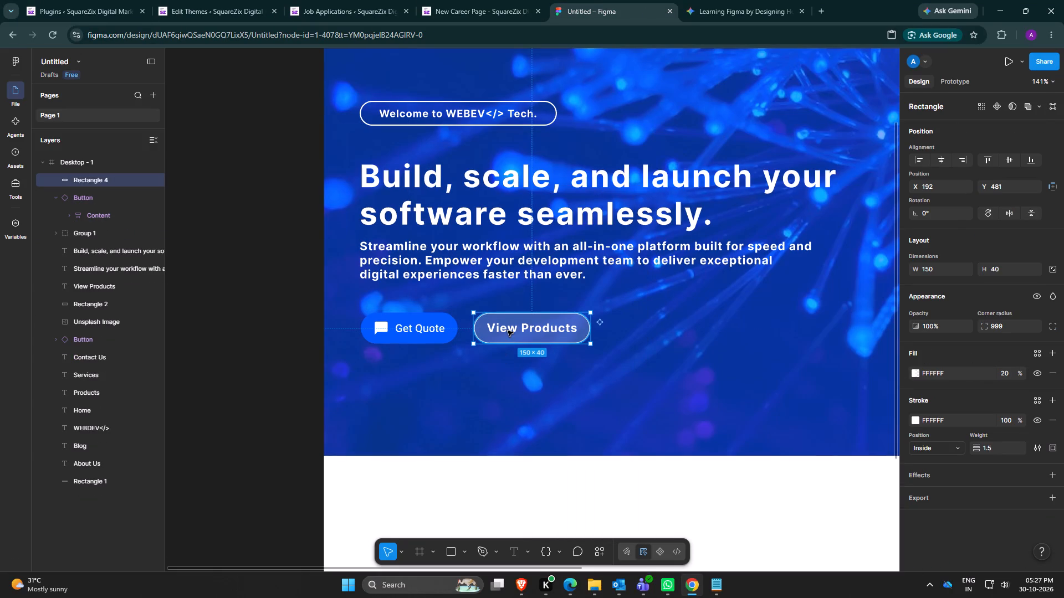
click(508, 331)
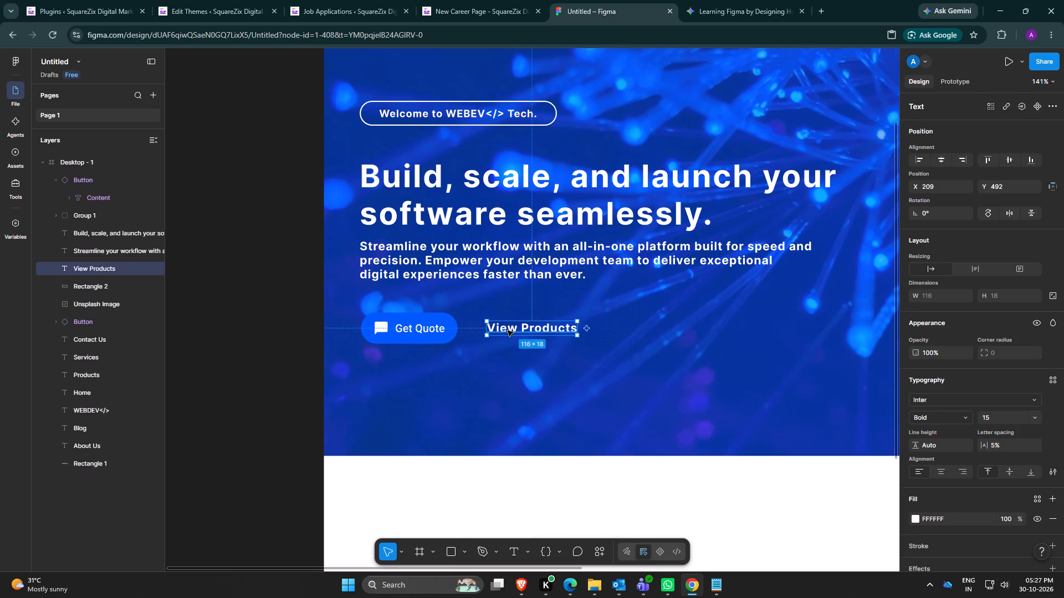
key(Delete)
Duplicate the Get Quote button and place the copy beside it on the same row, at about X 197, Y 477.
click(409, 338)
right_click(409, 338)
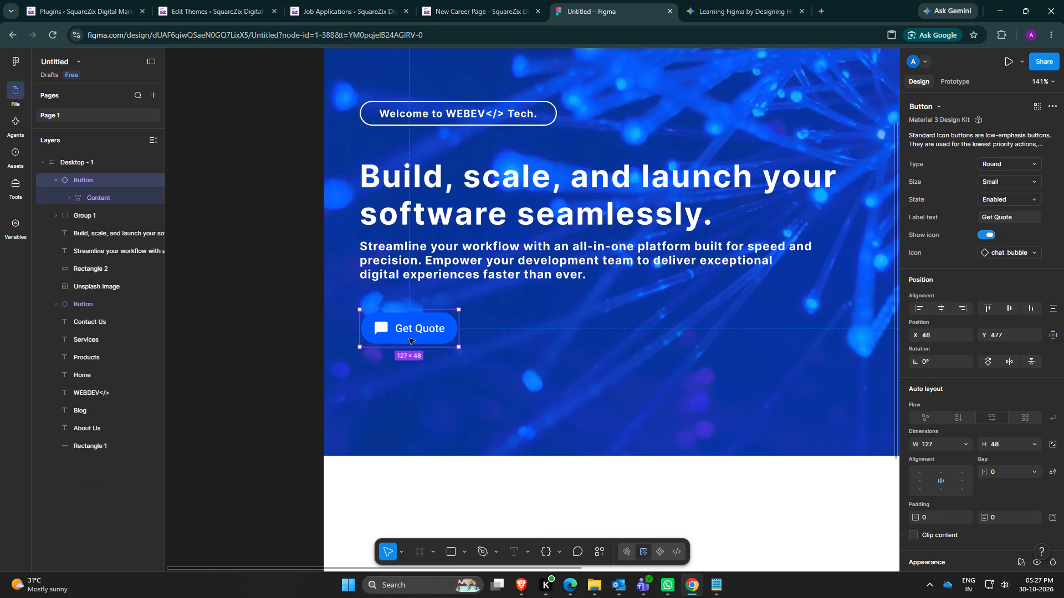
click(433, 128)
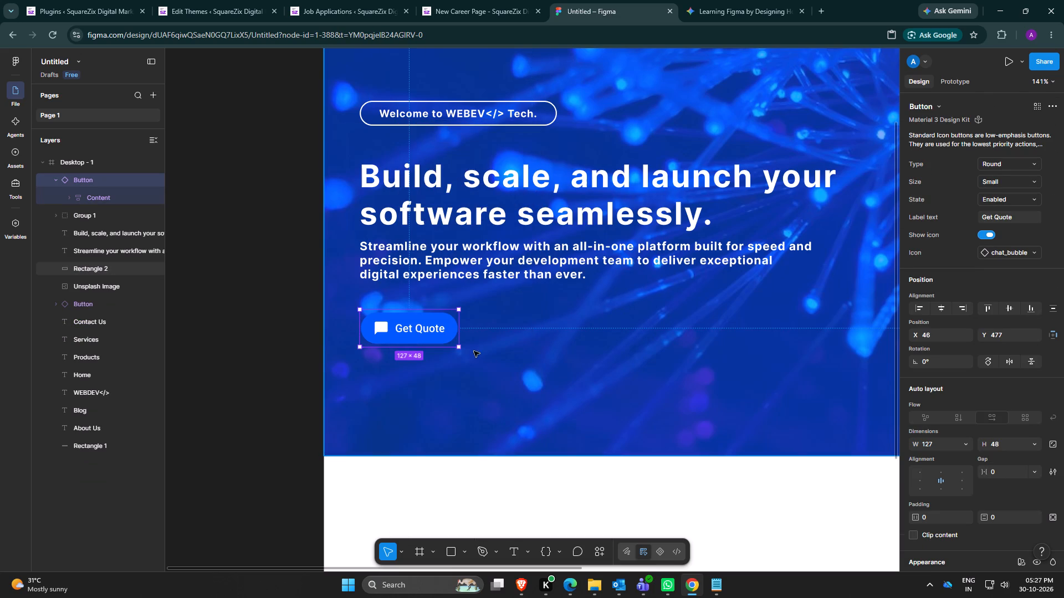
right_click(539, 352)
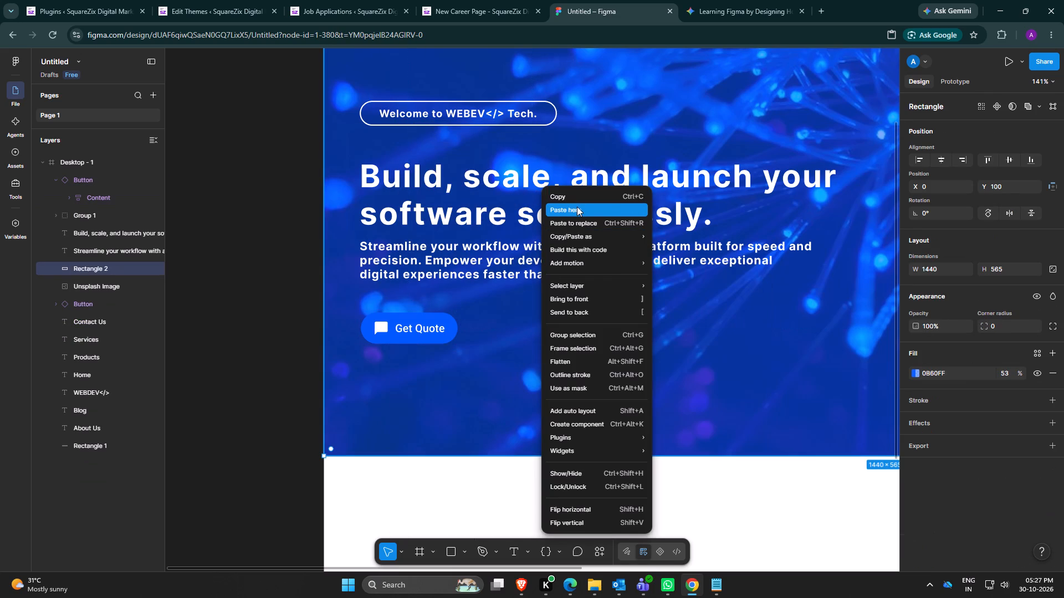
click(577, 207)
drag(582, 378, 519, 334)
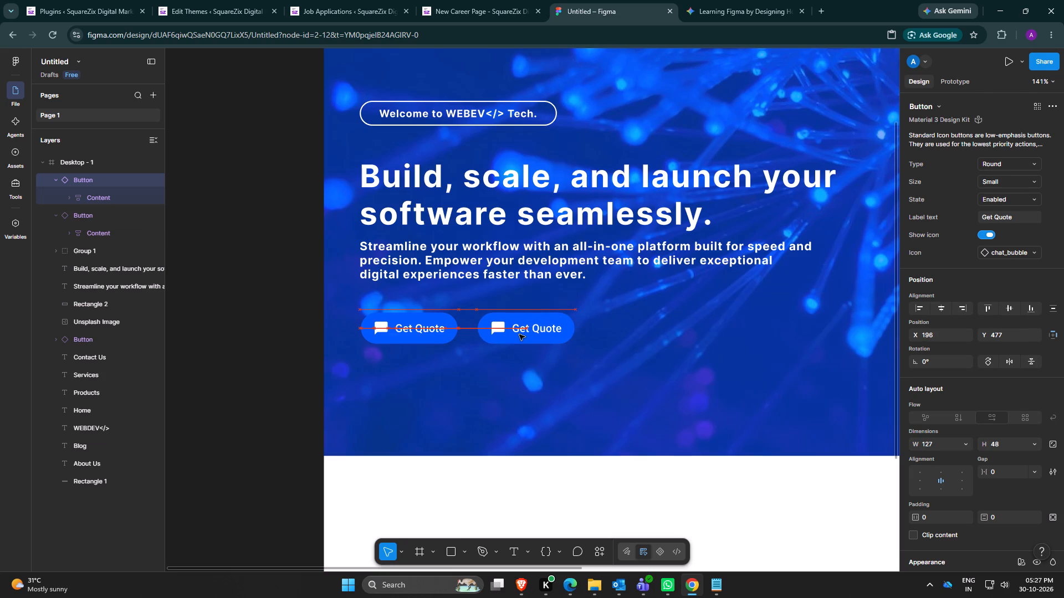
drag(519, 334, 522, 335)
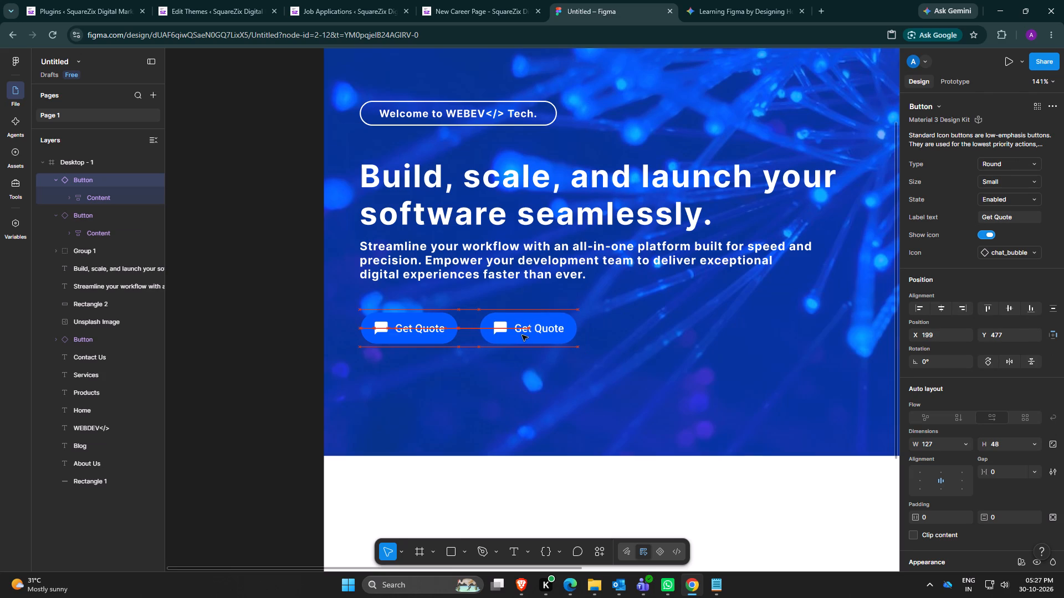
drag(522, 335, 520, 335)
click(520, 335)
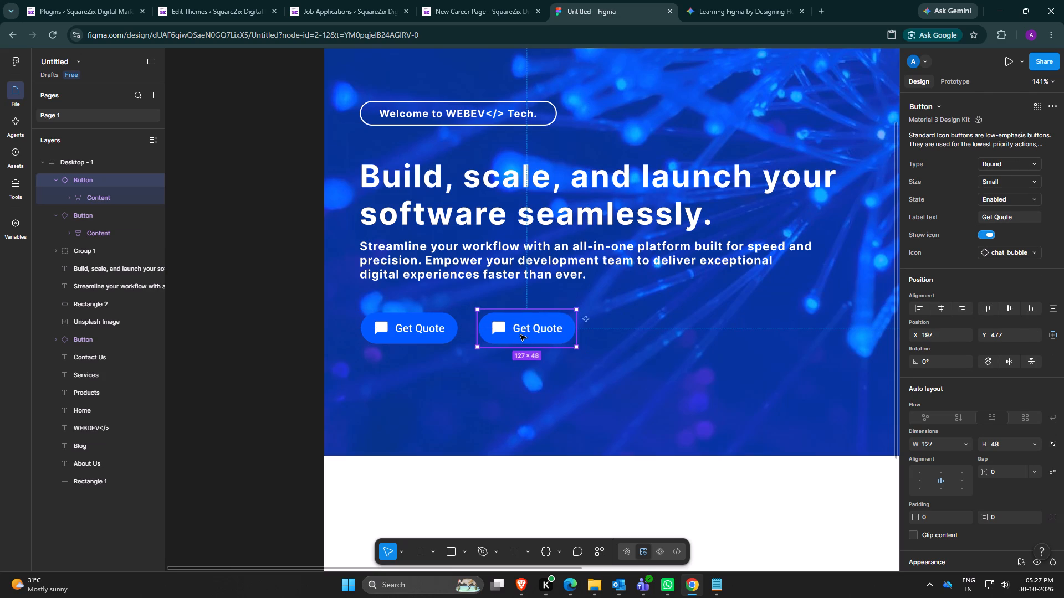
Set the copied button's label text to "View Products".
click(1016, 221)
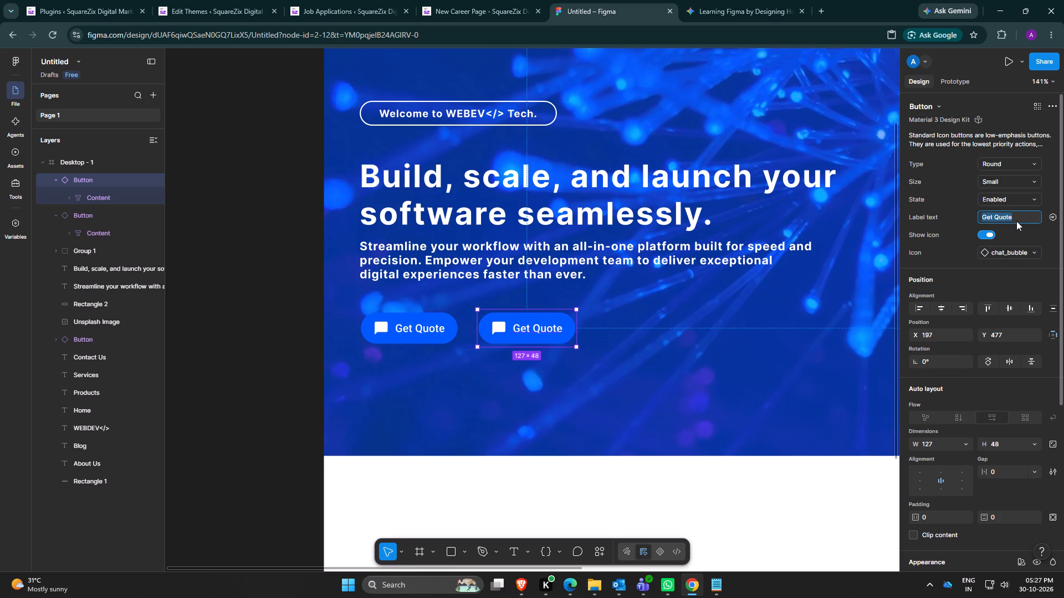
key(BackSpace)
text(Vieww=)
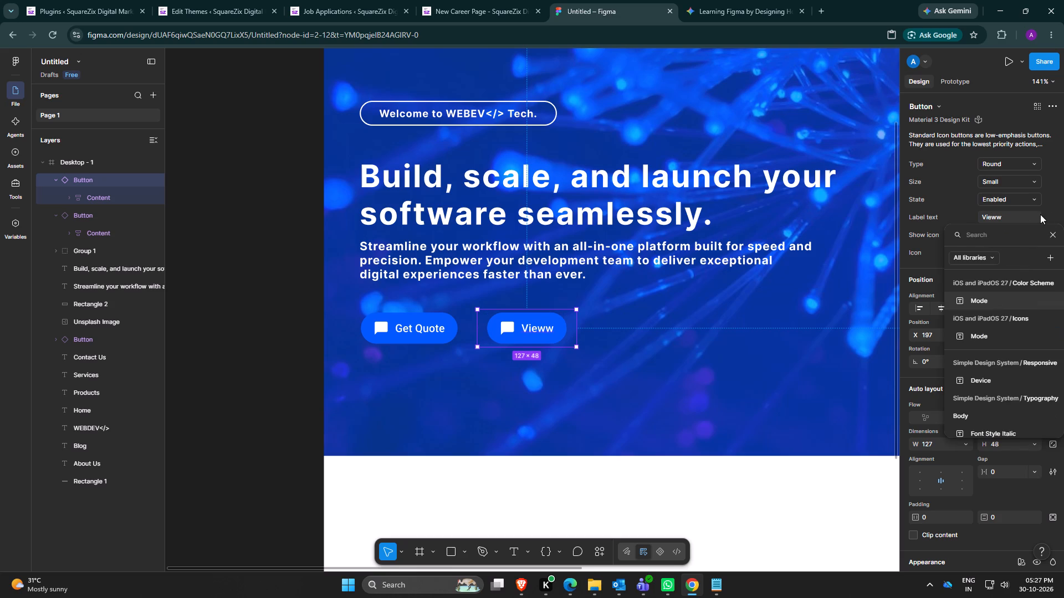
click(1022, 215)
key(BackSpace)
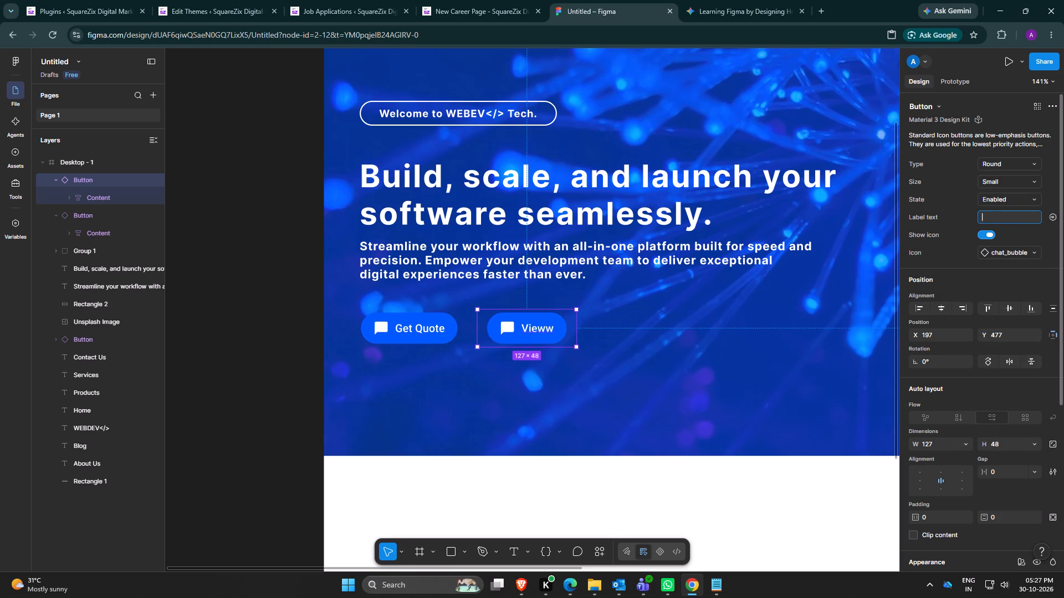
key(shift+b)
key(BackSpace)
text(View Products)
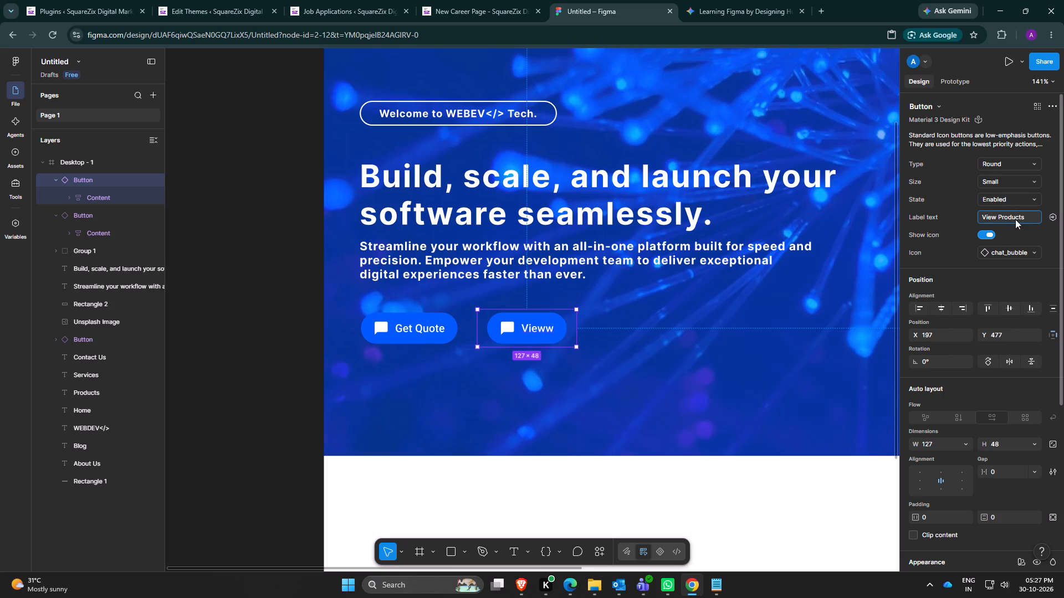
click(1017, 229)
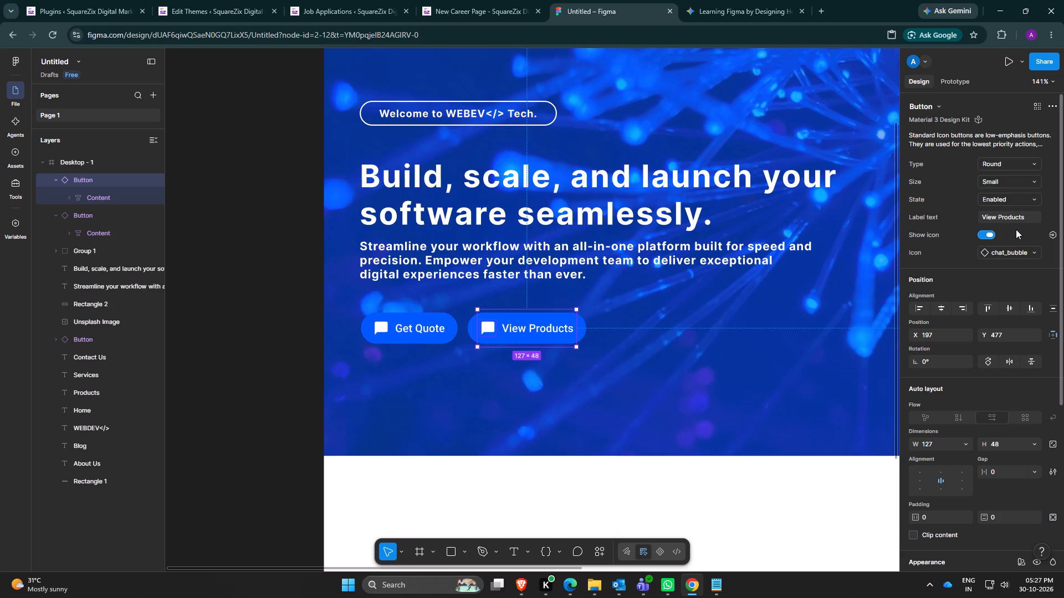
Widen the View Products button to about 156 and move it closer to Get Quote, at about X 181, Y 477.
drag(577, 328, 590, 328)
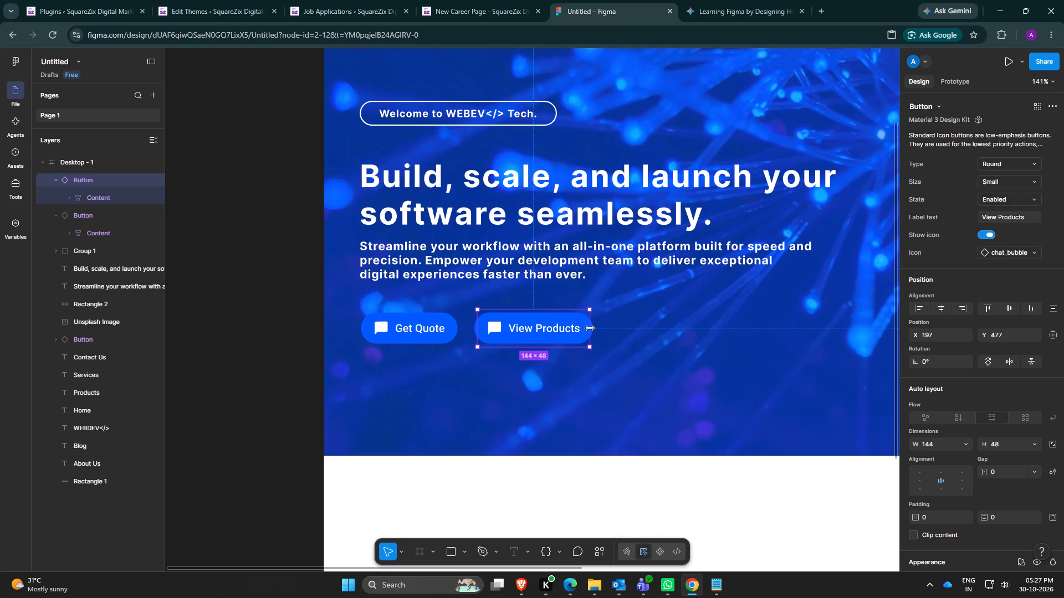
drag(590, 328, 608, 331)
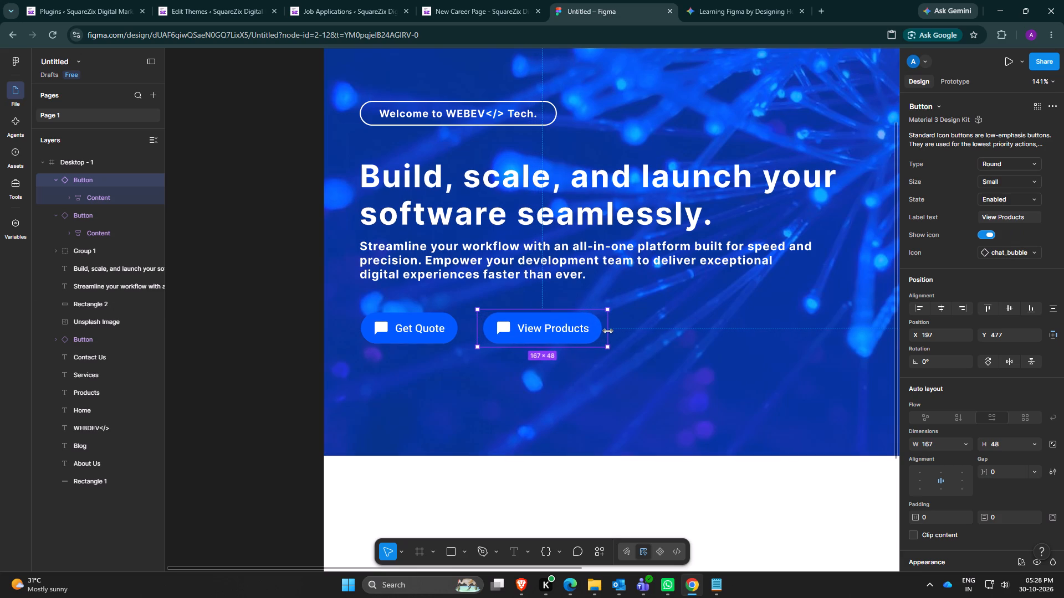
drag(608, 331, 599, 329)
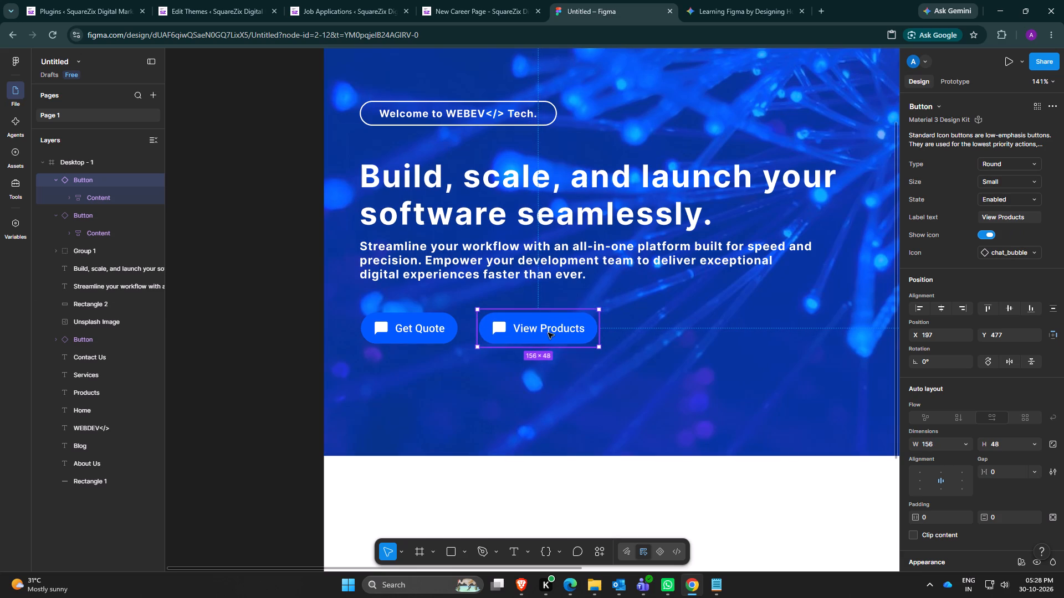
drag(548, 333, 538, 333)
click(587, 380)
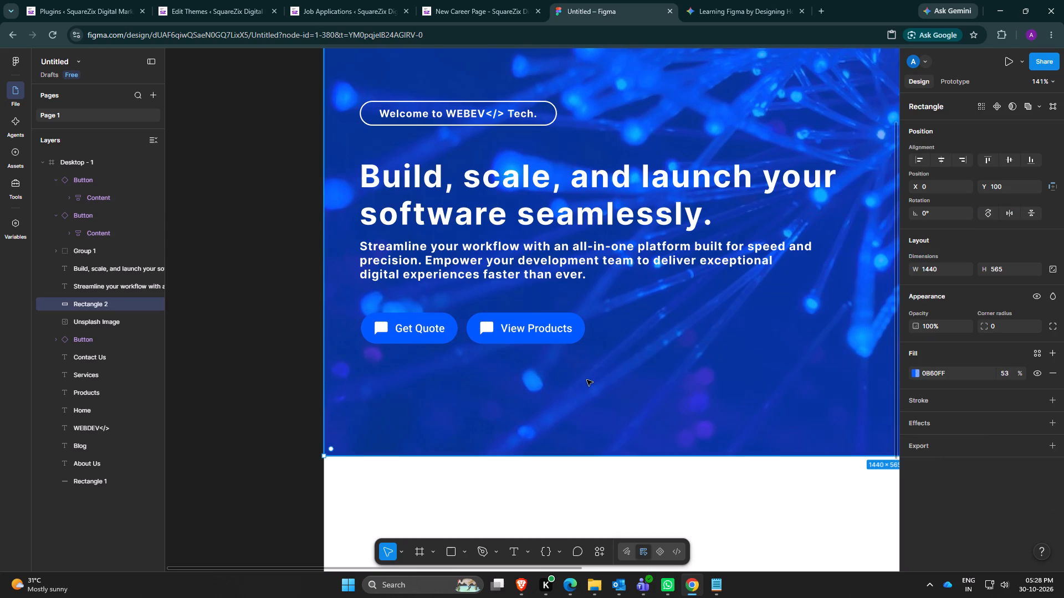
Find "arrow" in the Material 3 Design Kit icons and swap the View Products button's icon to arrow_forward.
click(551, 332)
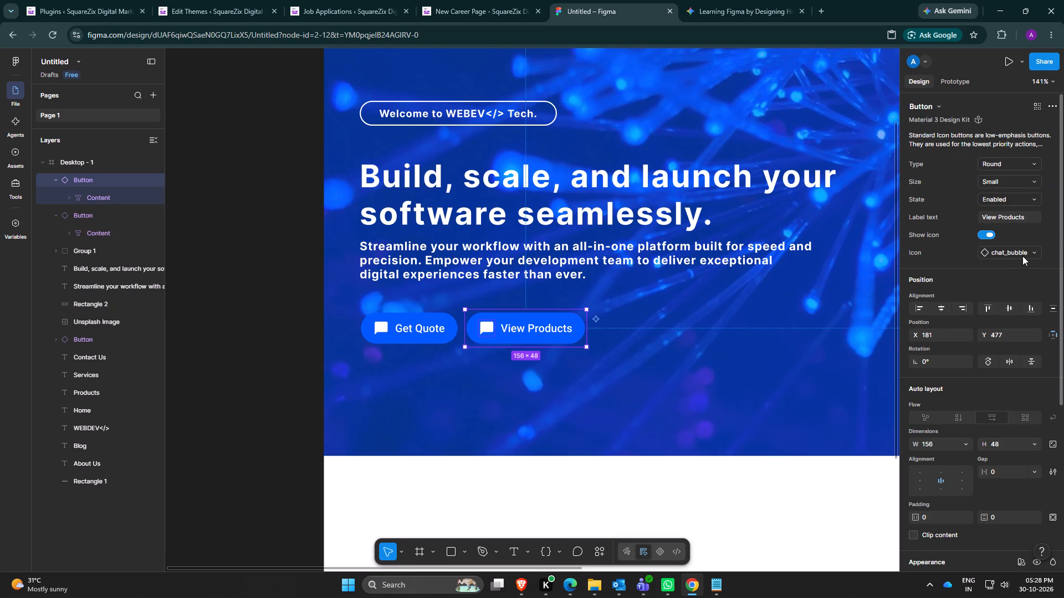
click(1022, 256)
click(971, 293)
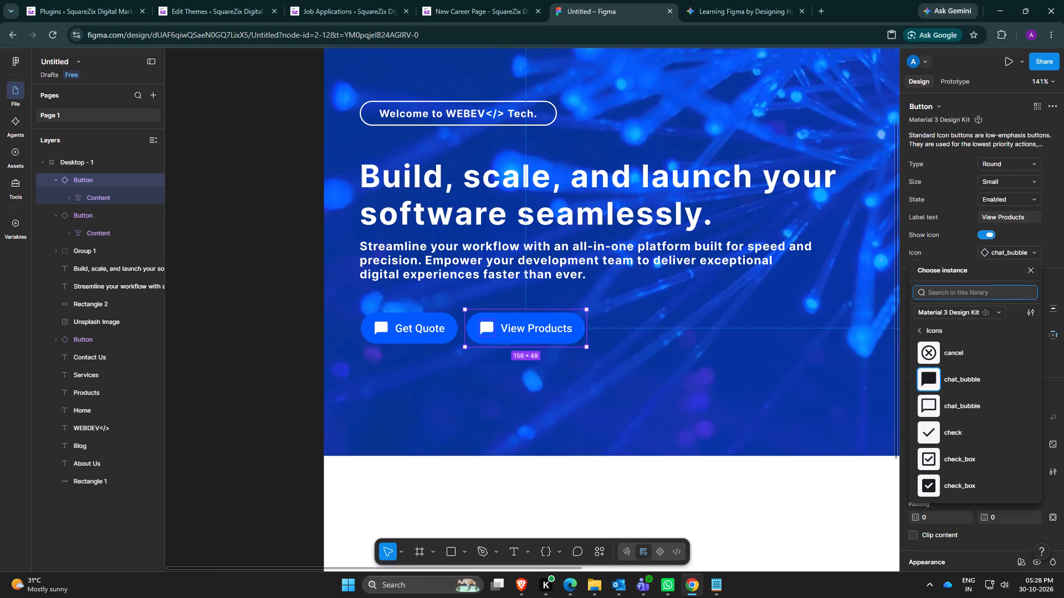
text(arrow)
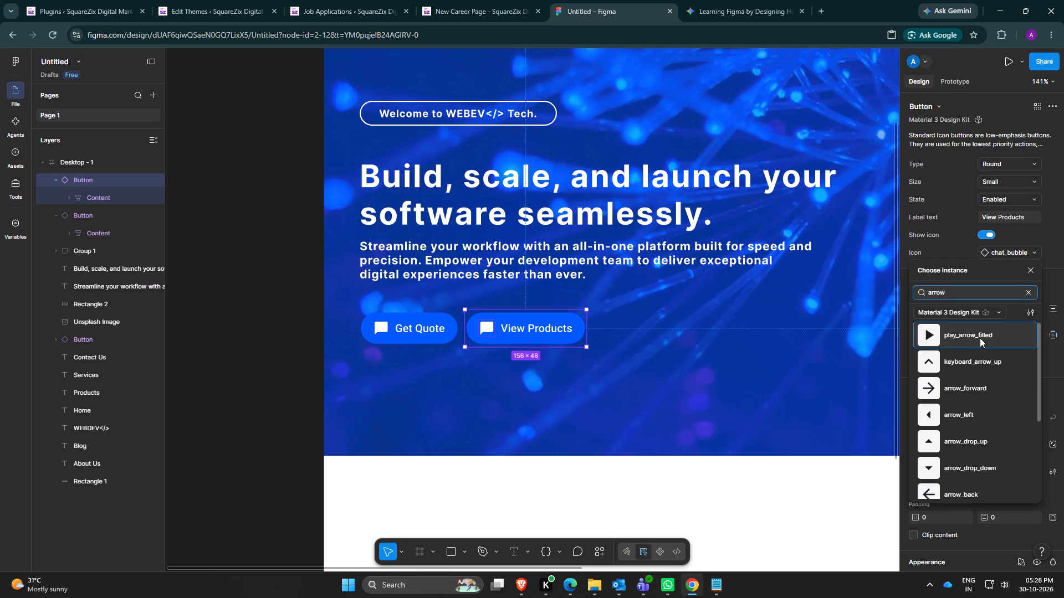
click(967, 395)
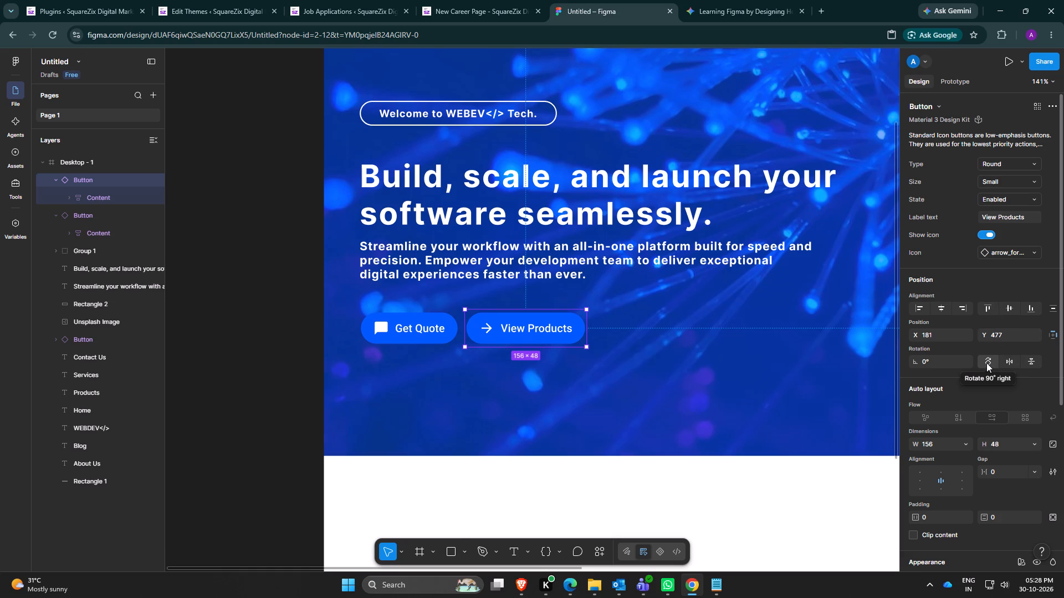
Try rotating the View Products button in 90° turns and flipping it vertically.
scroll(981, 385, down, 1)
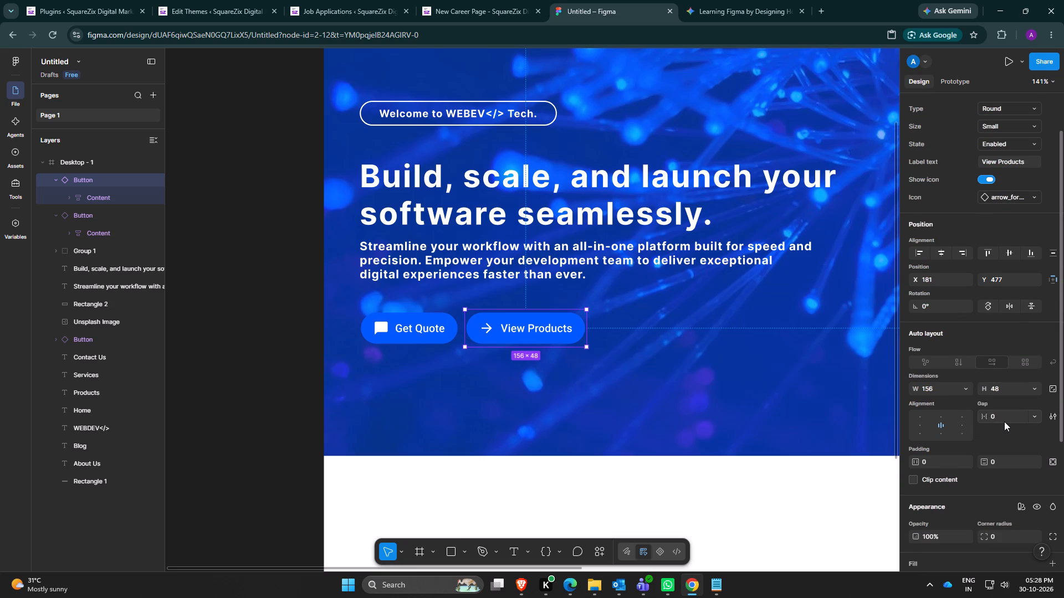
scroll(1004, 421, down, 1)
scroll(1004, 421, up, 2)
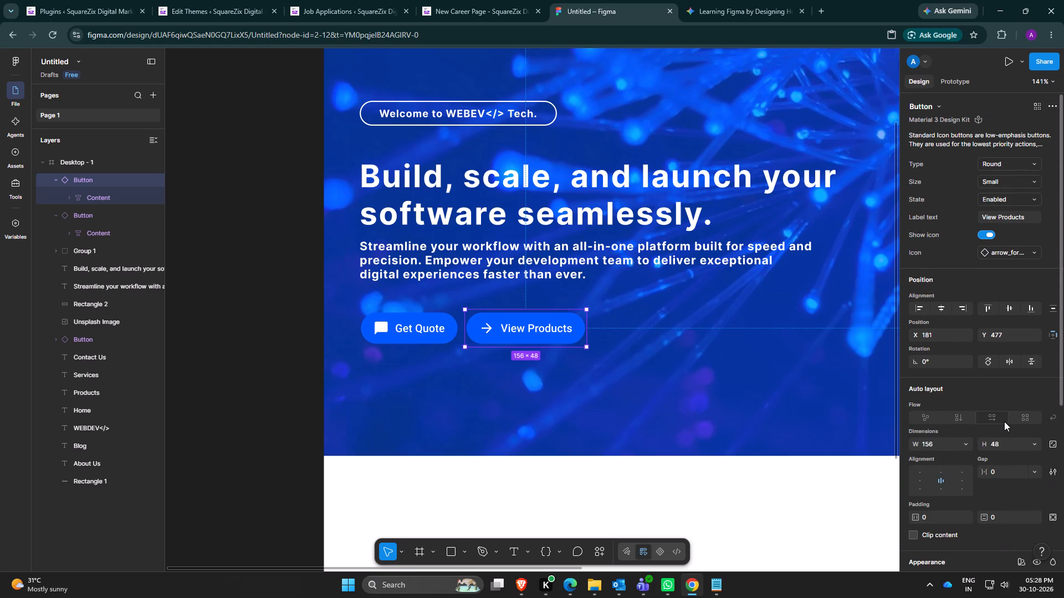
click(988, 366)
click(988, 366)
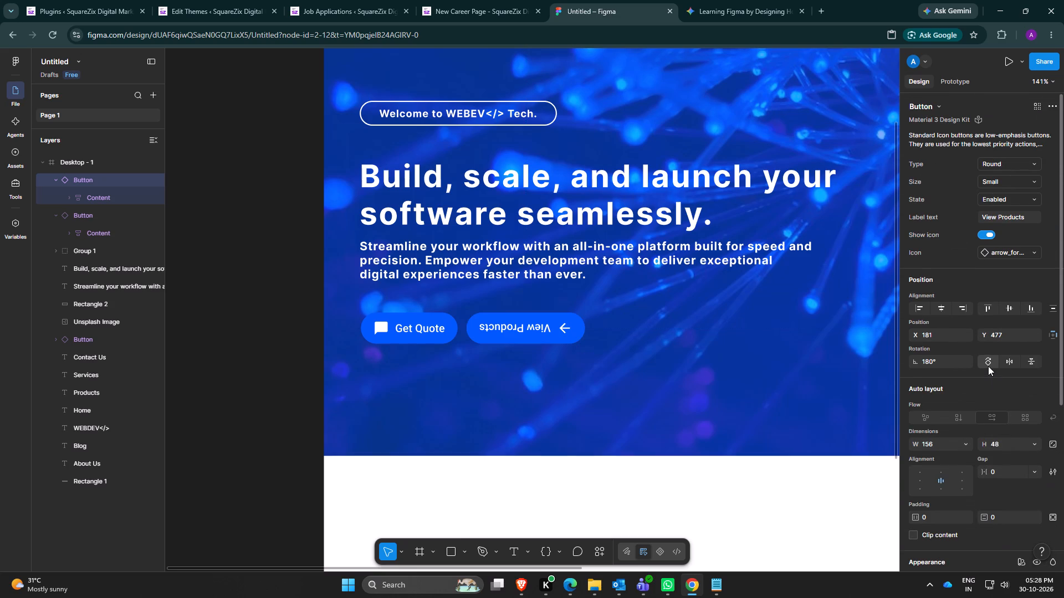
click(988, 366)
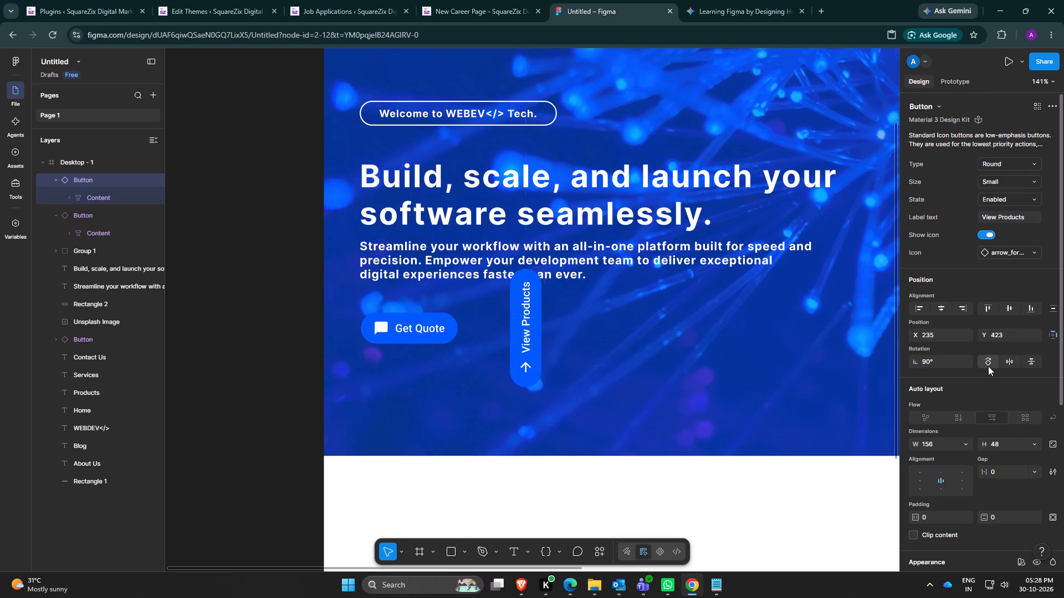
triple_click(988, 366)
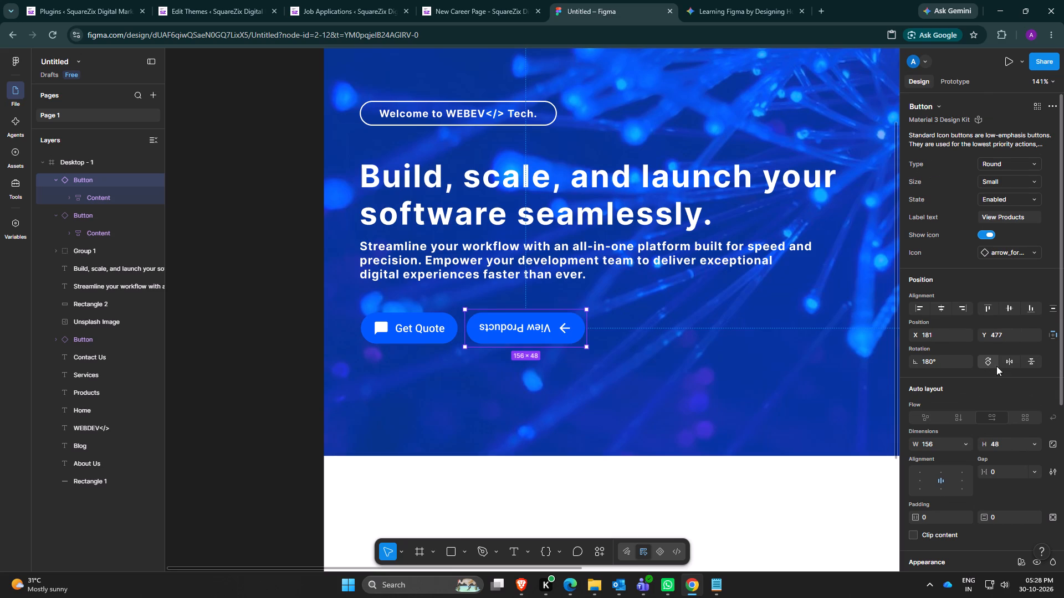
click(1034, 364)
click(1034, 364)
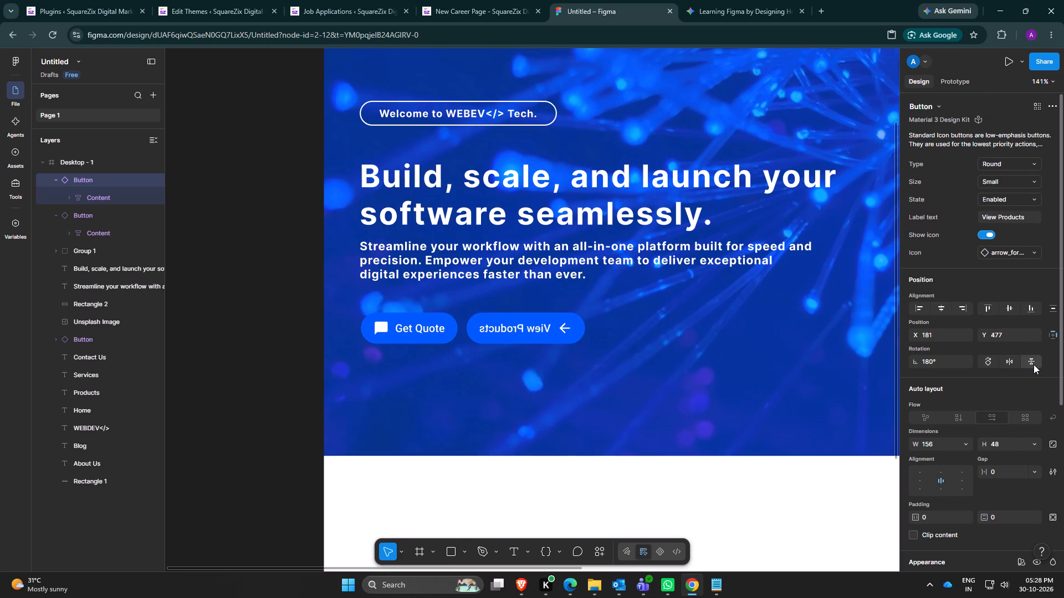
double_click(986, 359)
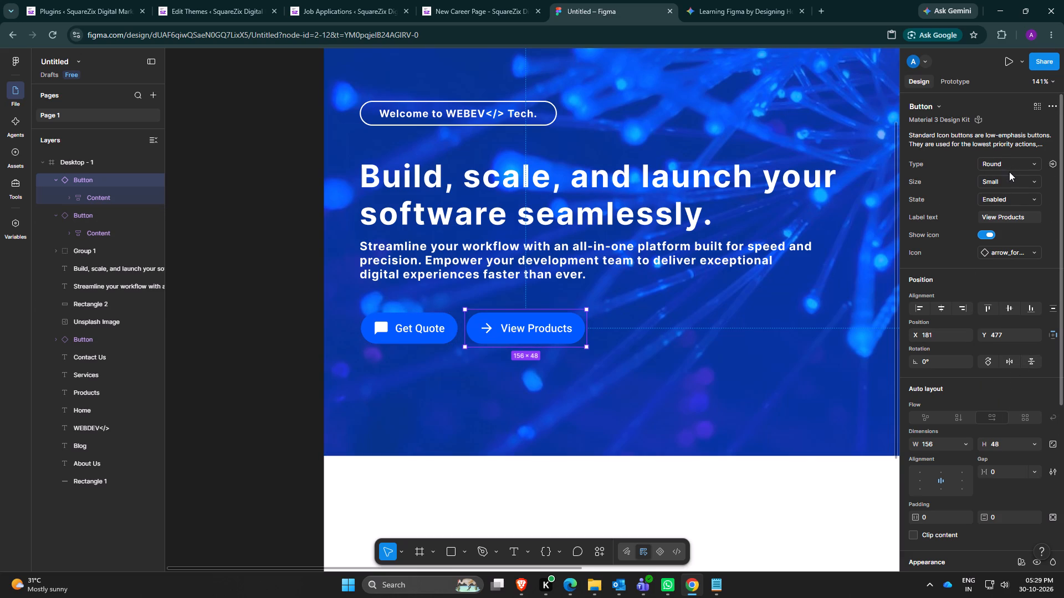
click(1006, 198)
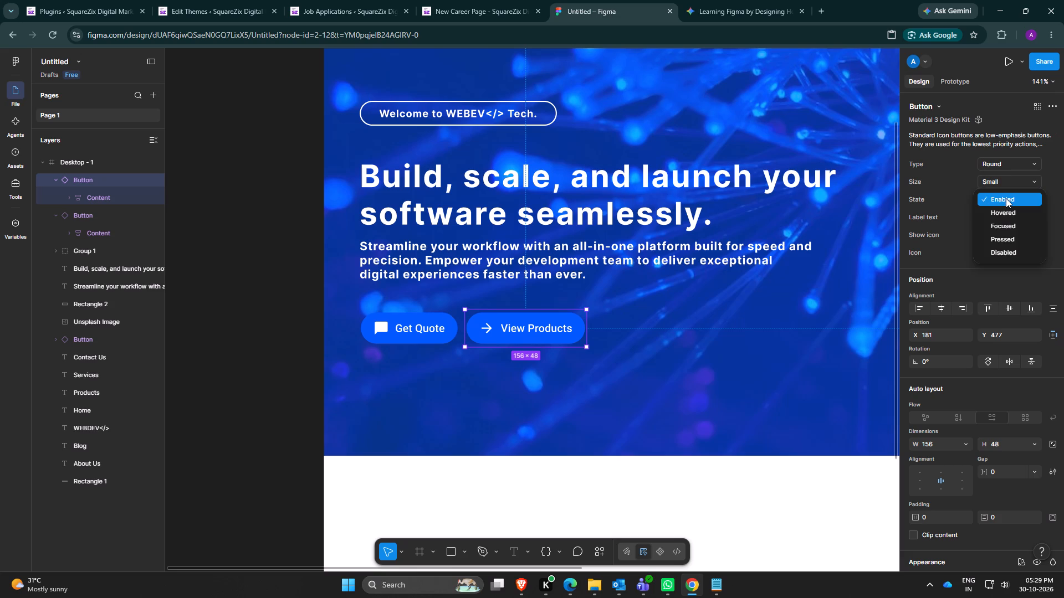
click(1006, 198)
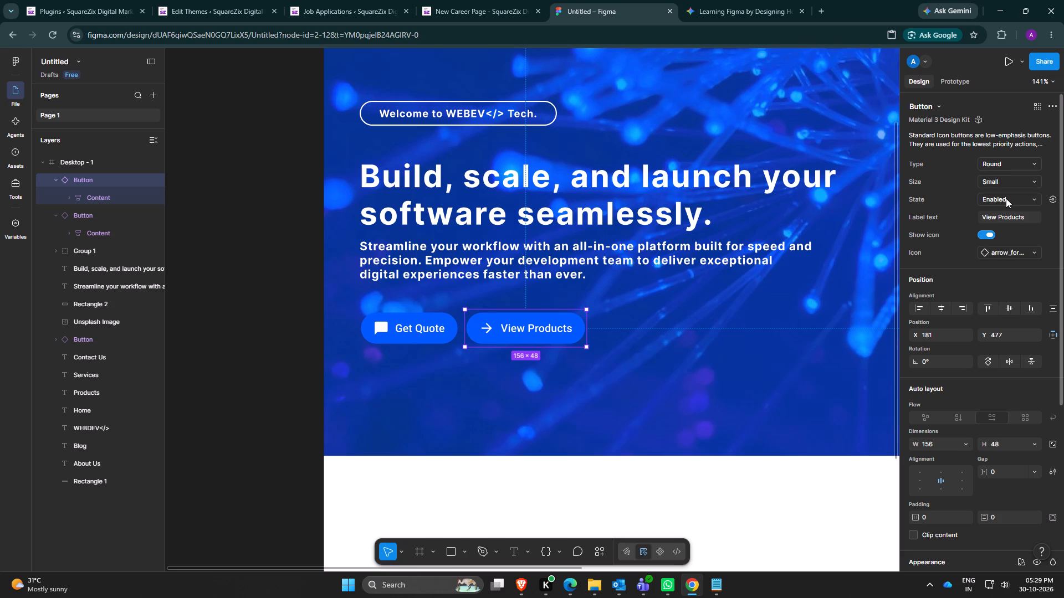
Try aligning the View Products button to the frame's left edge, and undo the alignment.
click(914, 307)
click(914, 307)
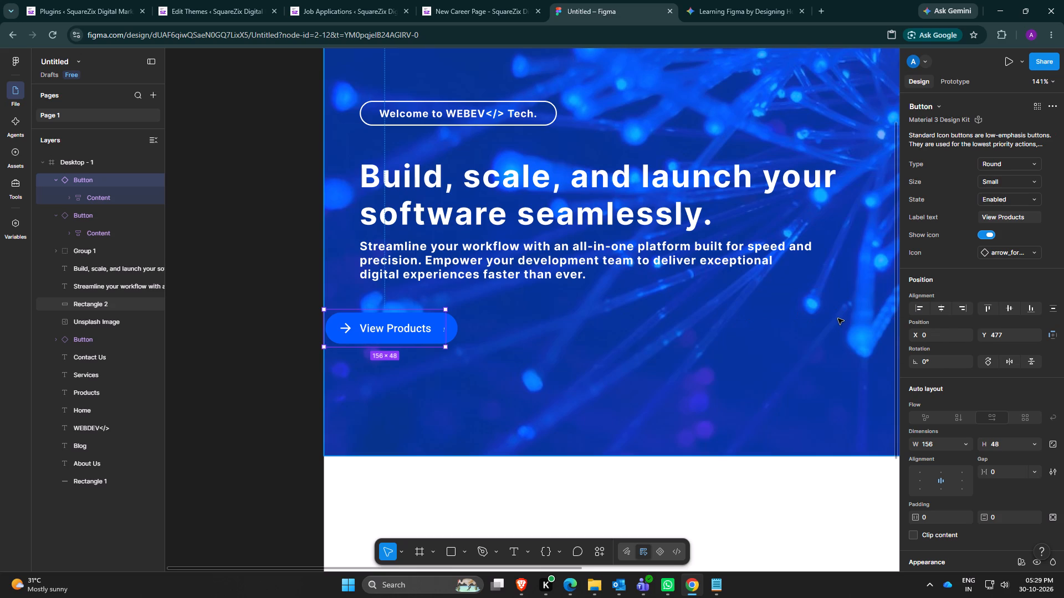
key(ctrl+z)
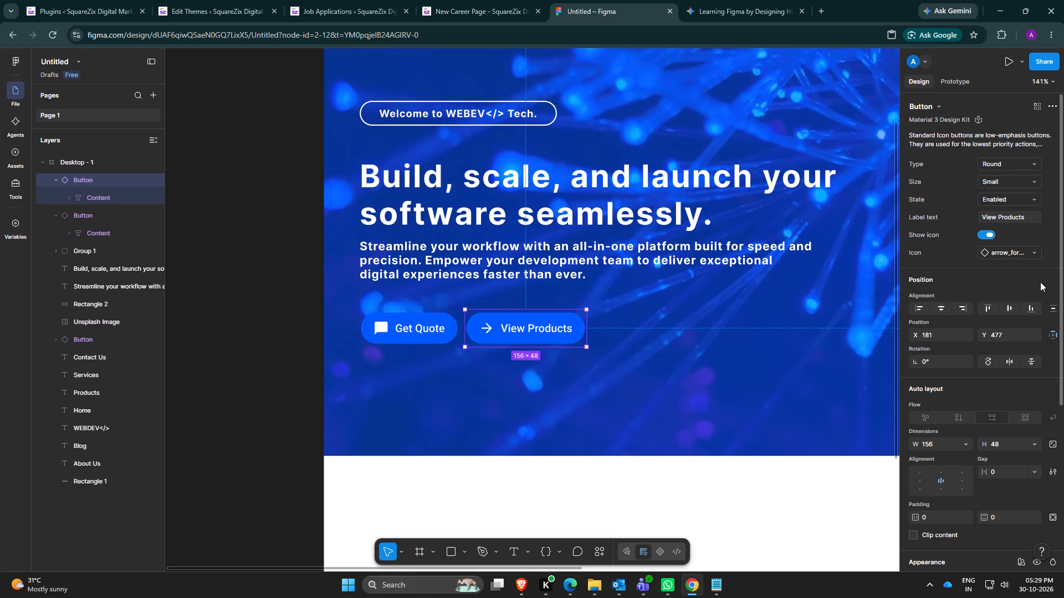
Examine the View Products button's icon choices, layout and appearance properties, matching layers and instance options.
click(1036, 254)
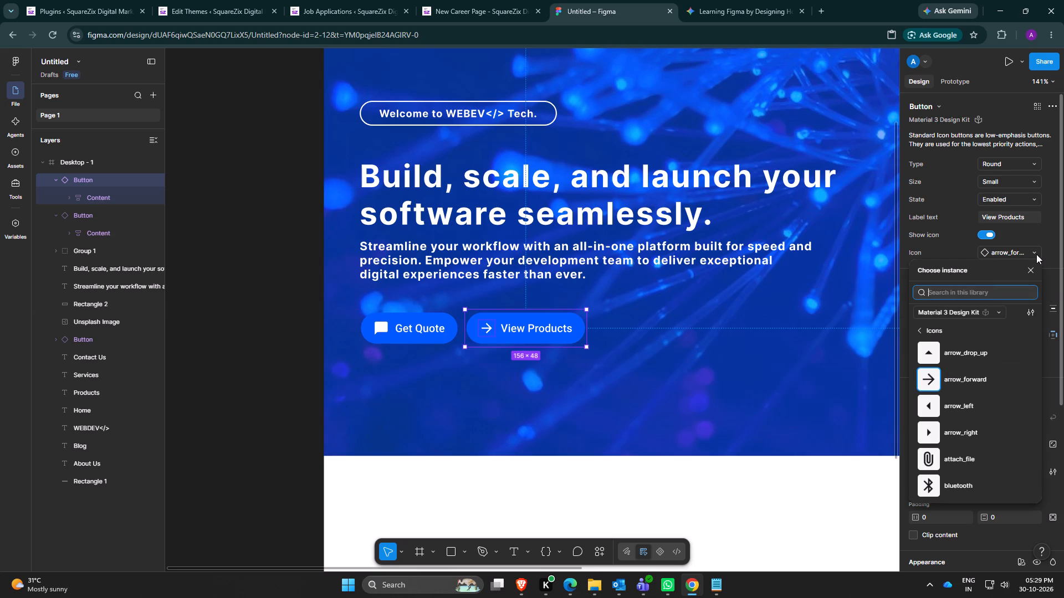
click(1036, 254)
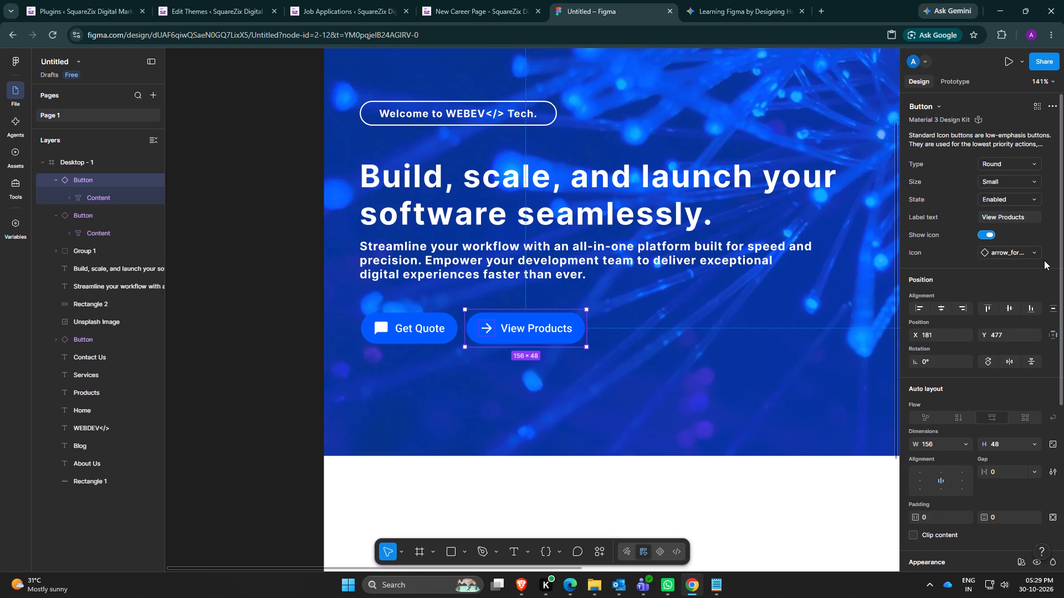
scroll(963, 391, down, 1)
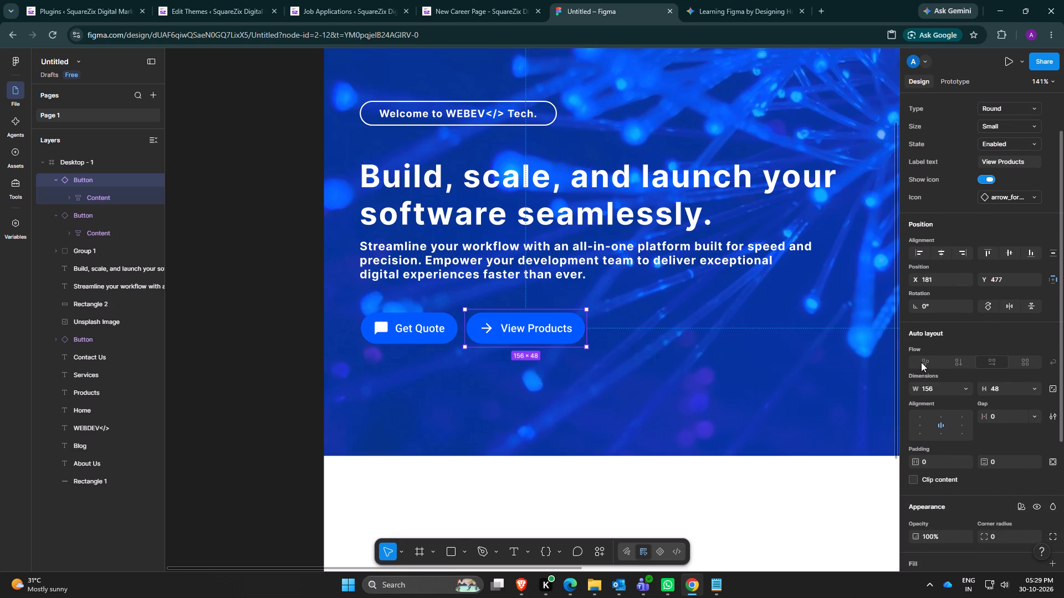
scroll(921, 362, down, 1)
scroll(921, 362, up, 1)
scroll(921, 362, down, 8)
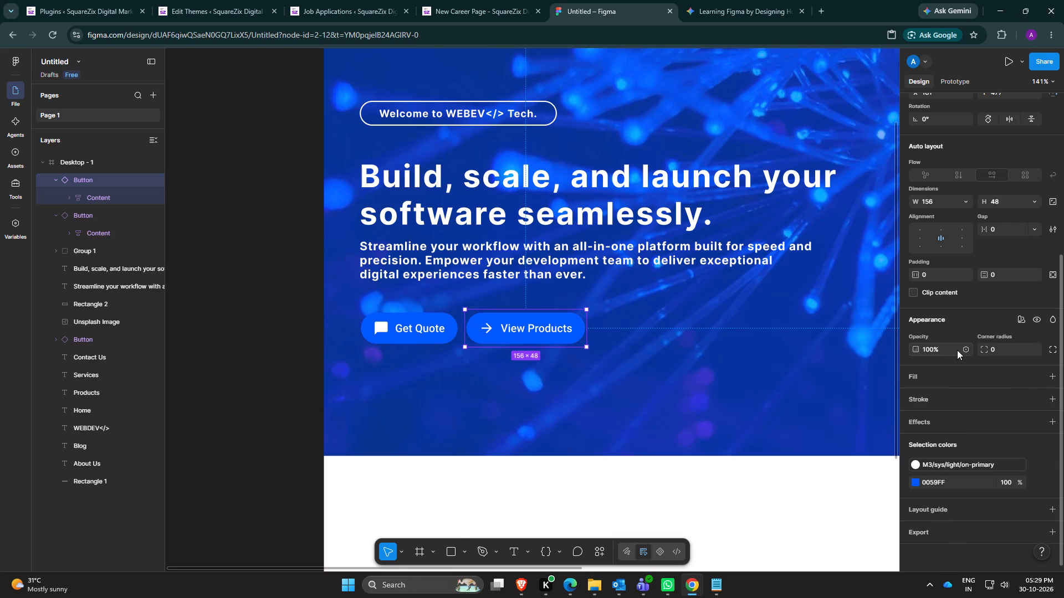
scroll(968, 398, up, 1)
scroll(965, 464, up, 1)
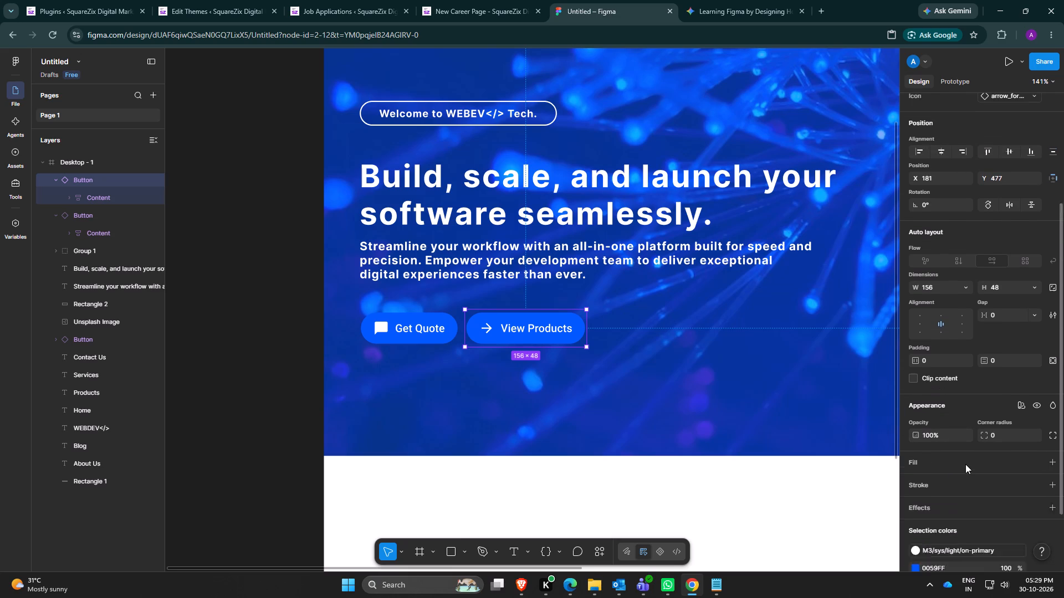
scroll(965, 464, up, 8)
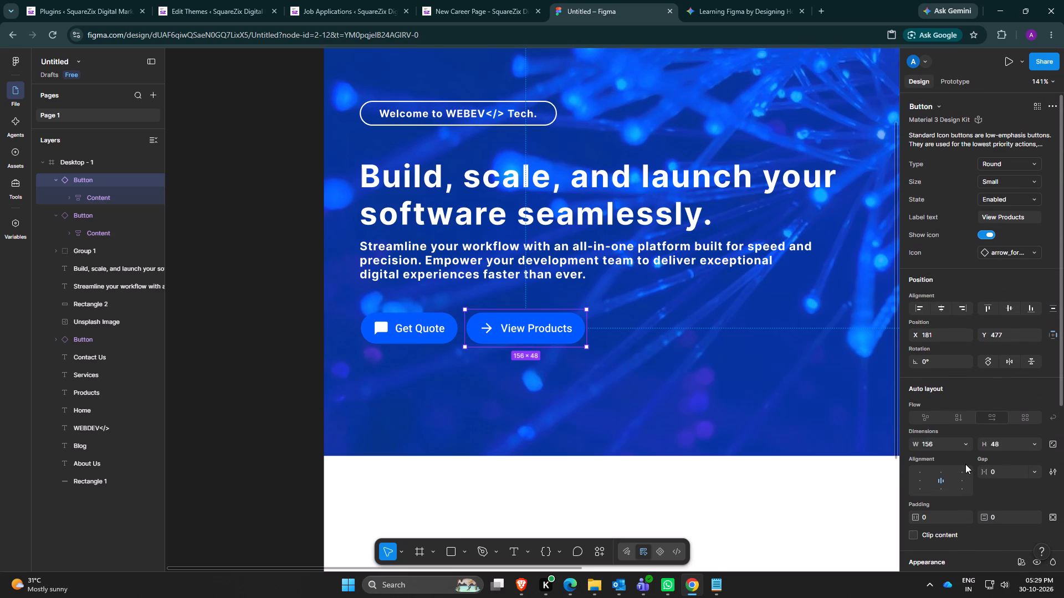
scroll(947, 207, up, 2)
click(1038, 107)
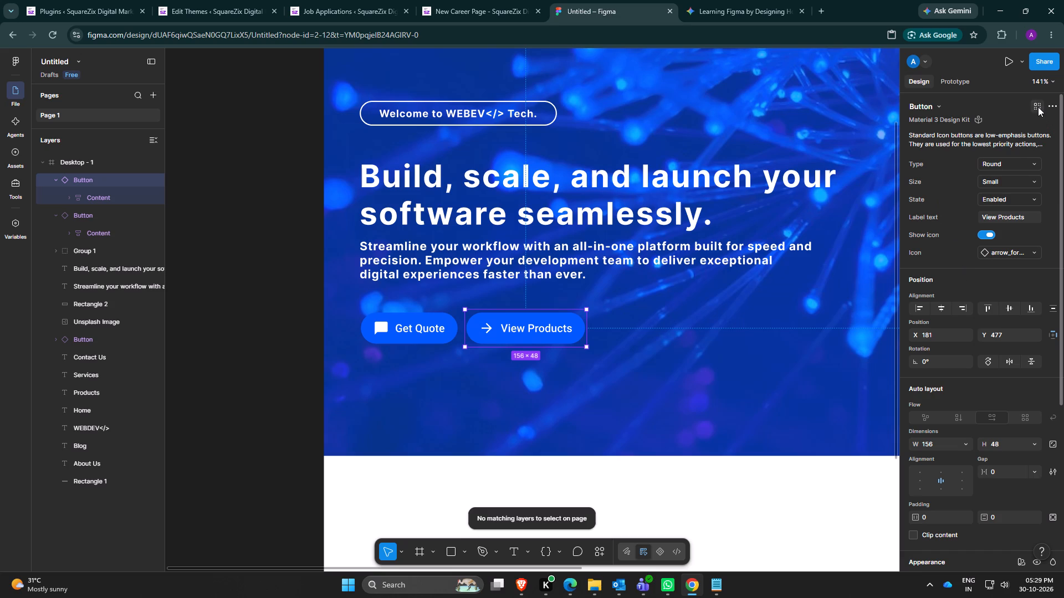
click(1053, 106)
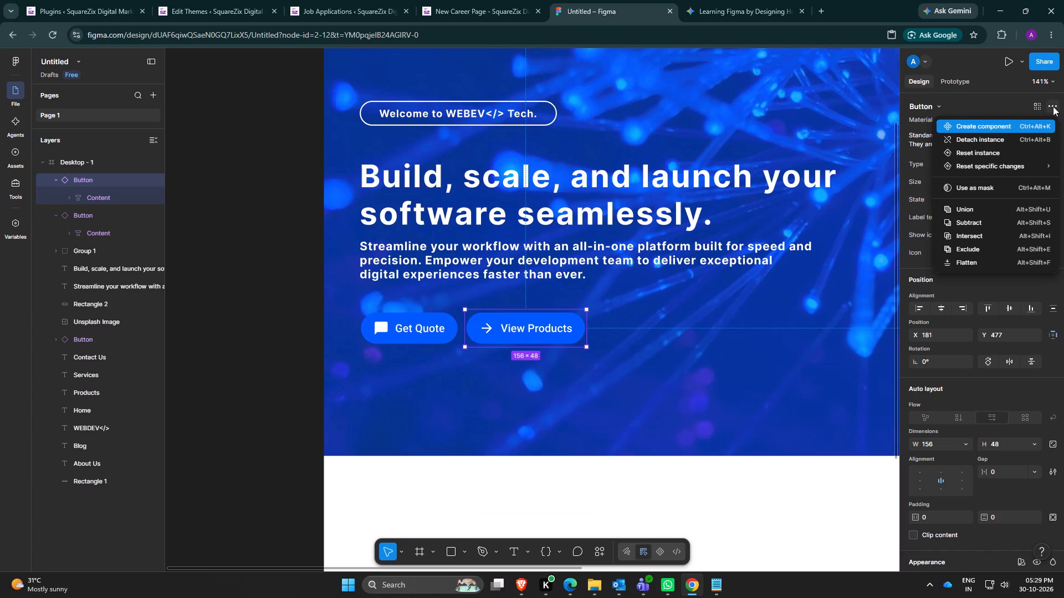
click(972, 100)
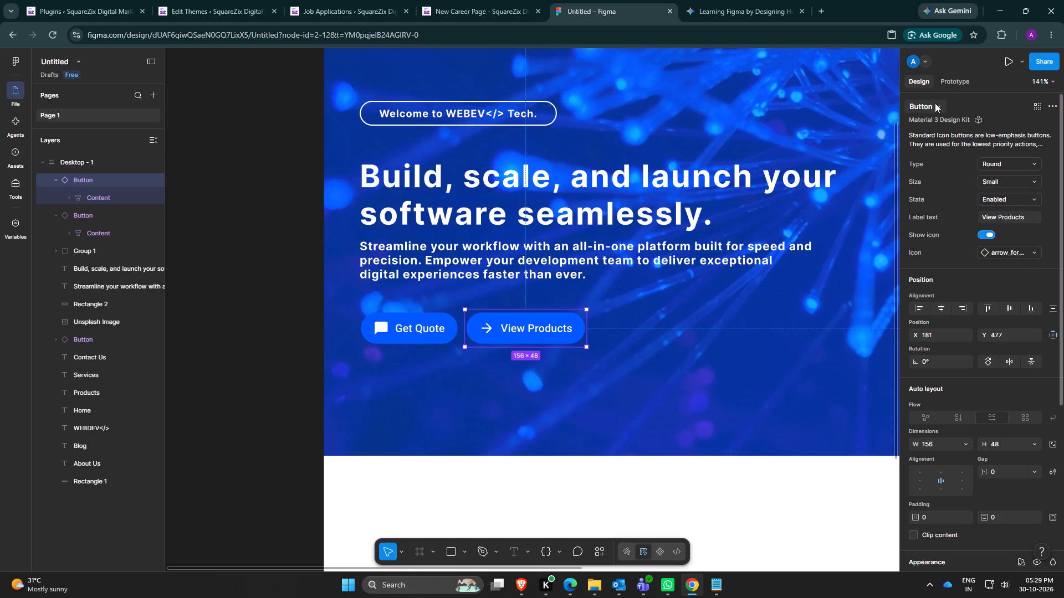
Look through the Material 3 Design Kit button types available for swapping the View Products instance.
click(935, 103)
click(935, 103)
click(935, 103)
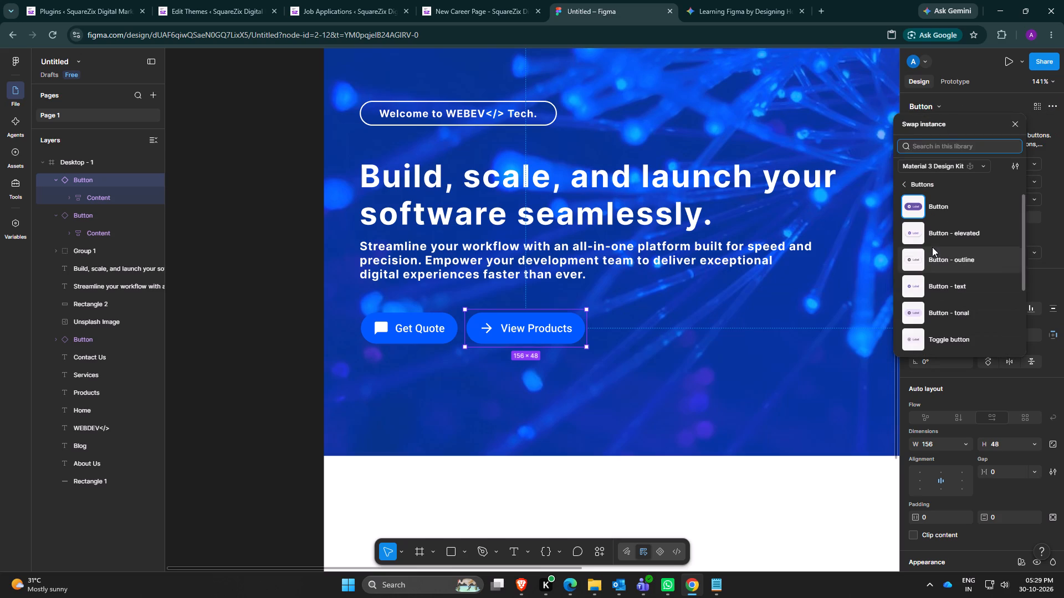
scroll(938, 291, down, 2)
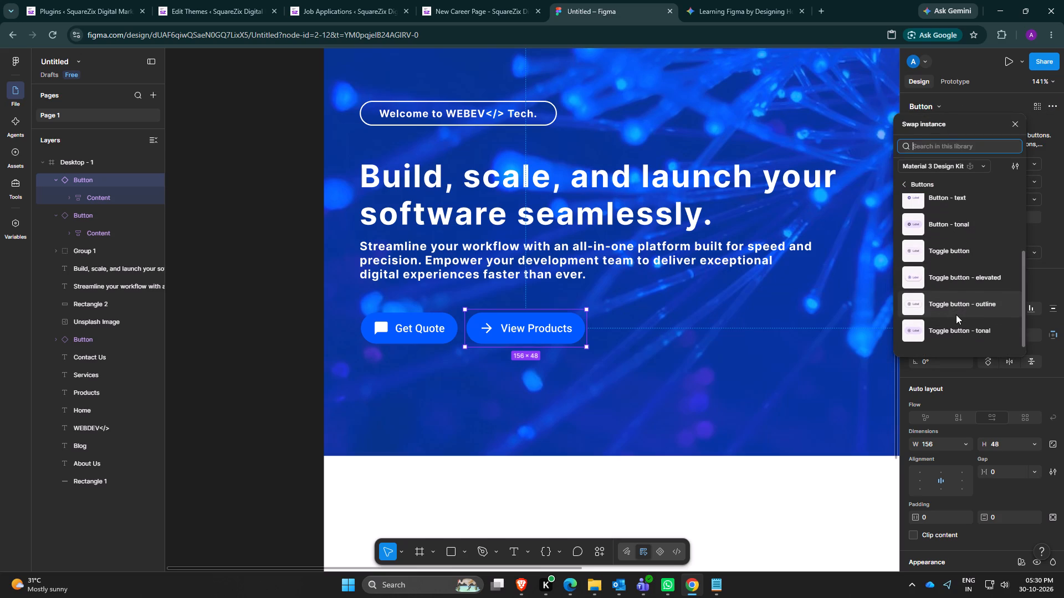
scroll(956, 315, down, 2)
scroll(955, 328, up, 2)
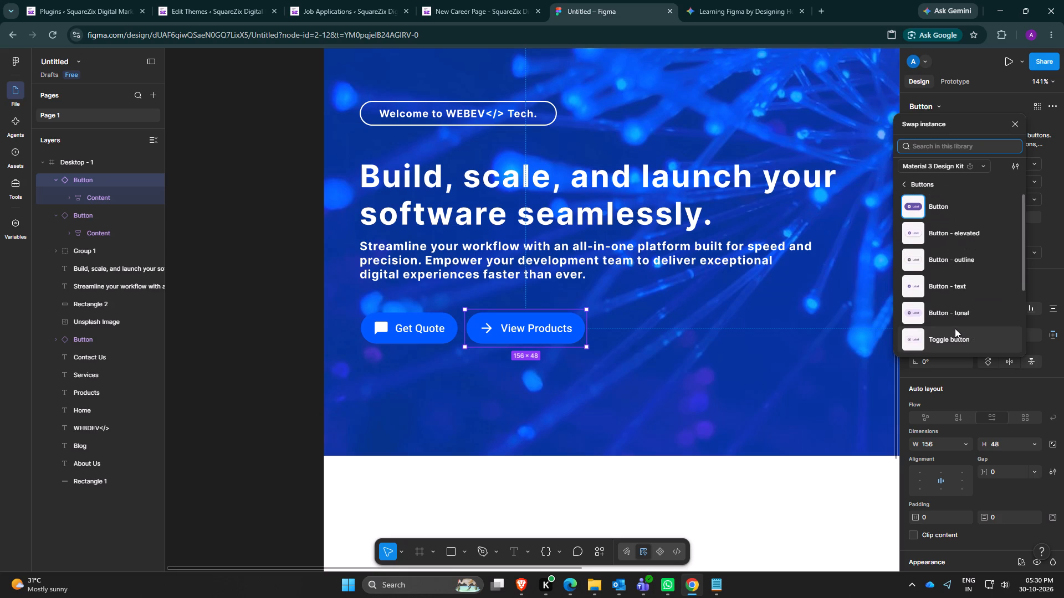
scroll(955, 328, down, 2)
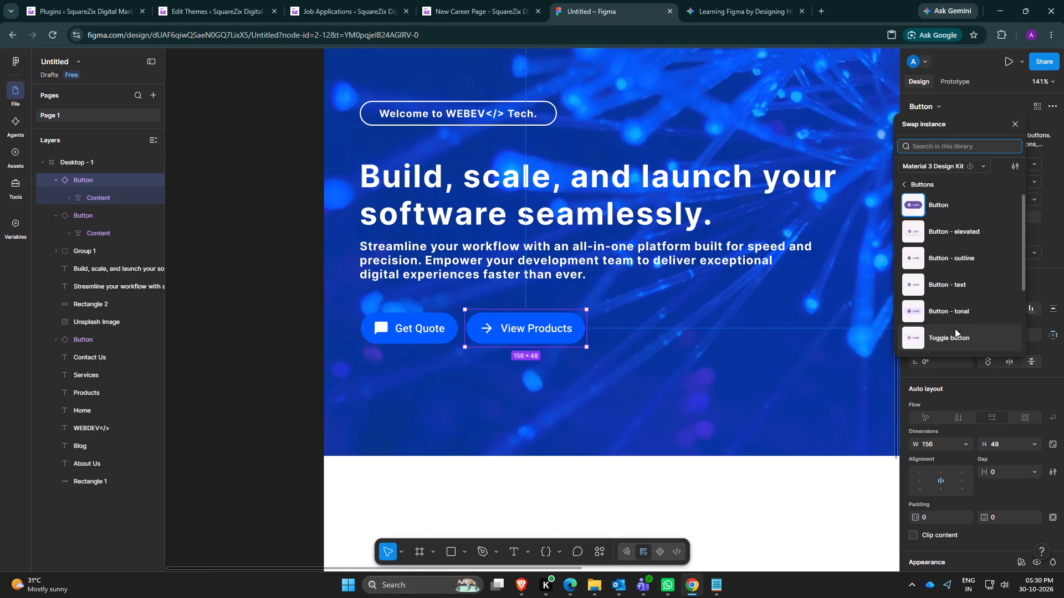
scroll(955, 328, down, 3)
scroll(955, 328, up, 6)
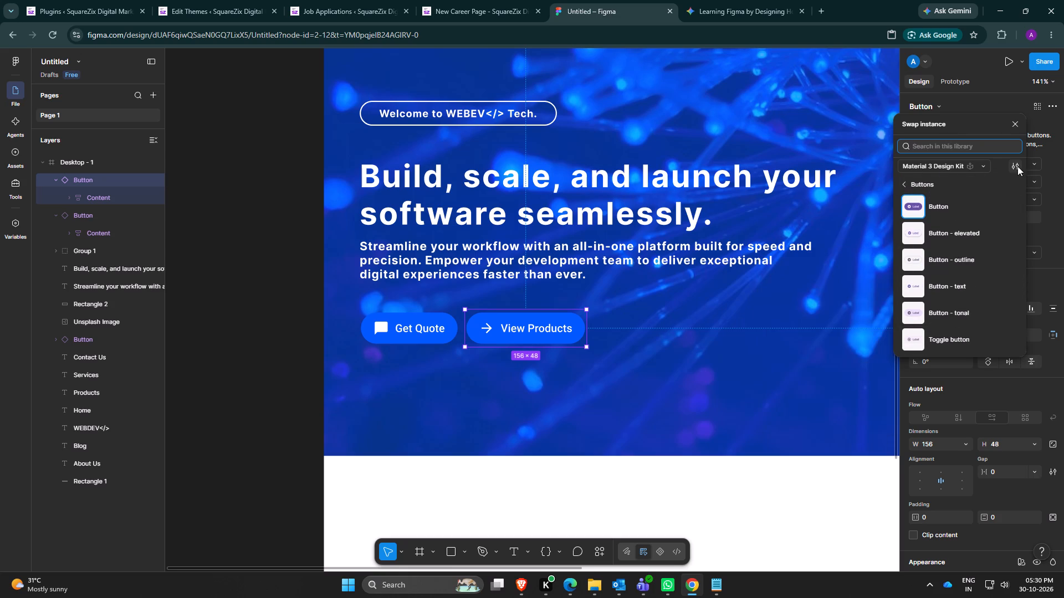
click(1015, 123)
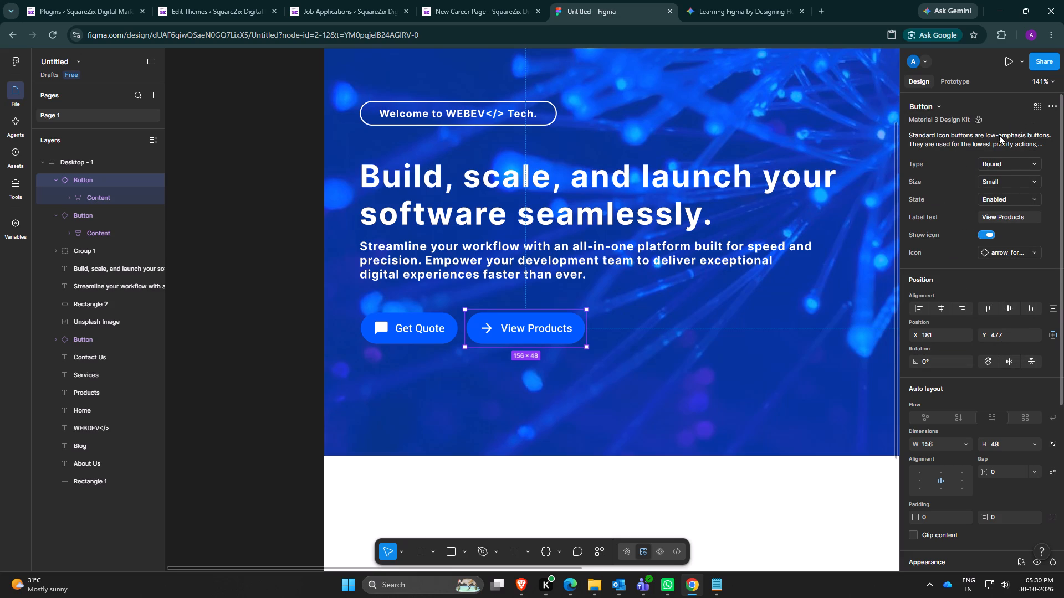
Delete the View Products button from the hero section.
right_click(519, 327)
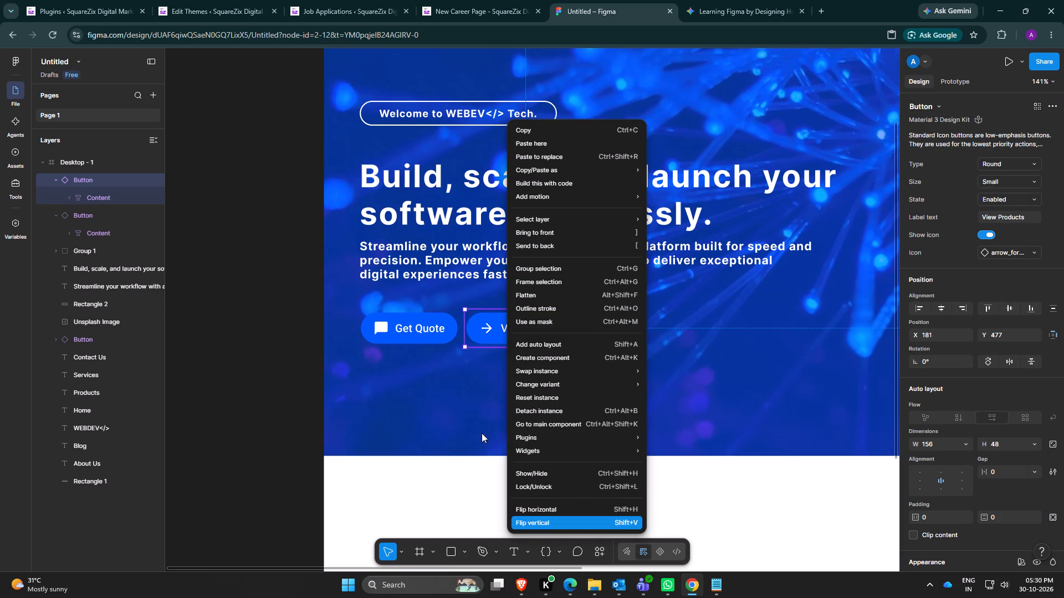
click(494, 338)
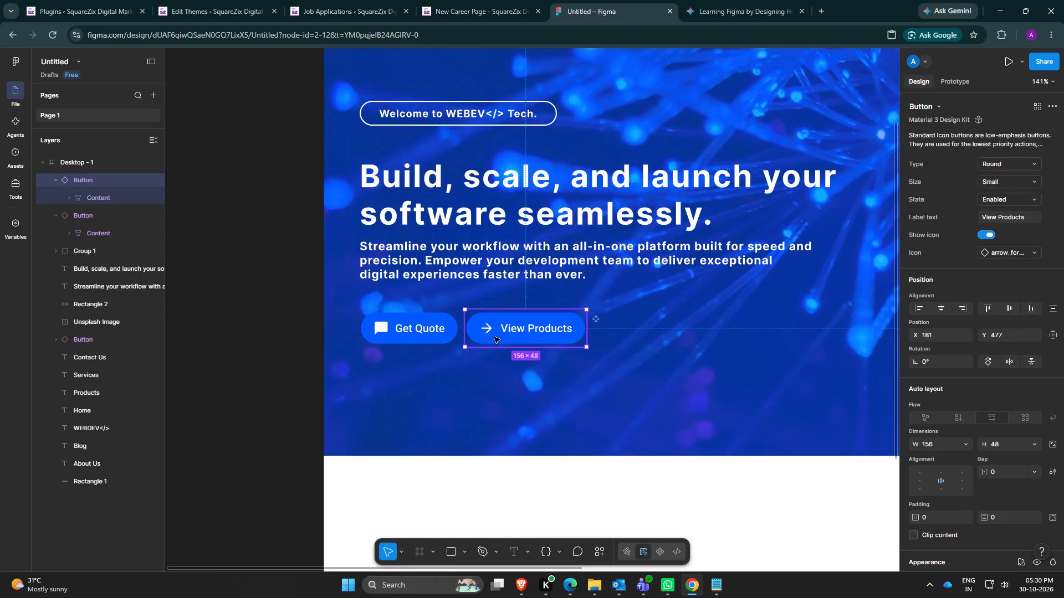
key(Delete)
right_click(494, 337)
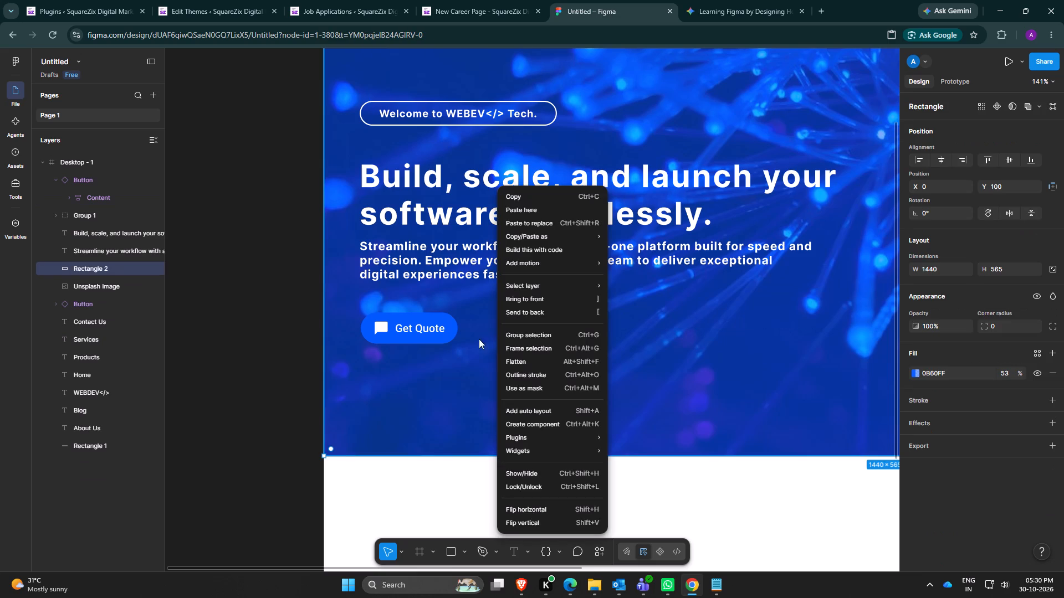
click(463, 340)
Search the assets for "button" and insert the Button component from the Simple Design System.
click(605, 550)
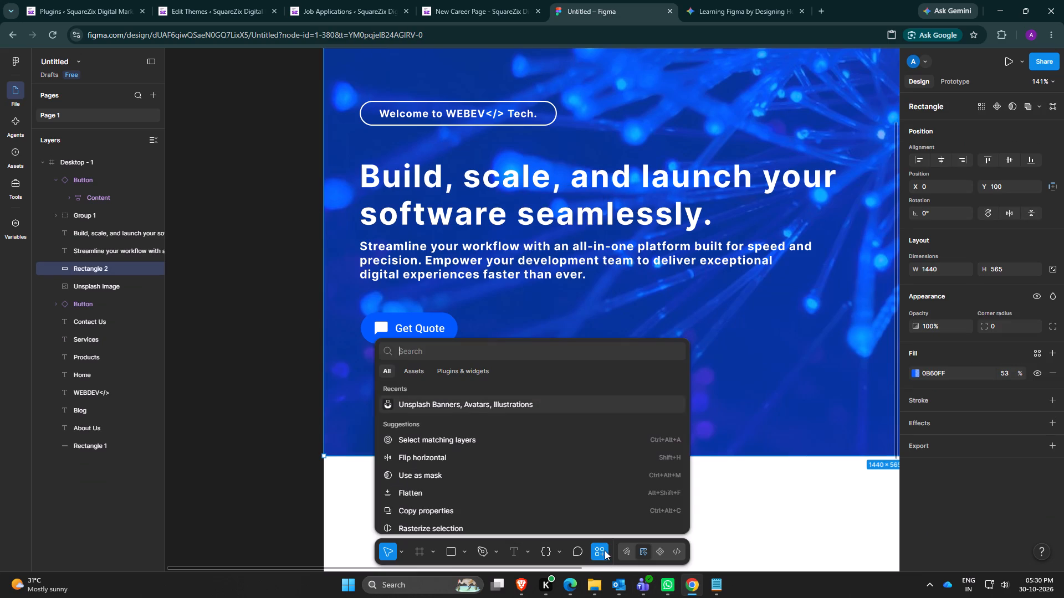
click(415, 375)
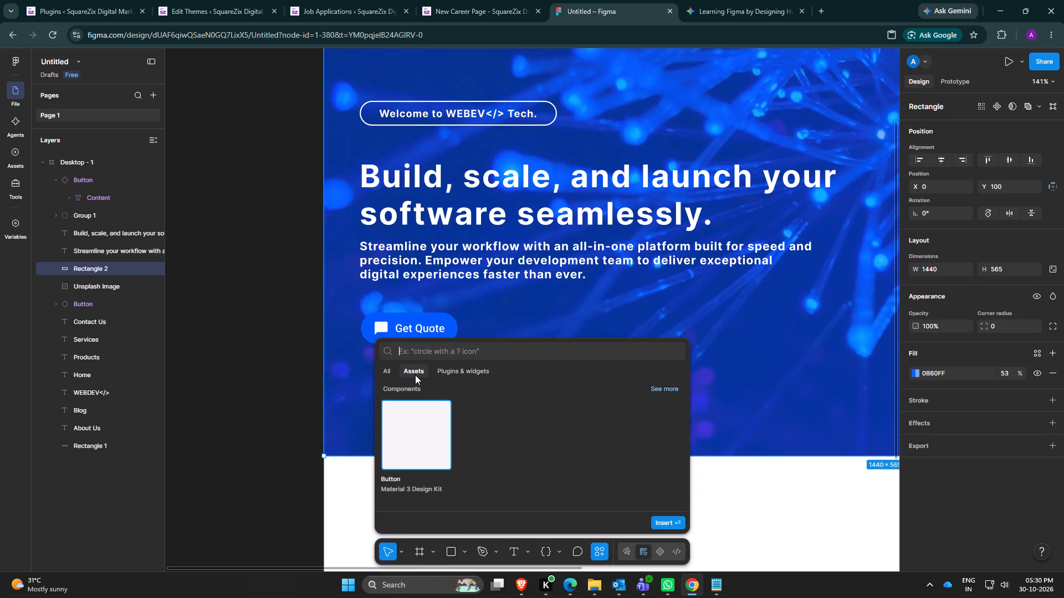
click(472, 350)
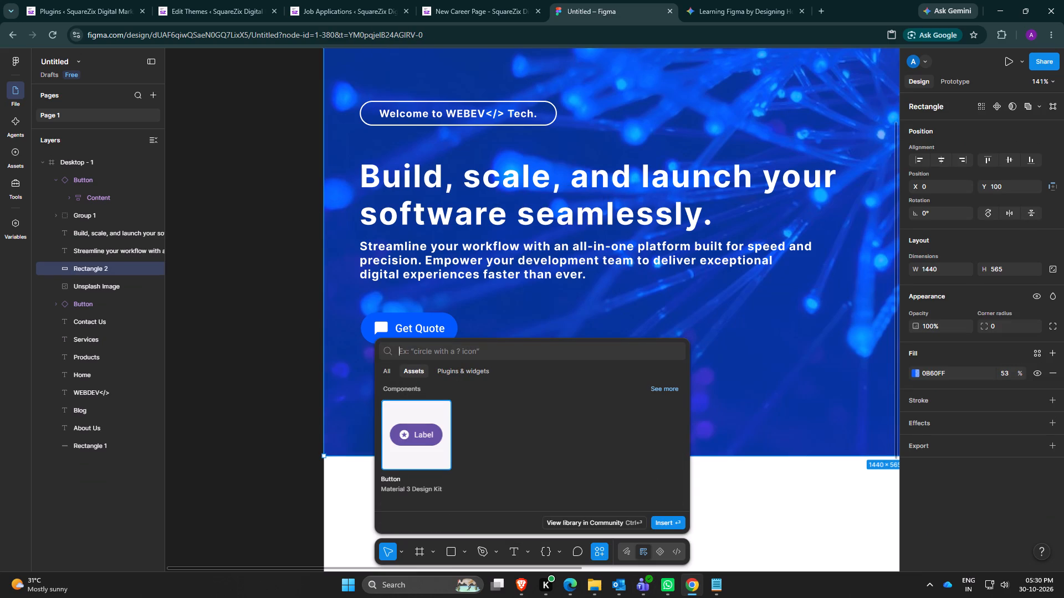
text(button)
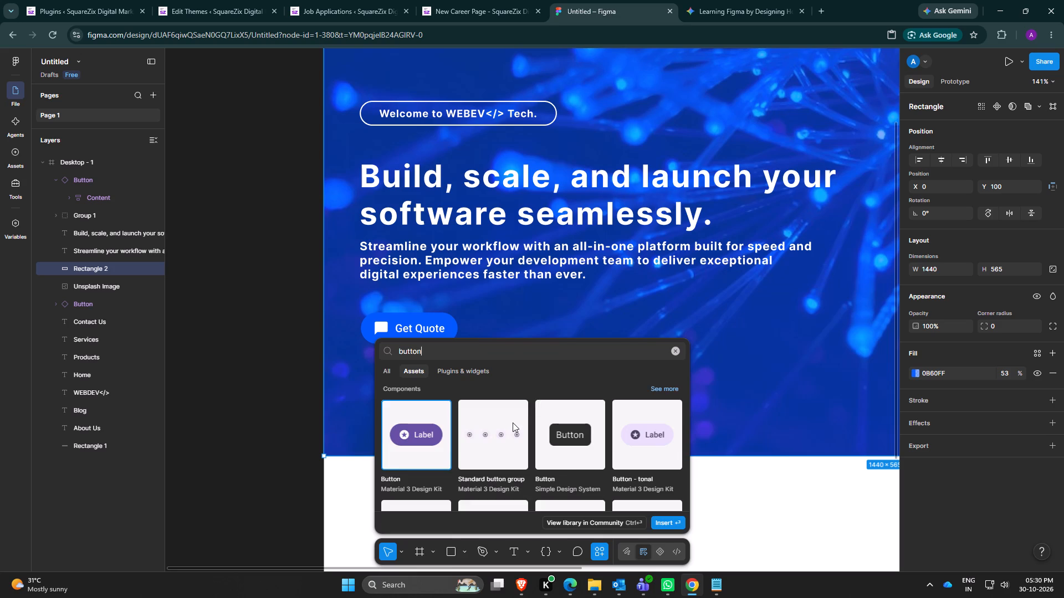
scroll(513, 422, down, 1)
scroll(630, 463, down, 1)
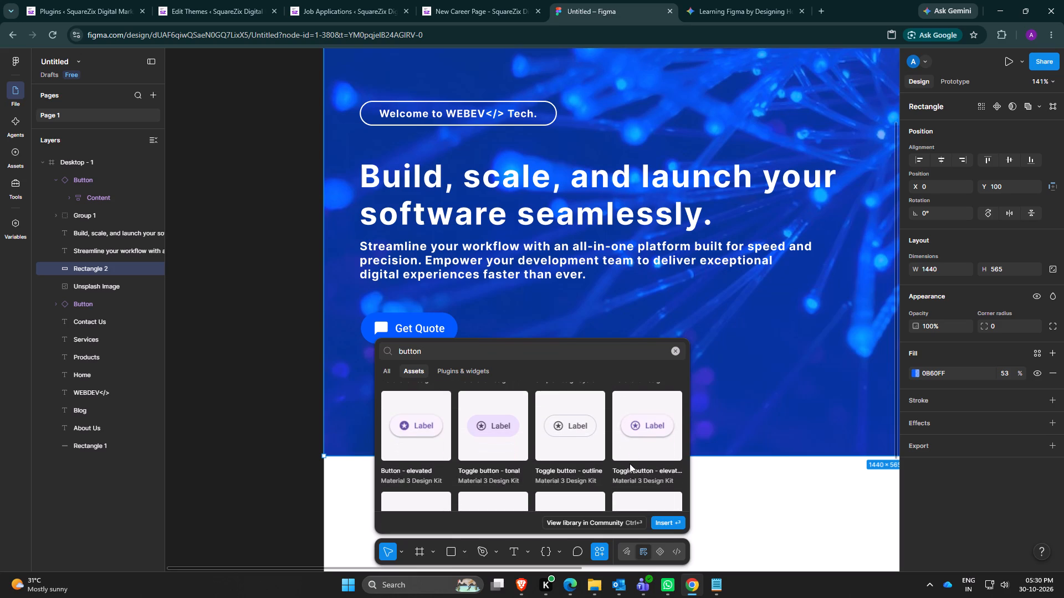
scroll(630, 463, down, 2)
scroll(630, 463, up, 2)
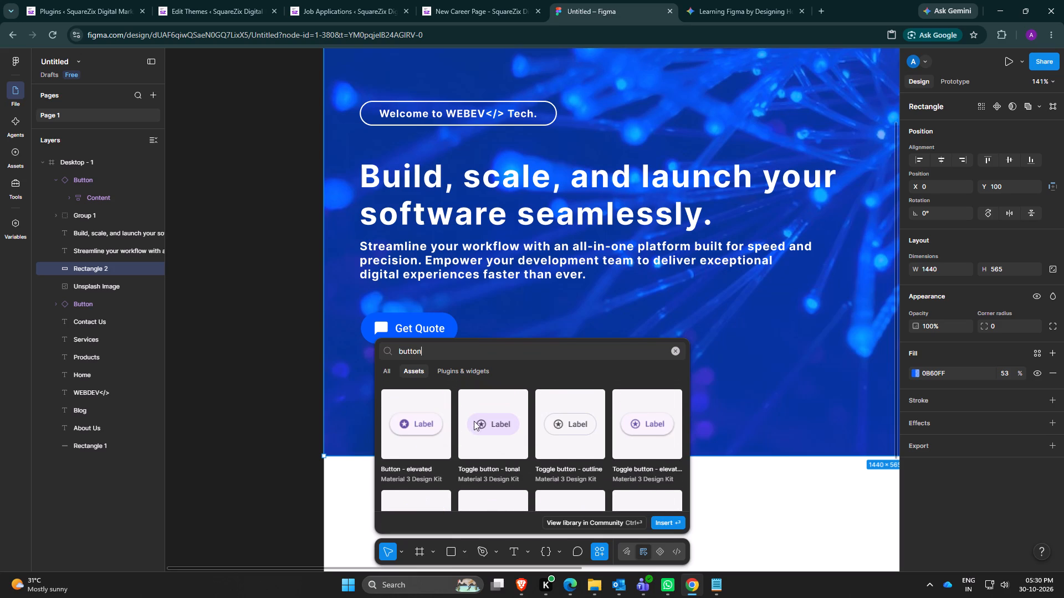
scroll(580, 434, down, 4)
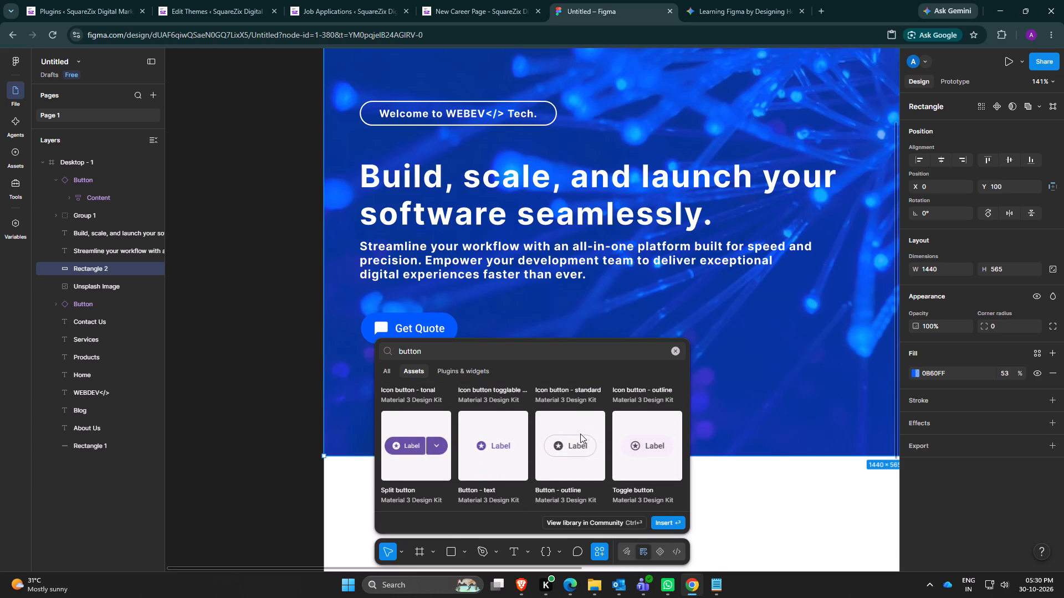
scroll(580, 434, down, 4)
scroll(509, 463, down, 2)
scroll(495, 483, up, 1)
scroll(495, 483, down, 7)
scroll(508, 482, up, 5)
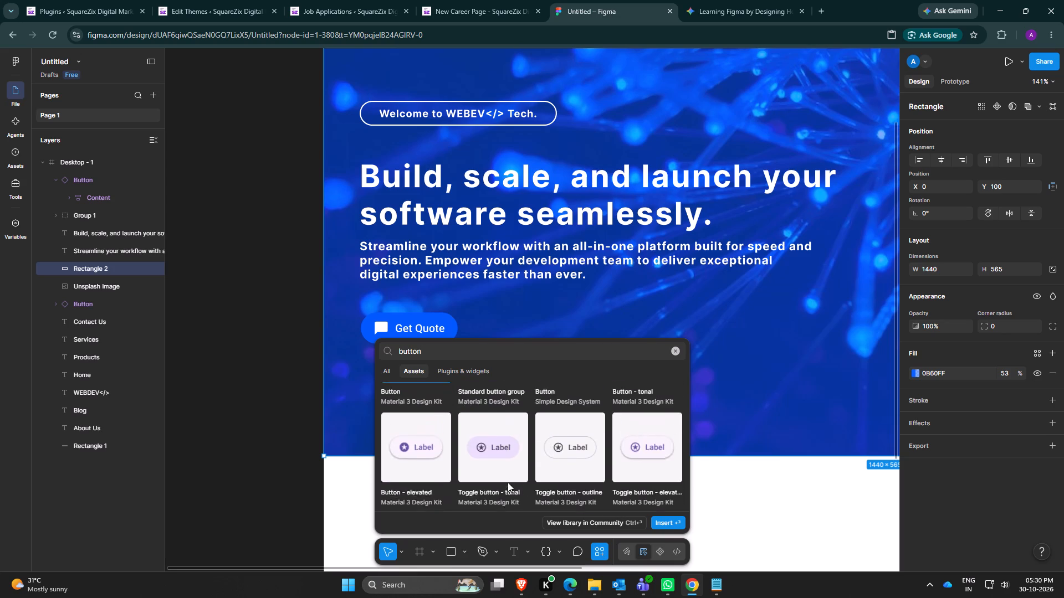
scroll(508, 482, up, 6)
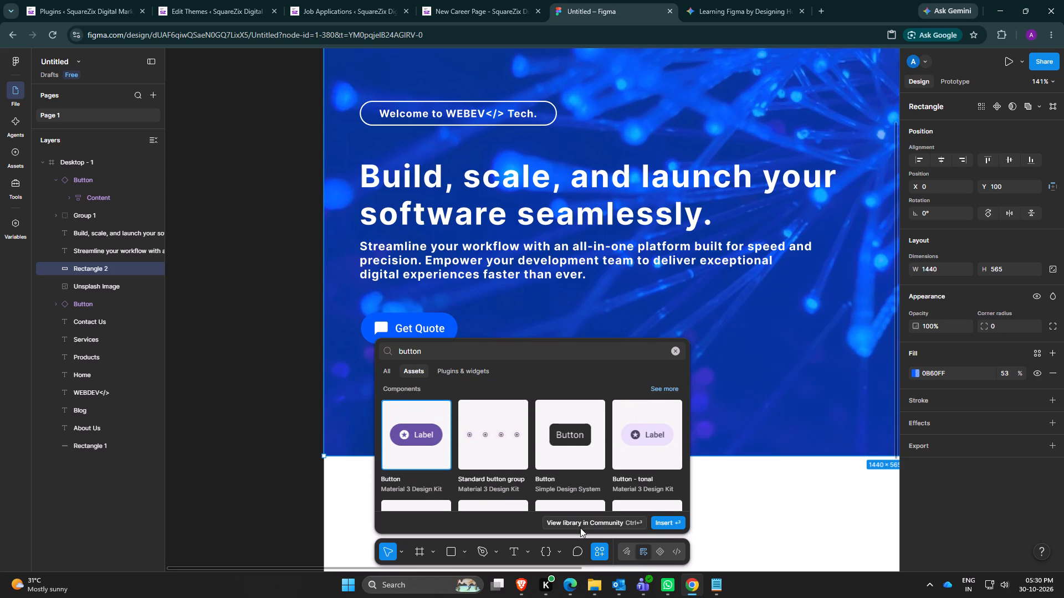
click(564, 450)
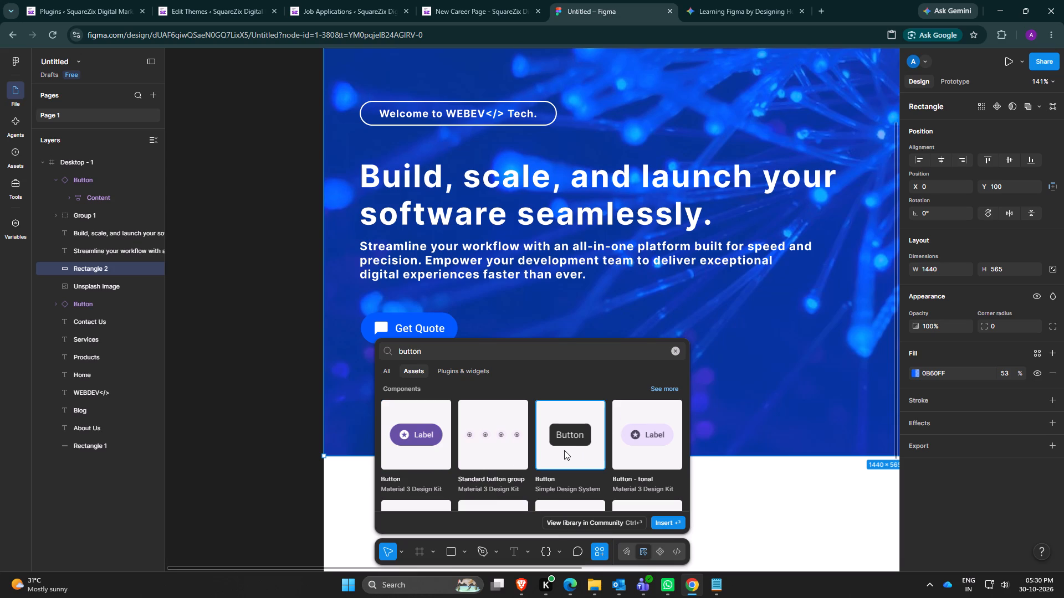
click(564, 450)
click(685, 528)
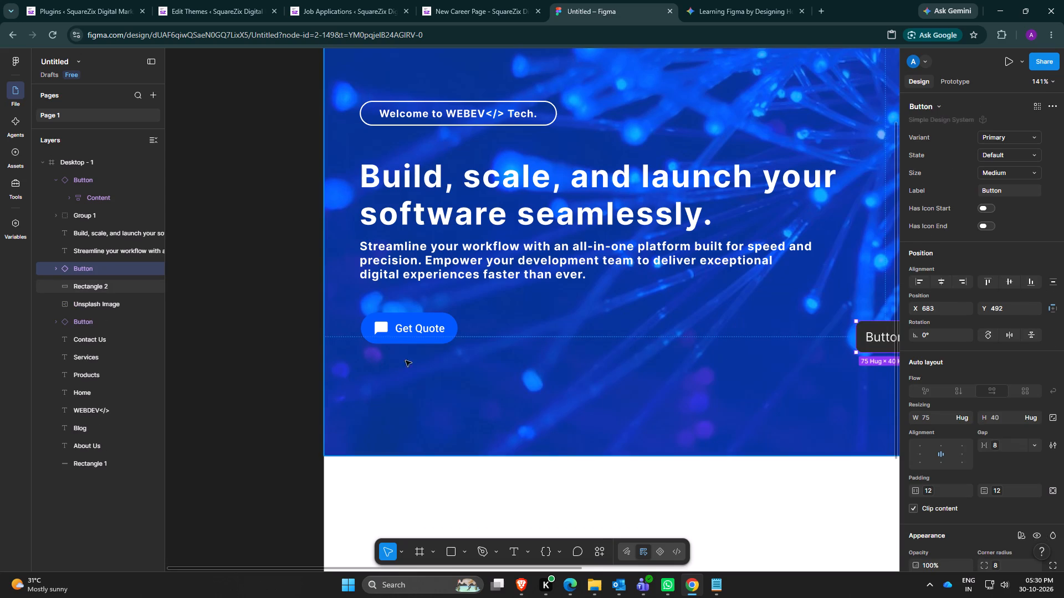
Move the new Simple Design System button beside Get Quote, at about X 206, Y 471.
drag(870, 341, 494, 324)
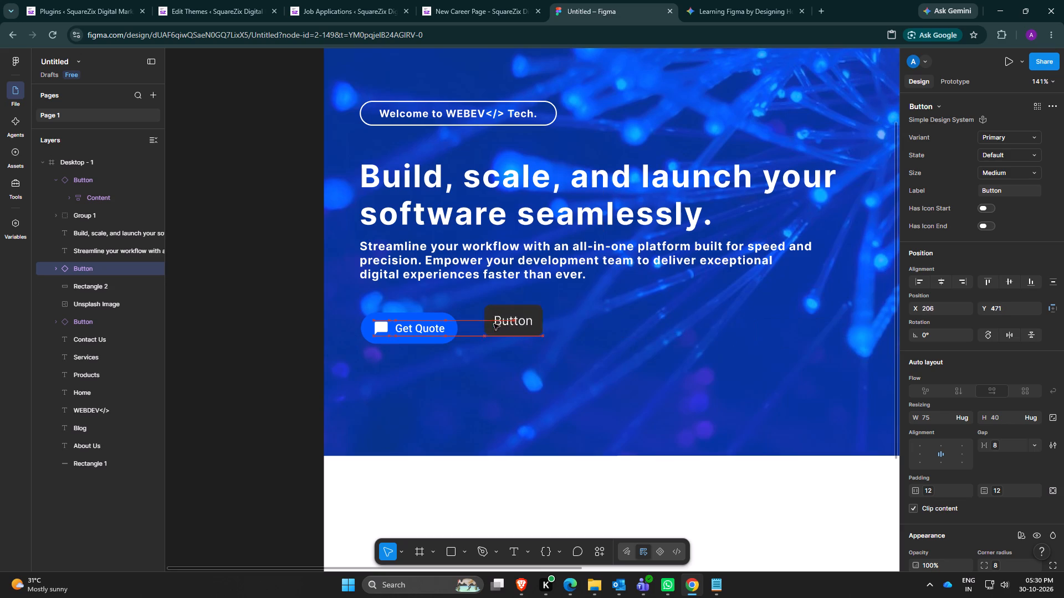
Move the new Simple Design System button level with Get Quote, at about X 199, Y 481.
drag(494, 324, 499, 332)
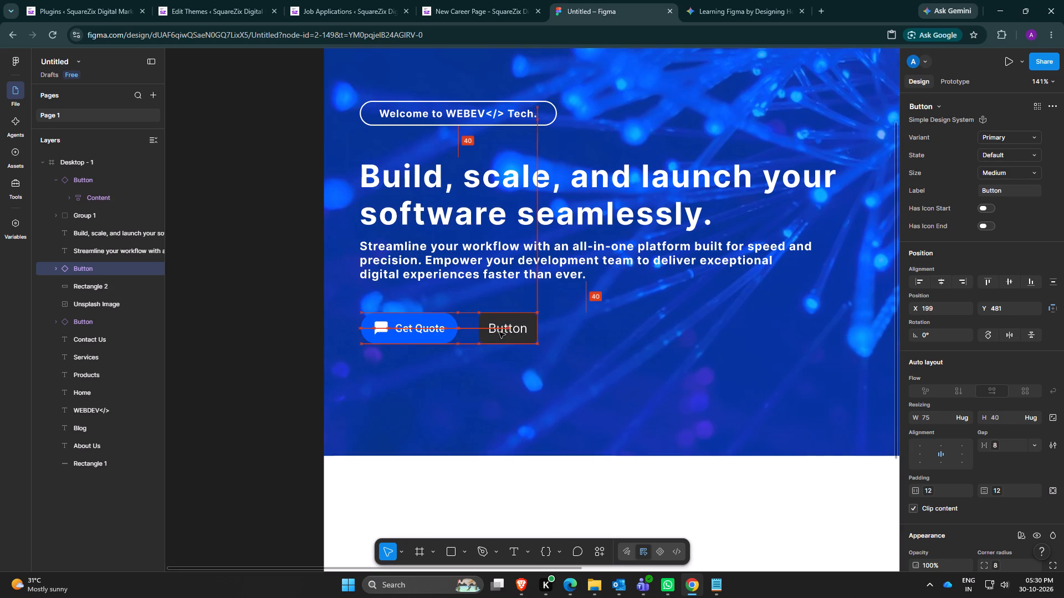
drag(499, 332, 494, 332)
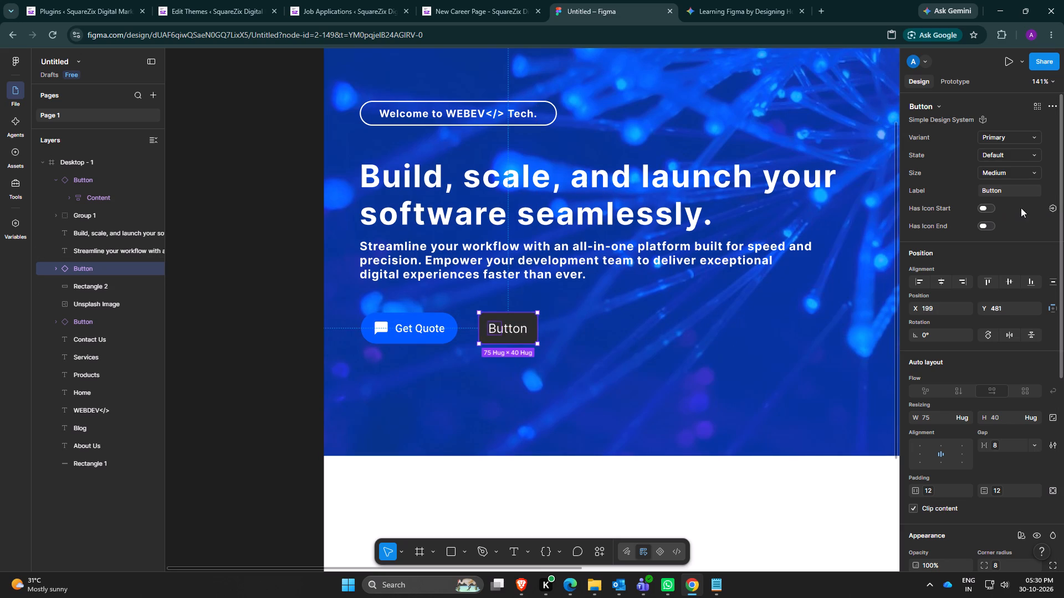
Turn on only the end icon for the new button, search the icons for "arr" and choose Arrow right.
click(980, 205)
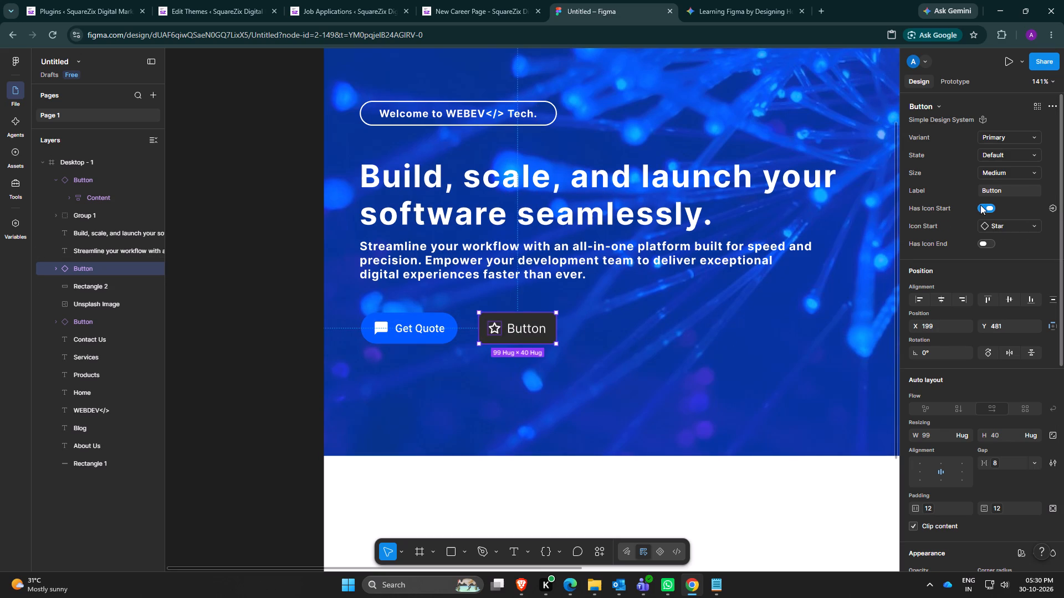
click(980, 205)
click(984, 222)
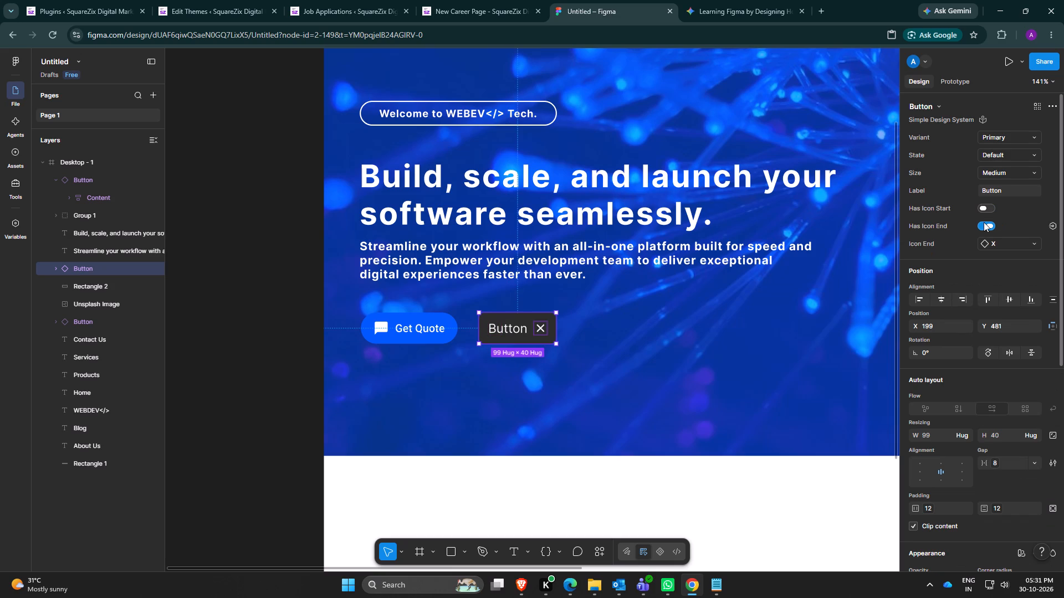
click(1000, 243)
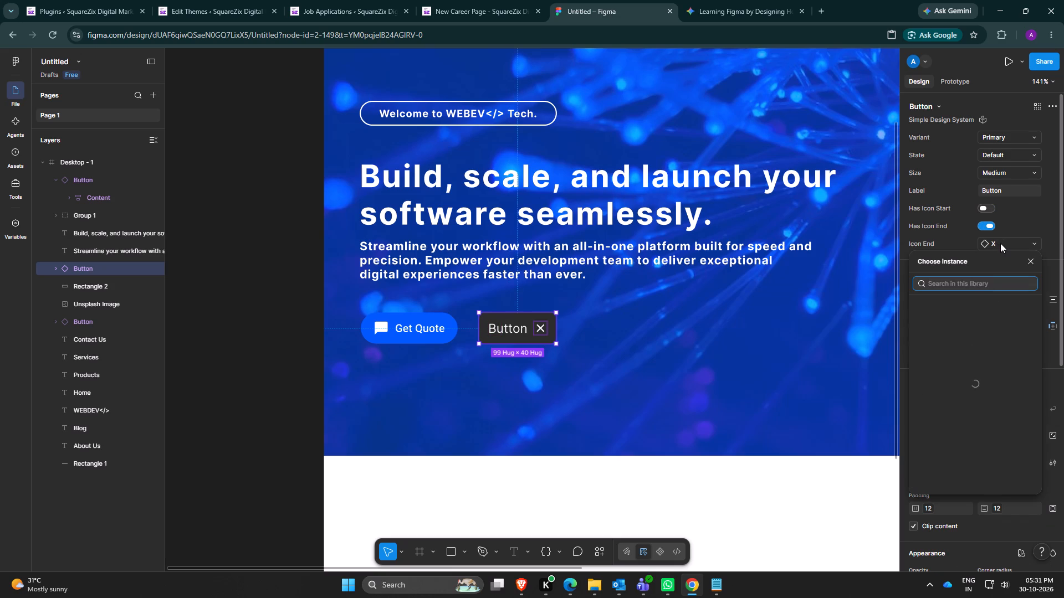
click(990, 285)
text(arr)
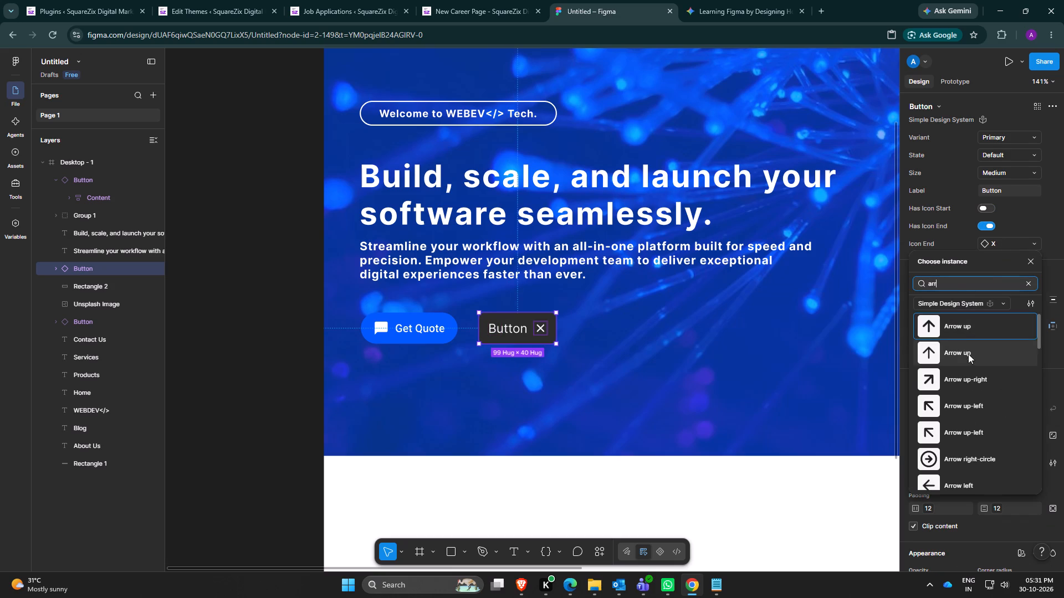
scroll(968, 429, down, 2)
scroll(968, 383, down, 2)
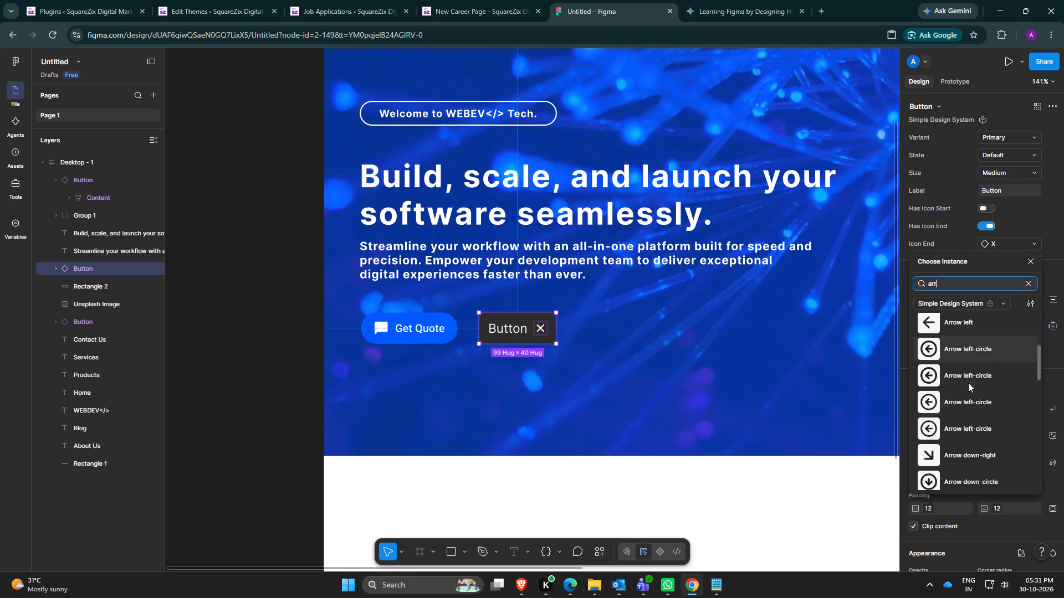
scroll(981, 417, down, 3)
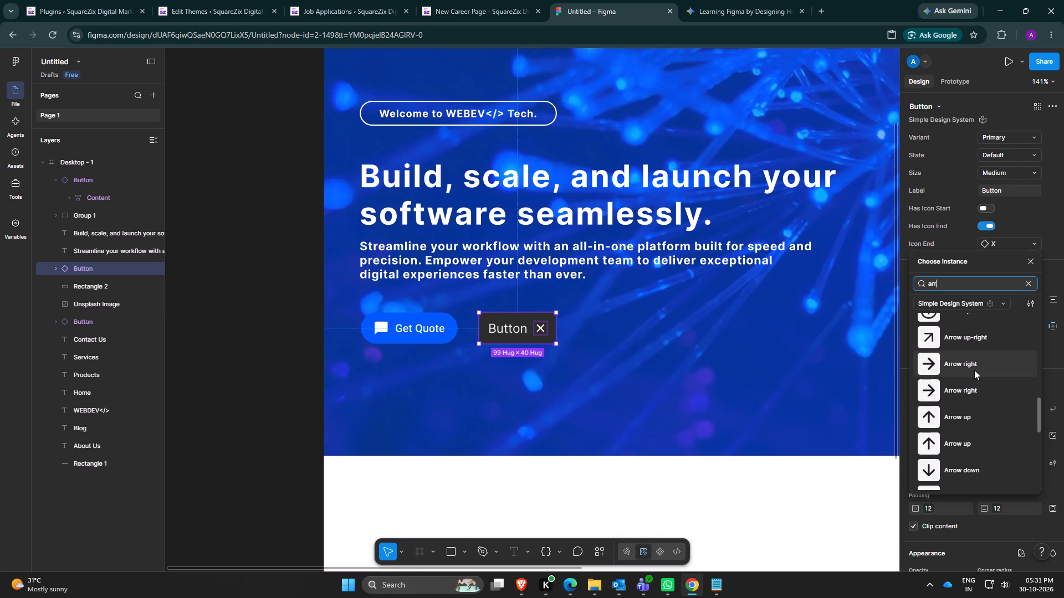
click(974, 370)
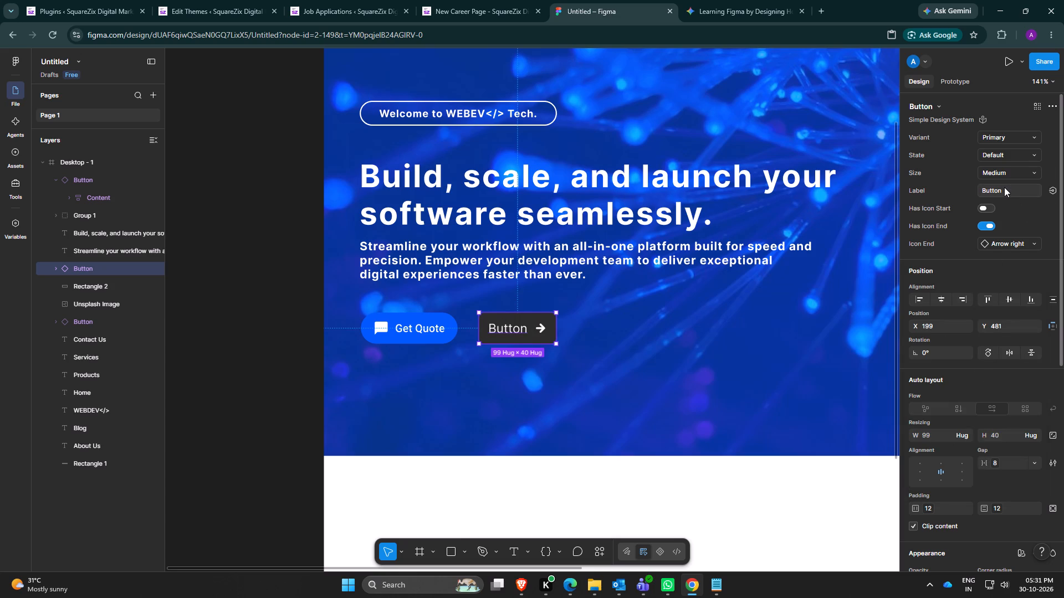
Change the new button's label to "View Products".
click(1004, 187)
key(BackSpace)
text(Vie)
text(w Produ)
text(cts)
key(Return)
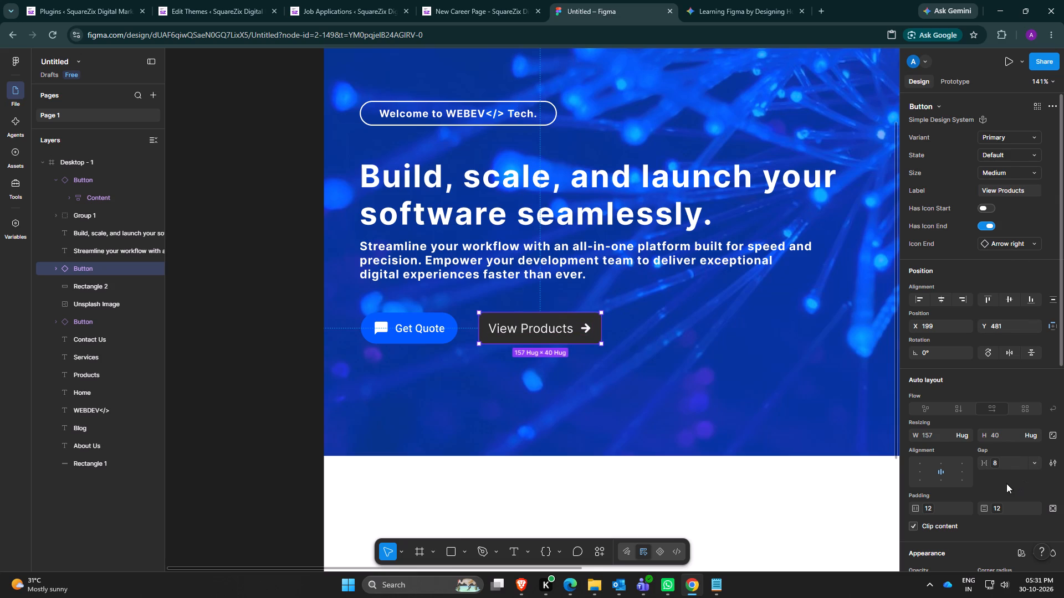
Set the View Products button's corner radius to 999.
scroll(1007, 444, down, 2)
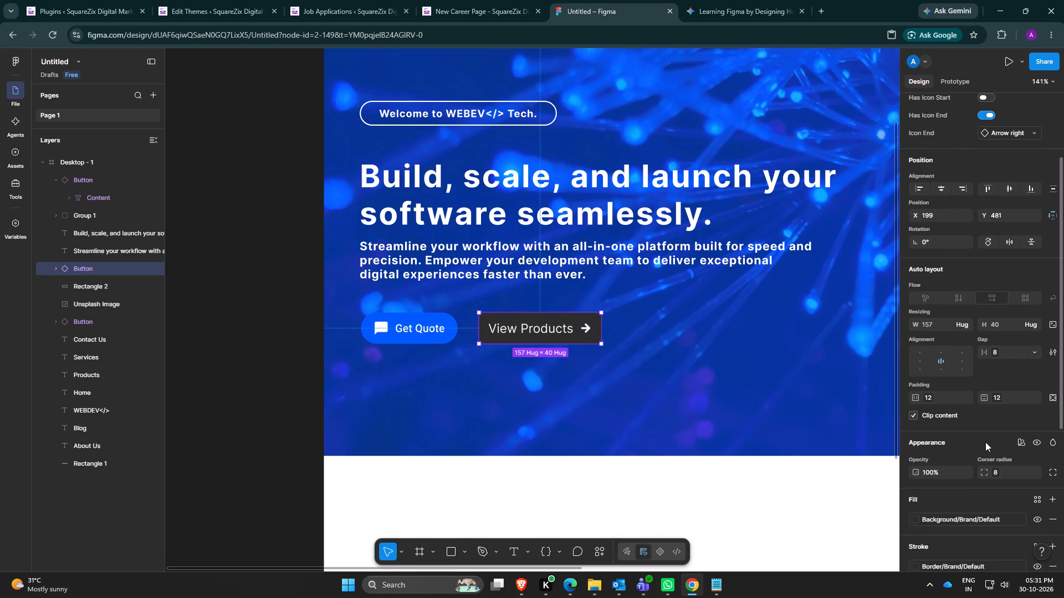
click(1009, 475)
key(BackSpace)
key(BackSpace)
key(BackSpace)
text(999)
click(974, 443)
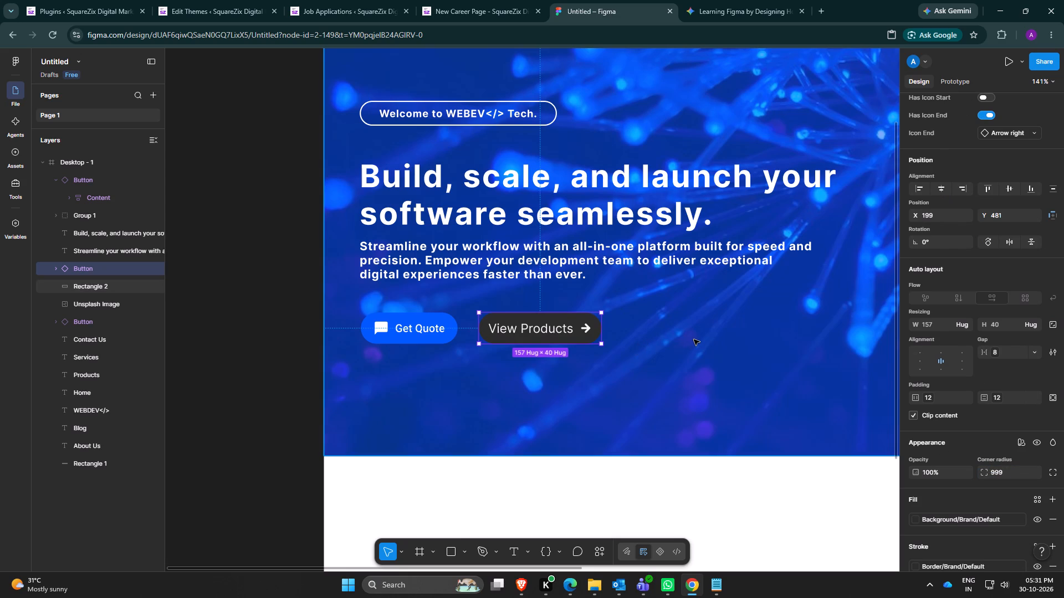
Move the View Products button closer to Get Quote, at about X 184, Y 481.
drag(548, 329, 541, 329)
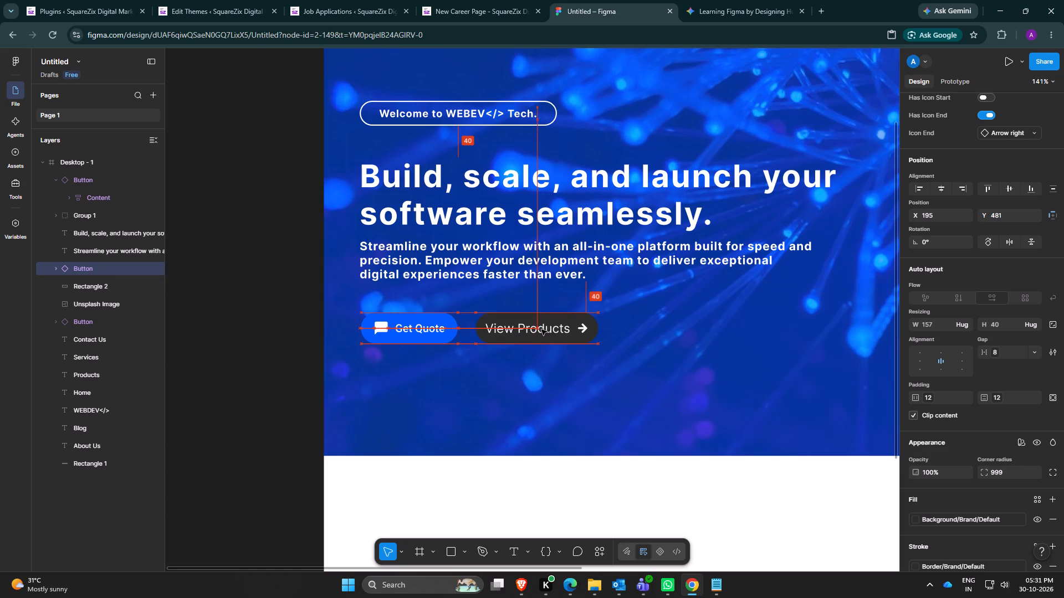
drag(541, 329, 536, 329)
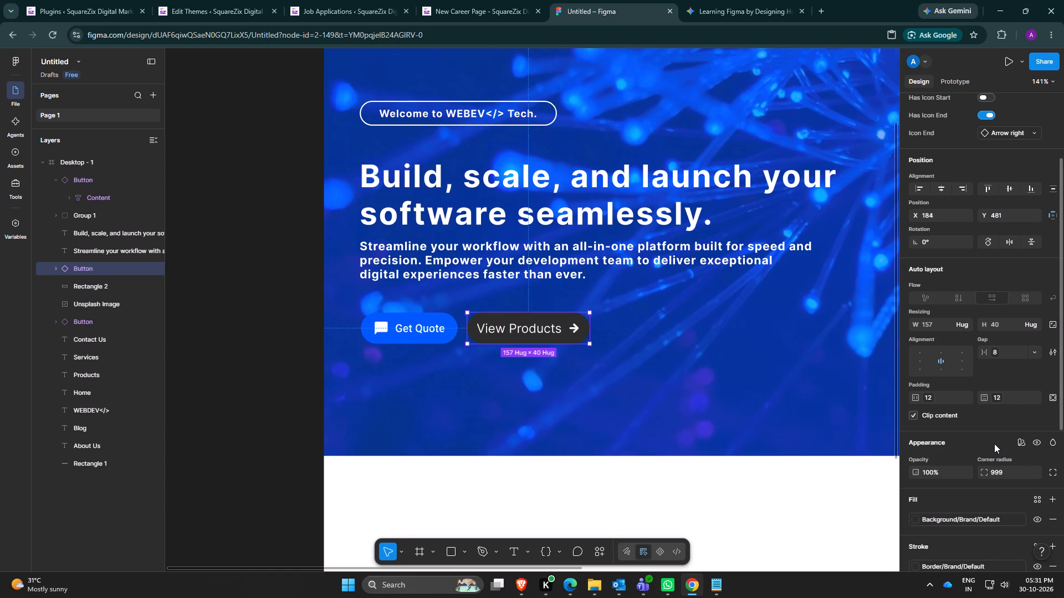
Examine the Get Quote button's size, padding and appearance properties for comparison with View Products.
click(412, 332)
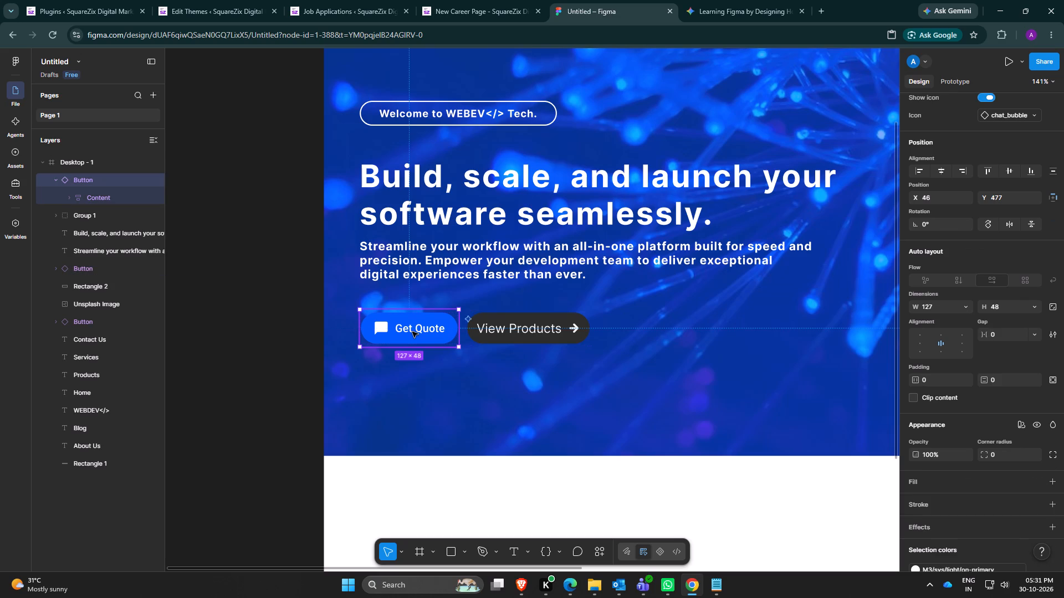
scroll(958, 410, down, 1)
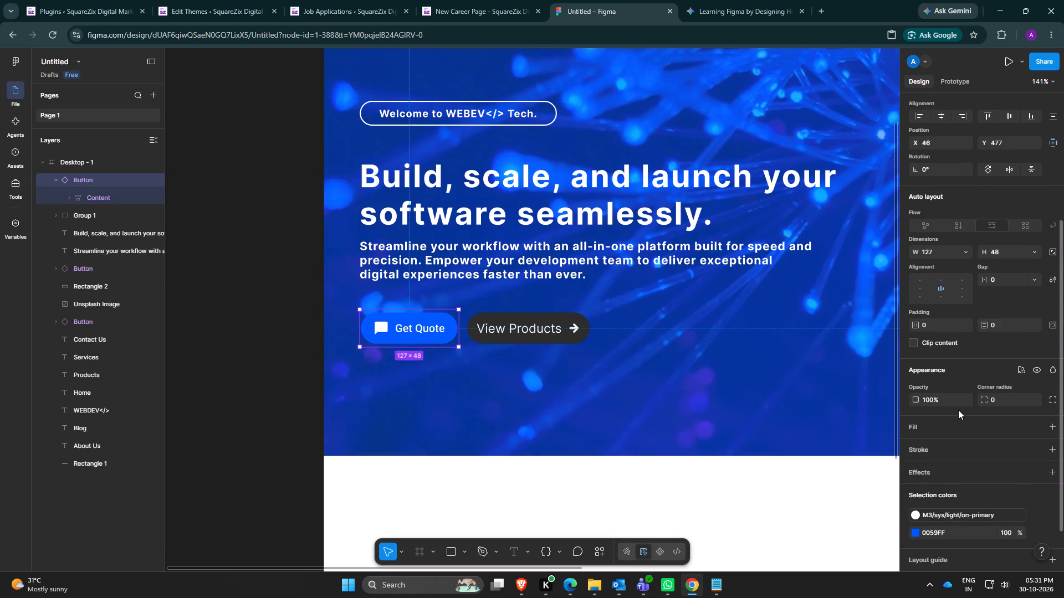
scroll(958, 410, down, 3)
scroll(965, 435, up, 2)
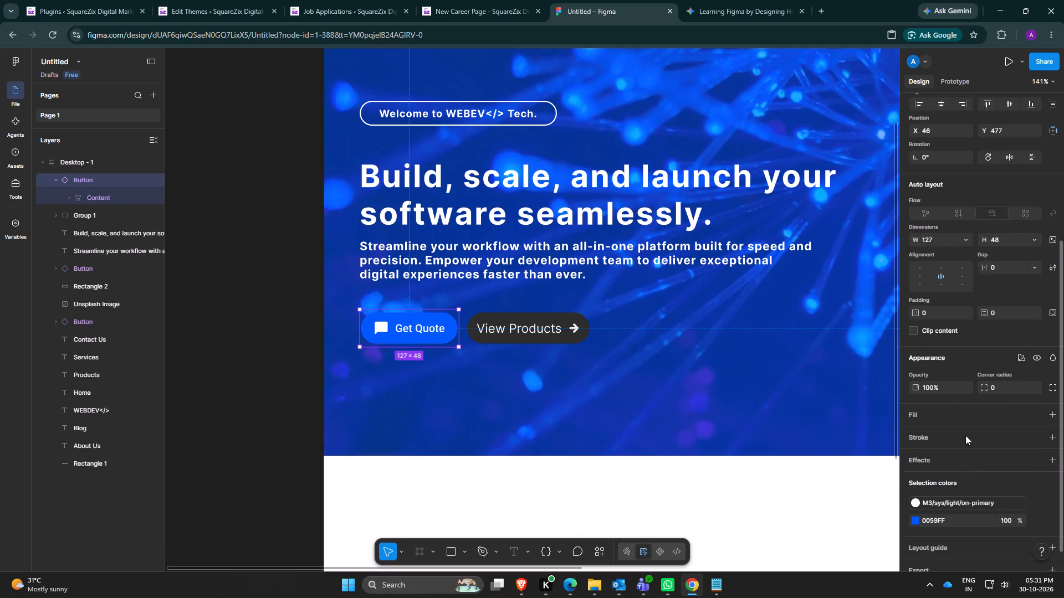
scroll(965, 435, up, 4)
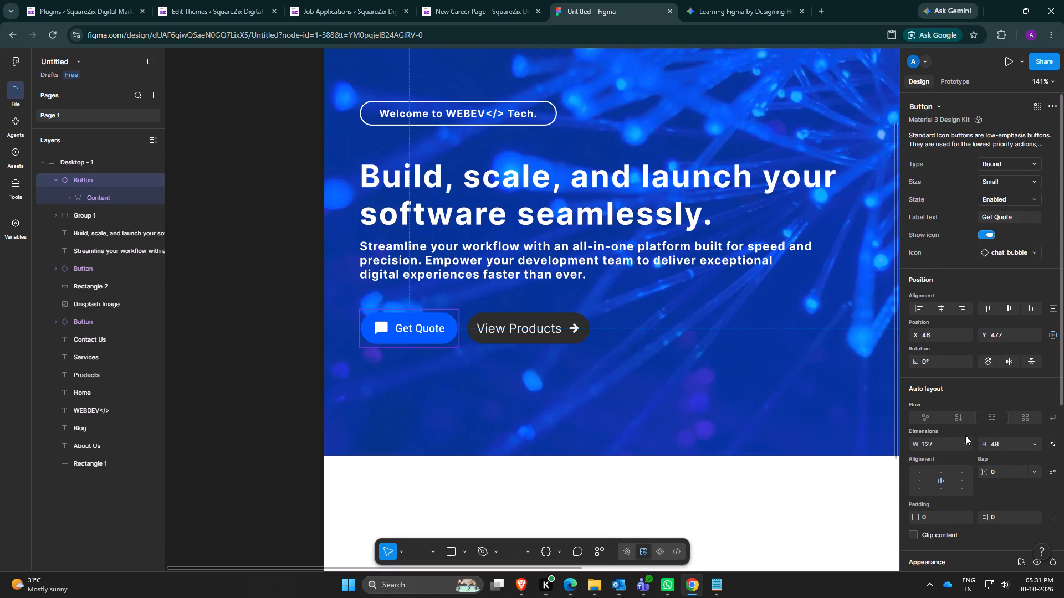
scroll(965, 435, down, 3)
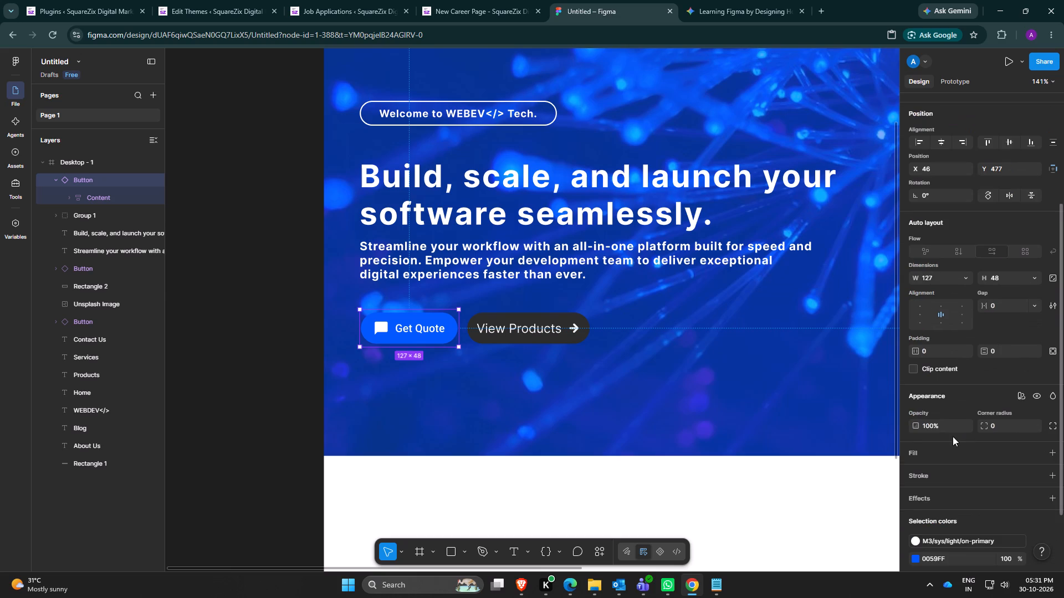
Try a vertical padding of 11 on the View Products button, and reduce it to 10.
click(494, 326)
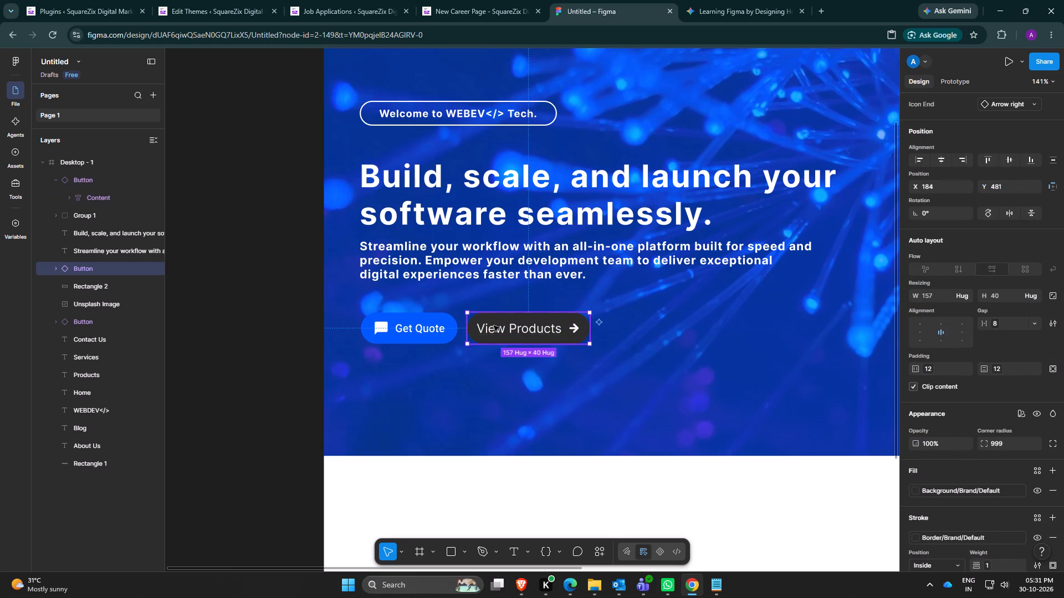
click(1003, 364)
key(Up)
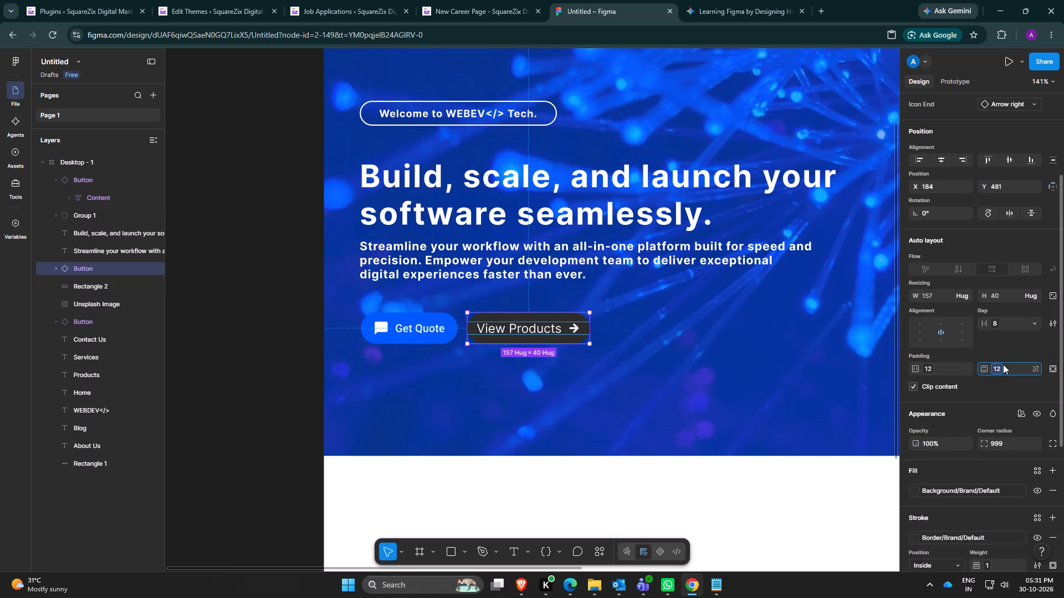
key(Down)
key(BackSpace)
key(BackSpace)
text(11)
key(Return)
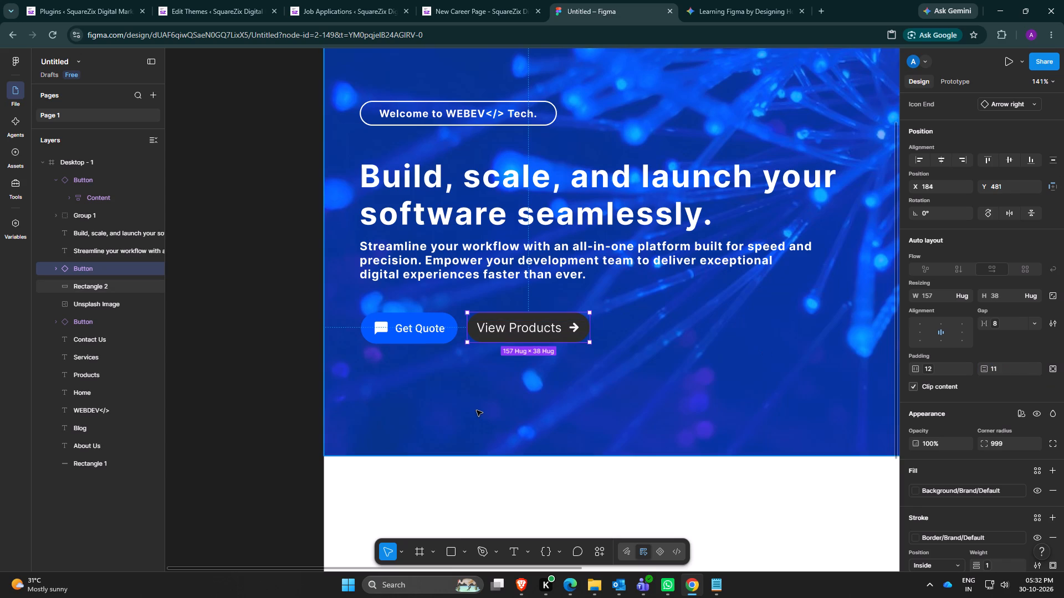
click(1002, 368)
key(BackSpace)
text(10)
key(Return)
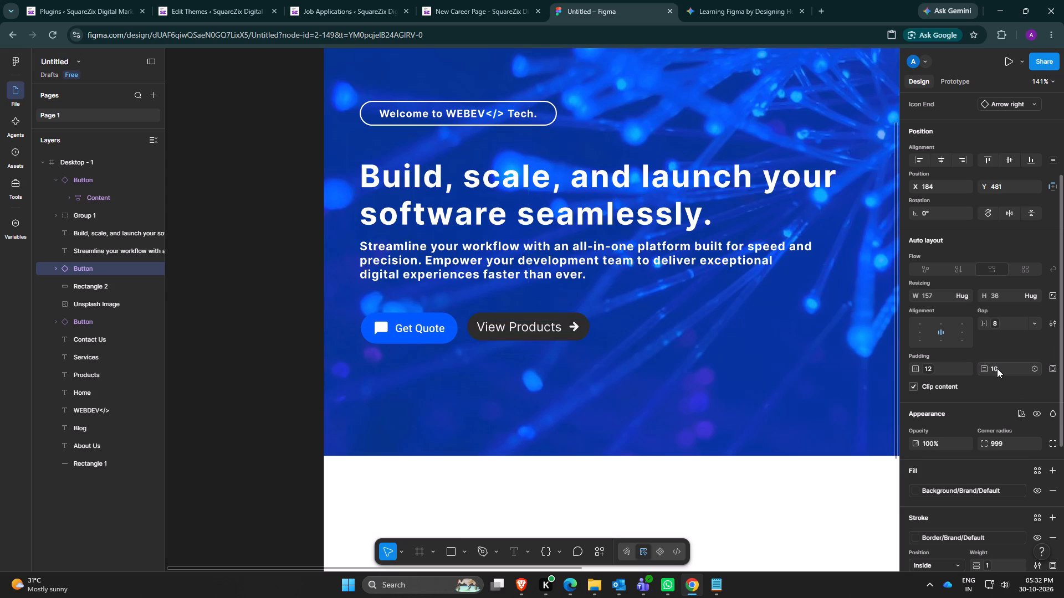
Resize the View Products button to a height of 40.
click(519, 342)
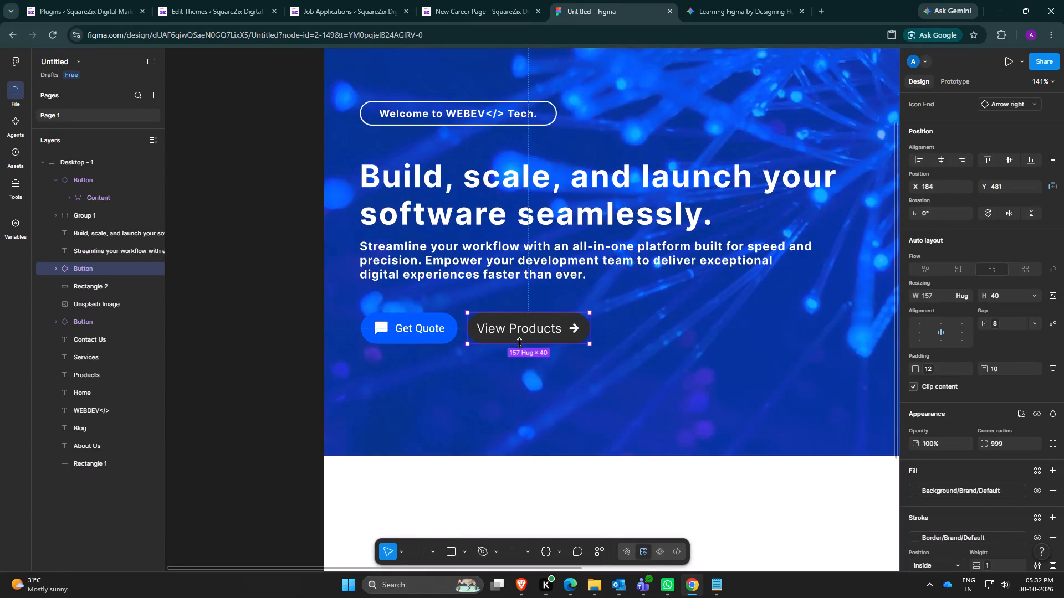
Delete the Simple Design System View Products button from the hero section.
click(503, 323)
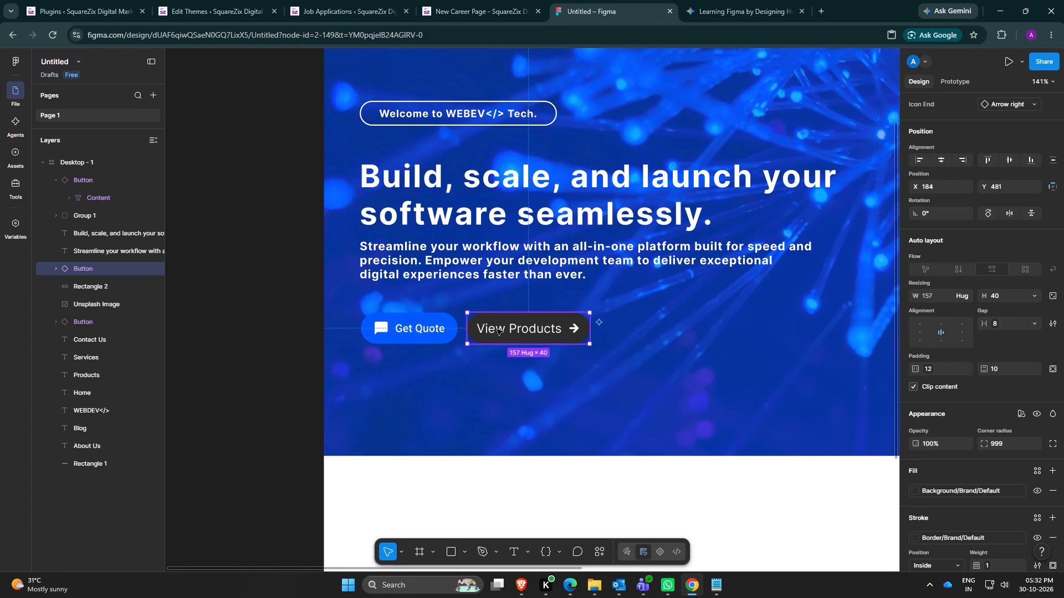
click(497, 329)
right_click(497, 329)
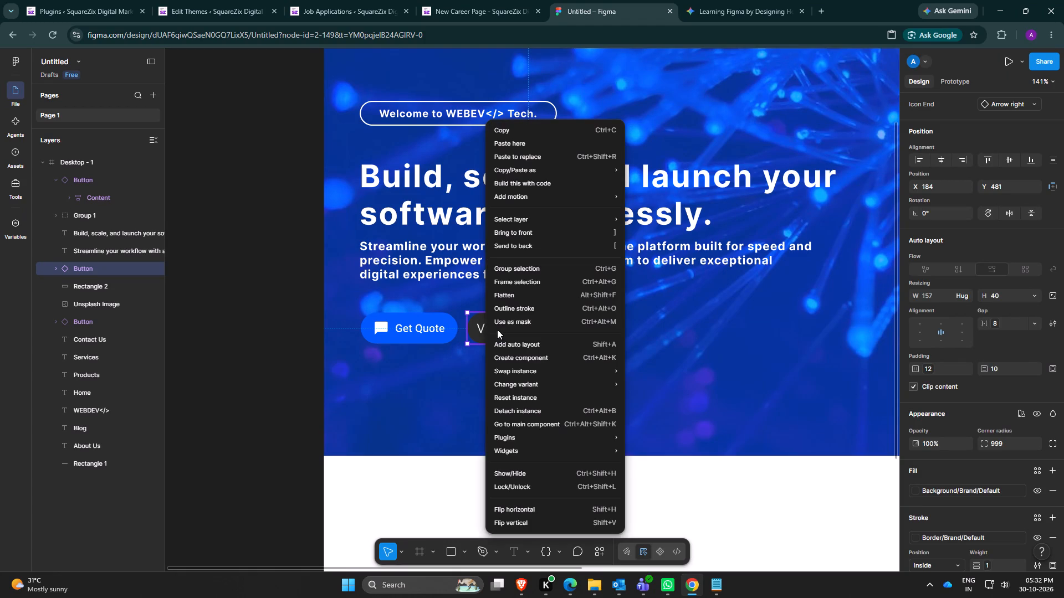
click(481, 331)
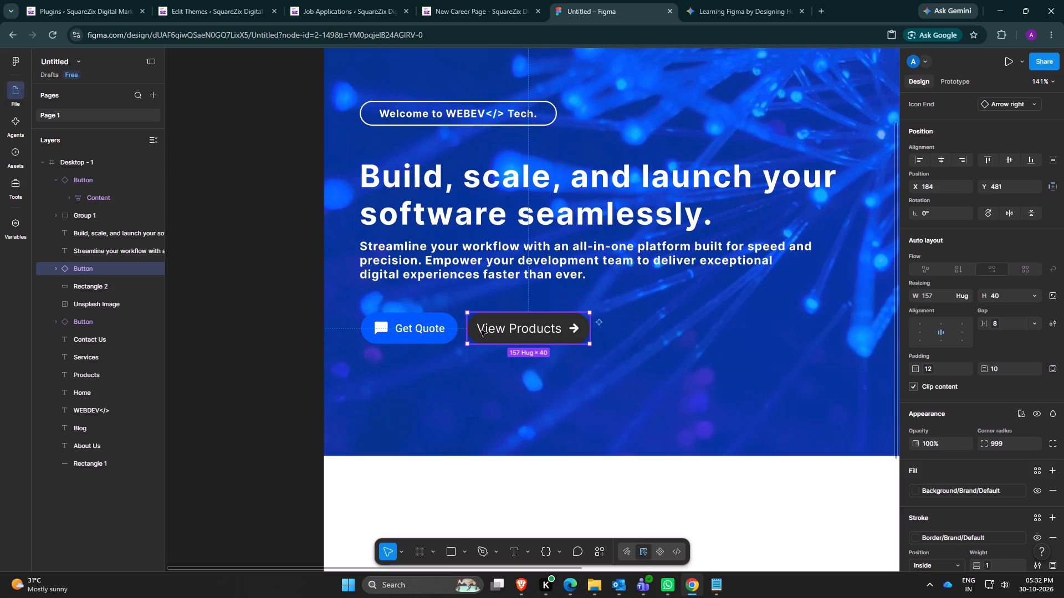
right_click(520, 324)
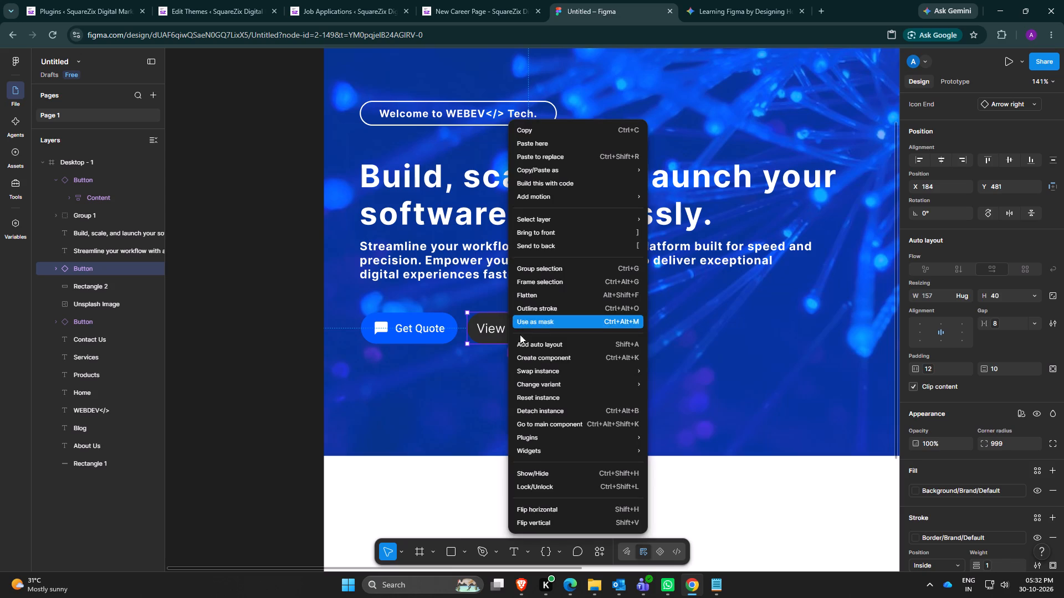
click(490, 339)
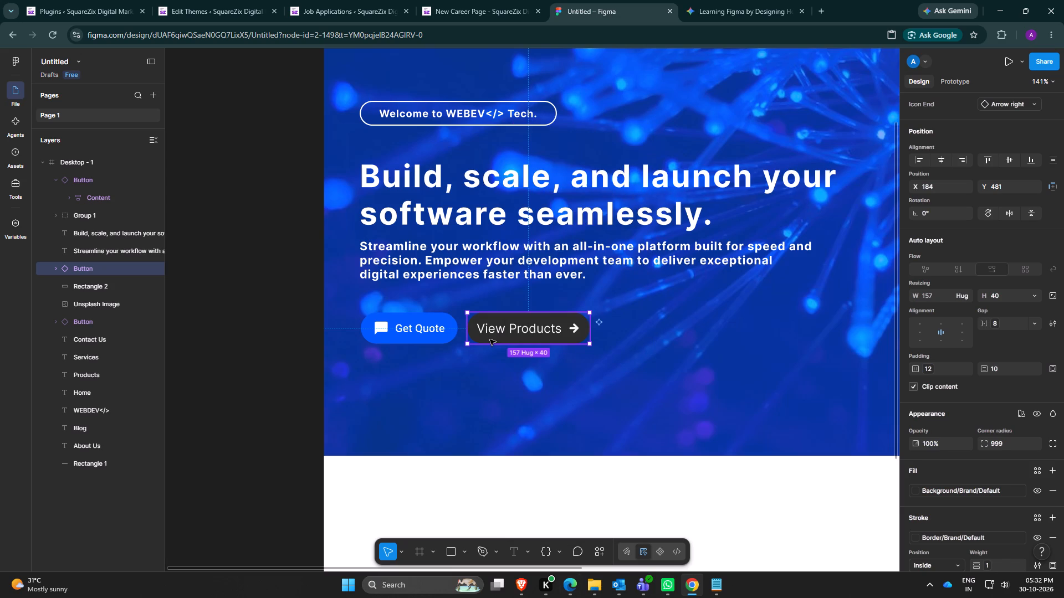
key(Delete)
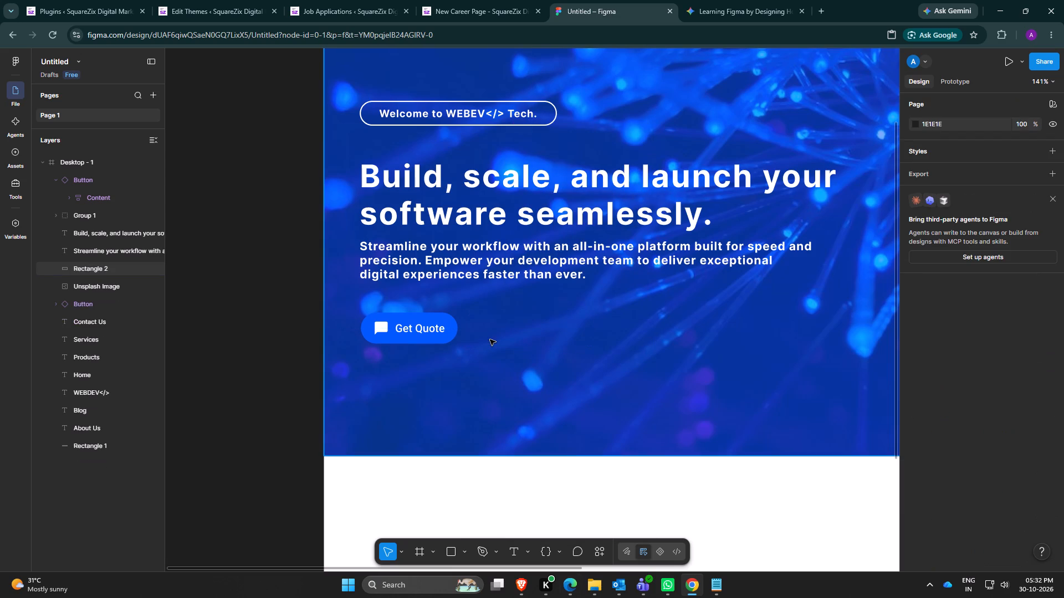
Change the hero section button's label text from Get Quote to "Let's Talk".
click(400, 328)
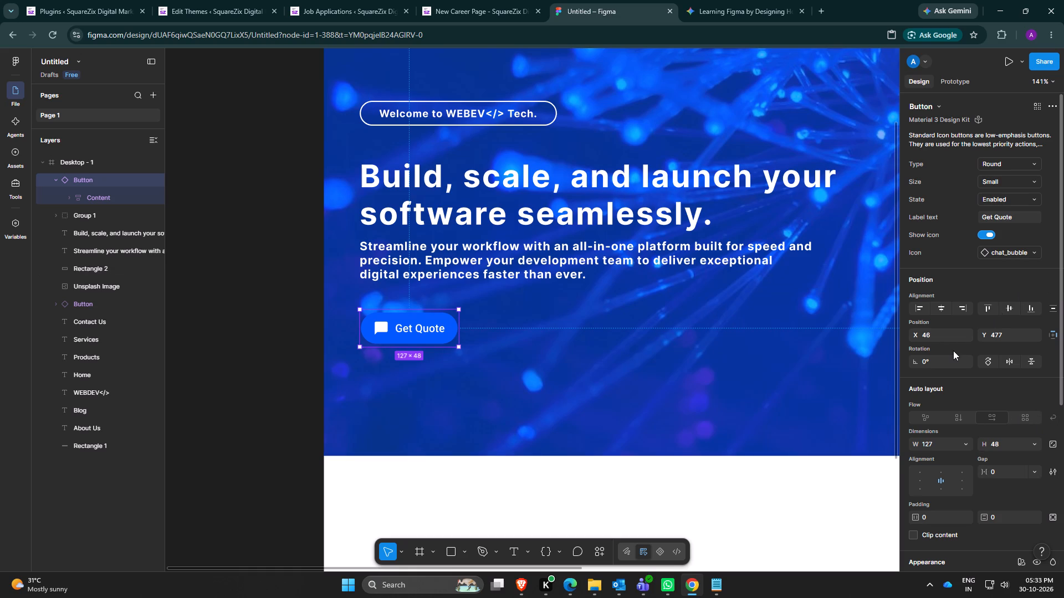
drag(1016, 216, 982, 215)
key(BackSpace)
text(Co)
key(BackSpace)
key(BackSpace)
key(BackSpace)
text(Lt)
key(BackSpace)
text(ets Talk)
key(Return)
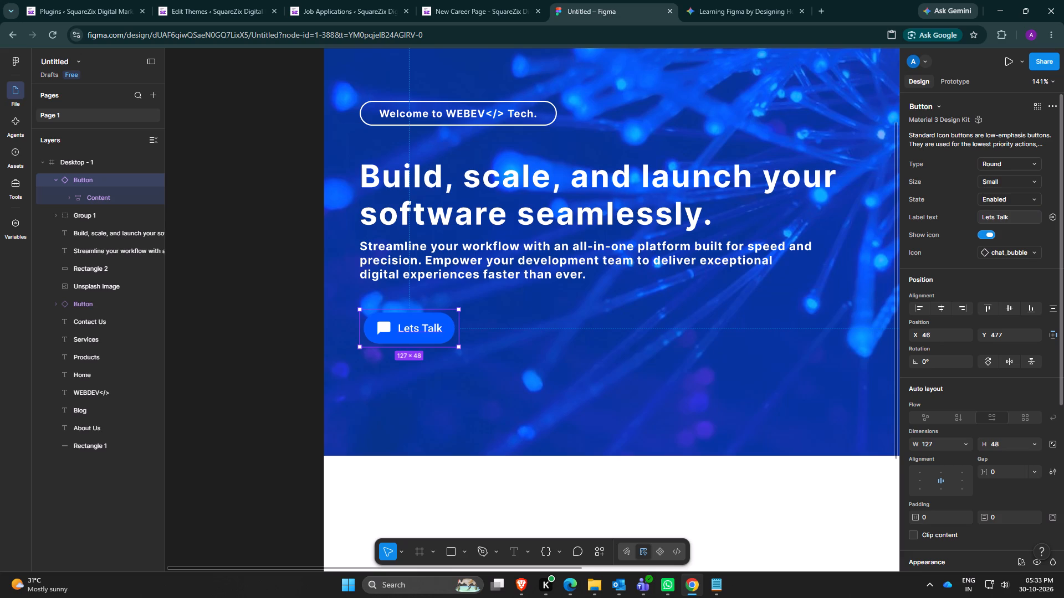
click(993, 216)
click(993, 216)
key(apostrophe)
key(Return)
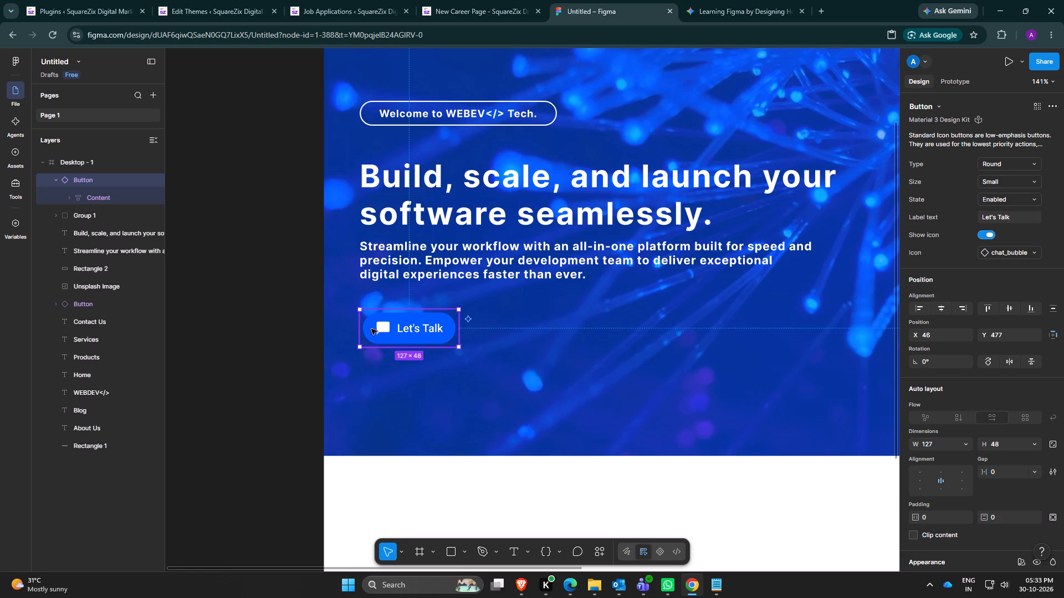
click(386, 333)
Extend the Desktop - 1 frame downward to a height of about 2074, keeping its width.
scroll(681, 370, up, 3)
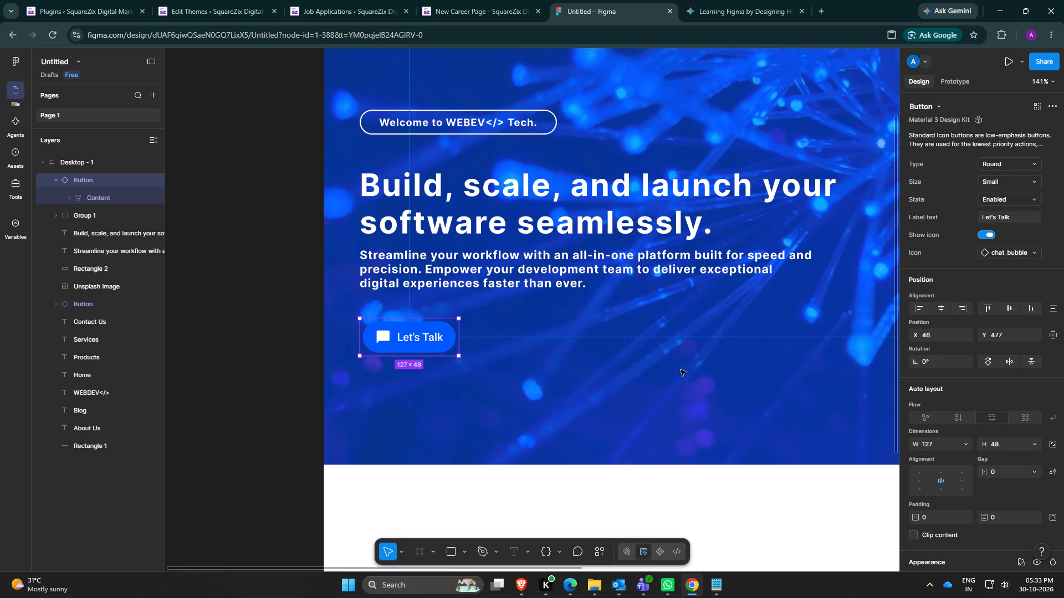
scroll(681, 370, up, 6)
scroll(681, 370, down, 12)
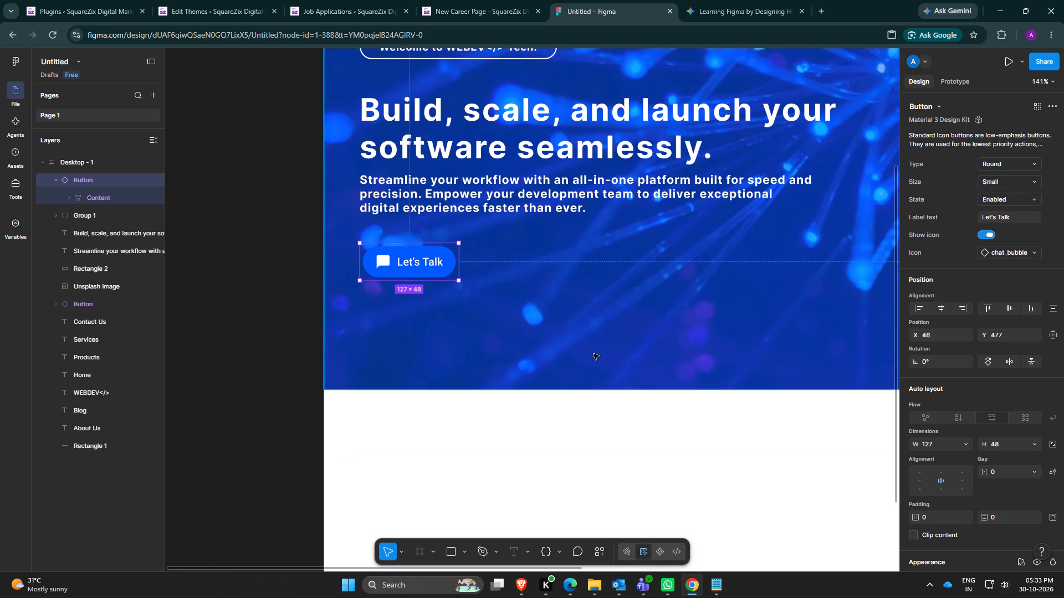
ctrl+scroll(557, 324, down, 10)
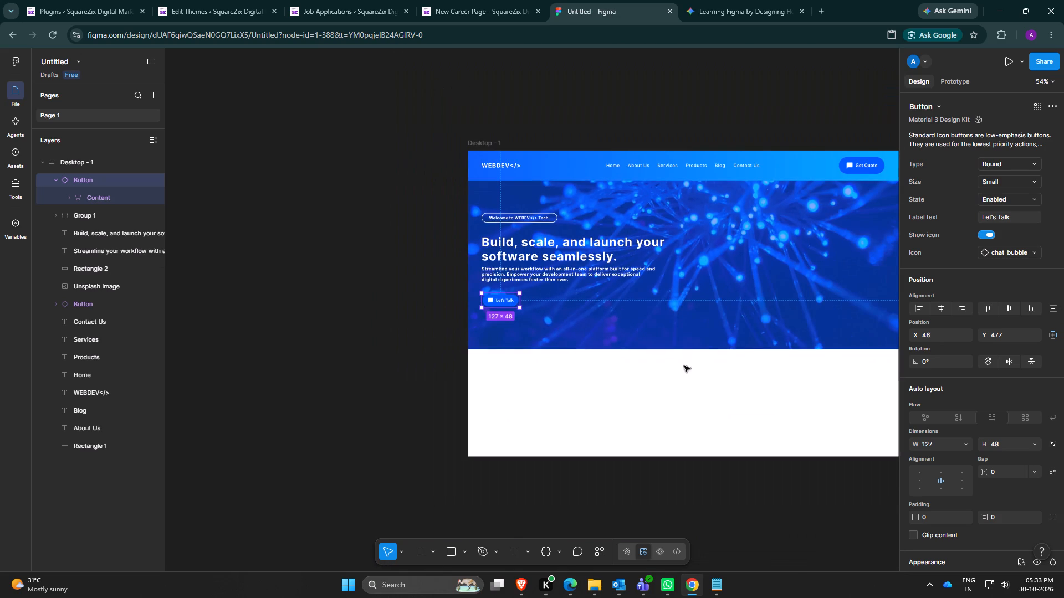
key(space)
key(space)
key(space)
key(space)
key(space)
key(space)
key(space)
key(space)
key(space)
key(space)
key(space)
key(space)
key(space)
key(space)
key(space)
key(space)
key(space)
key(space)
key(space)
key(space)
drag(623, 427, 435, 422)
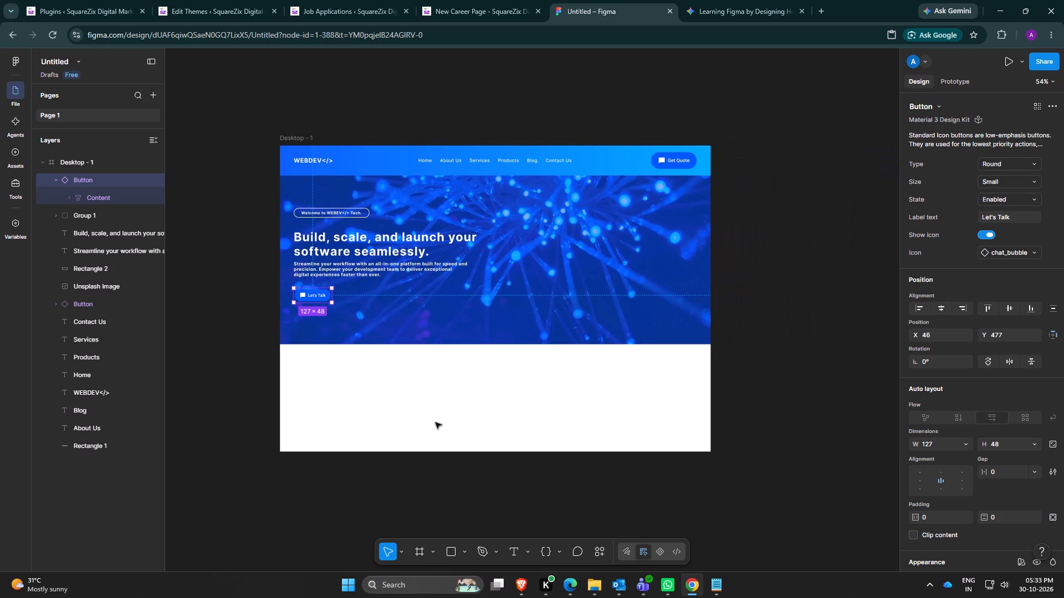
click(436, 422)
click(467, 452)
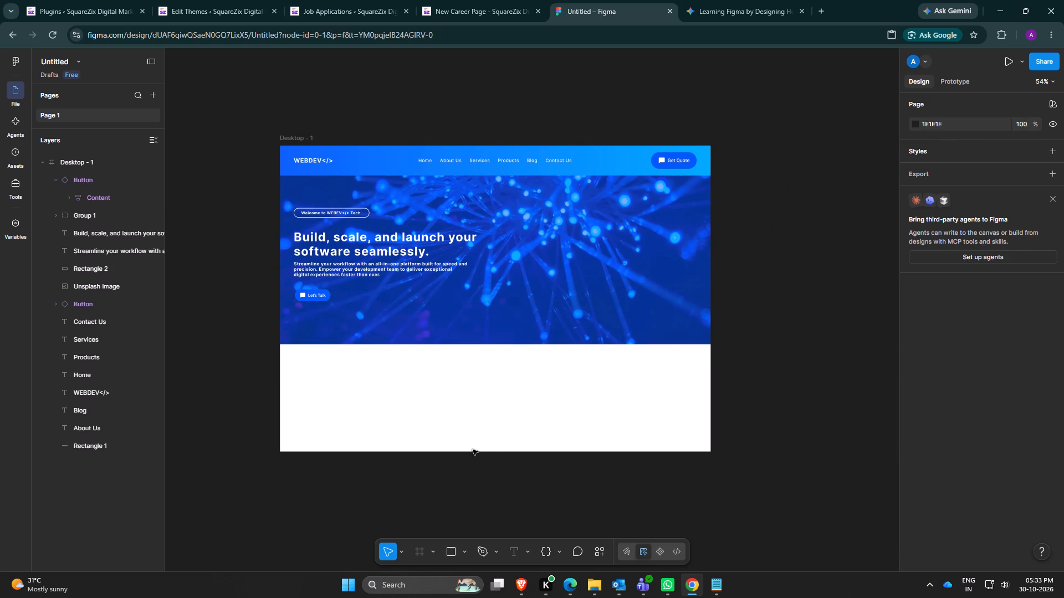
click(480, 436)
click(81, 157)
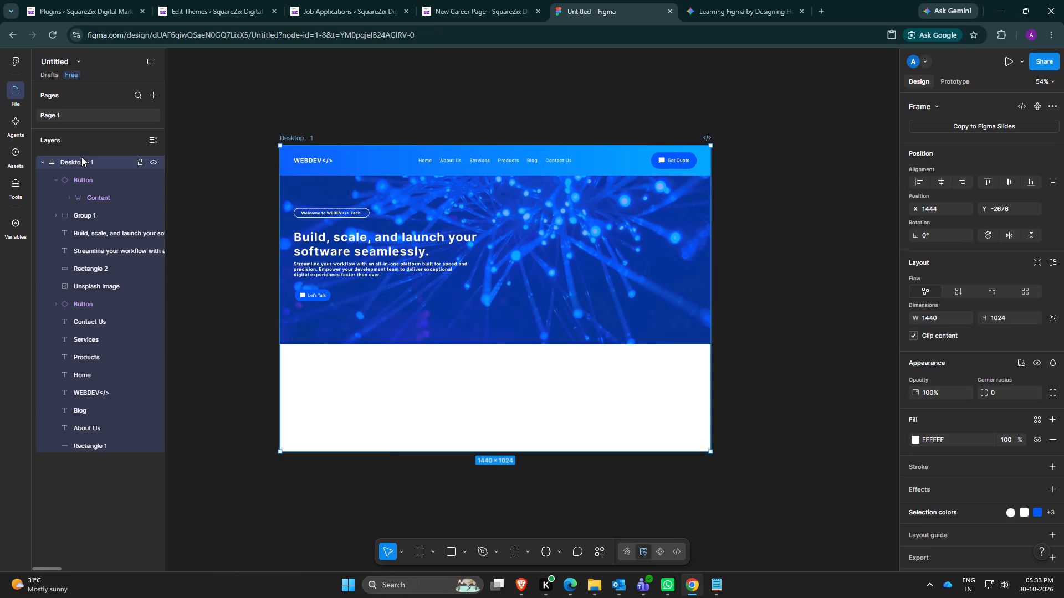
drag(503, 451, 495, 526)
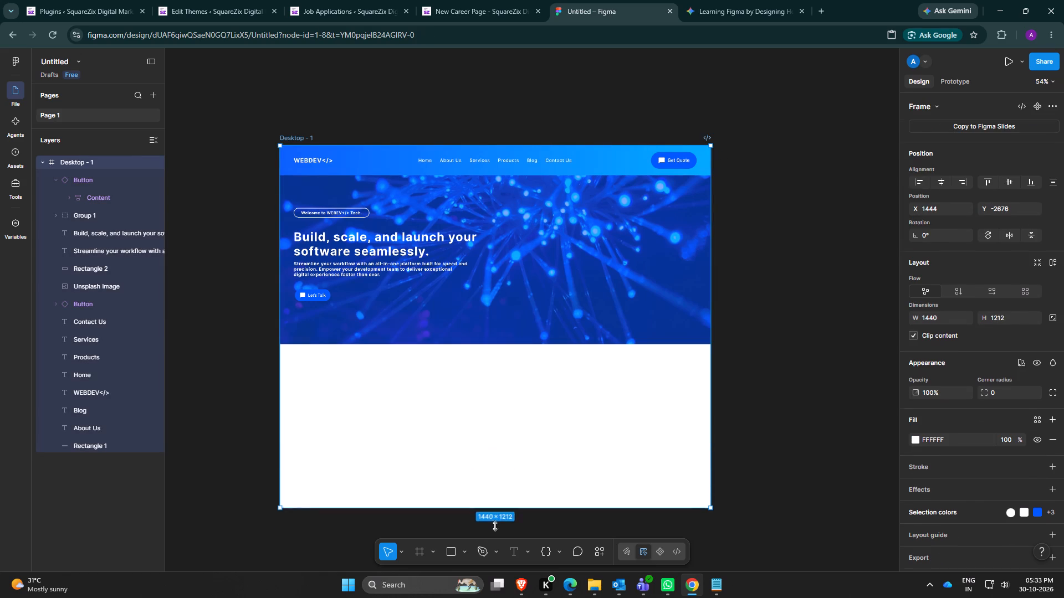
drag(495, 526, 481, 481)
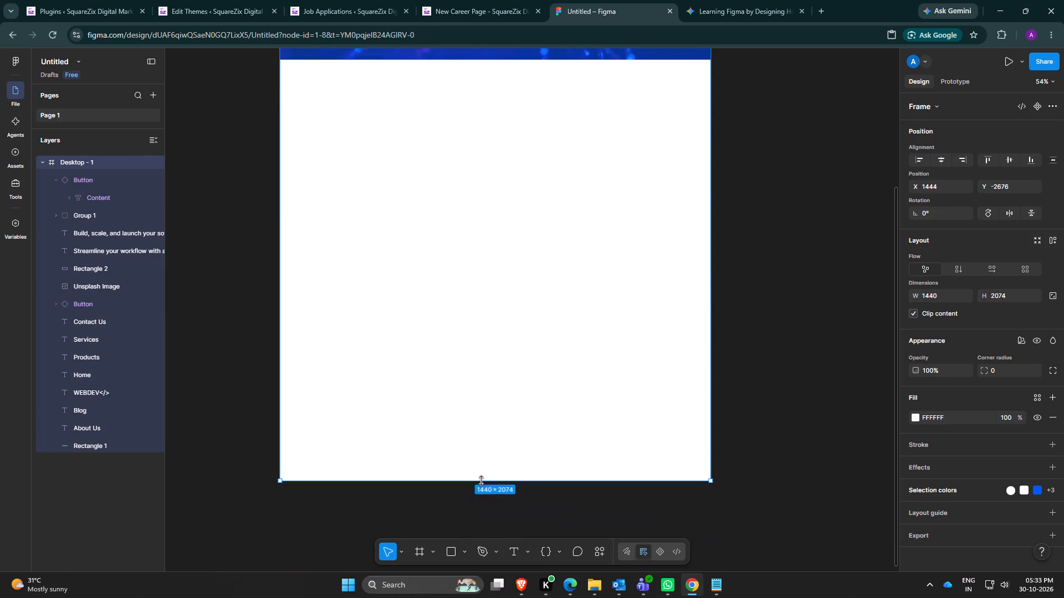
Group the hero section's welcome badge, heading, description paragraph and Let's Talk button together.
scroll(481, 481, up, 13)
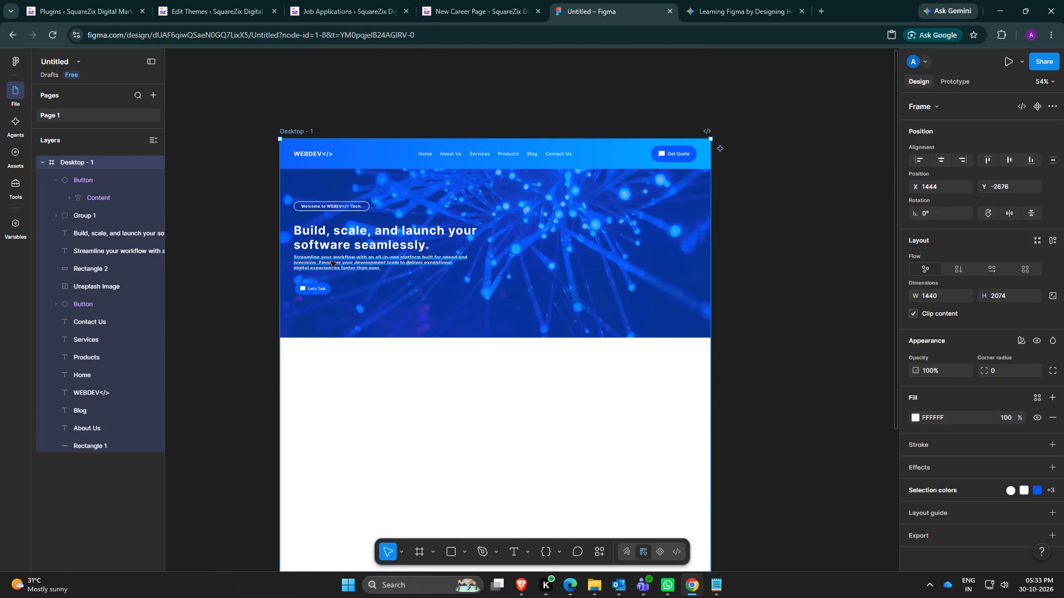
scroll(400, 326, up, 9)
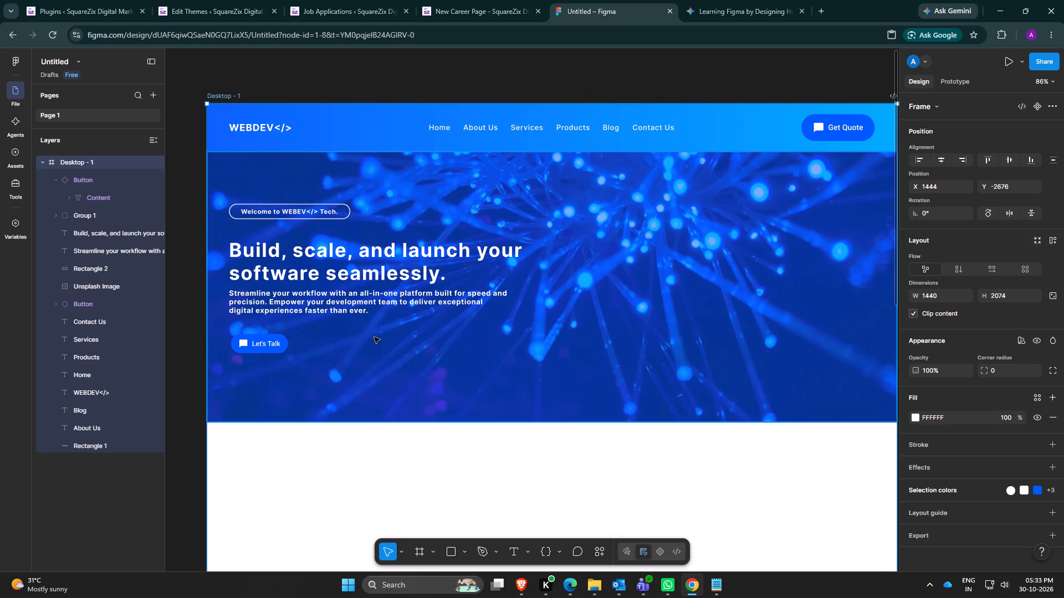
ctrl+scroll(374, 337, up, 2)
click(267, 199)
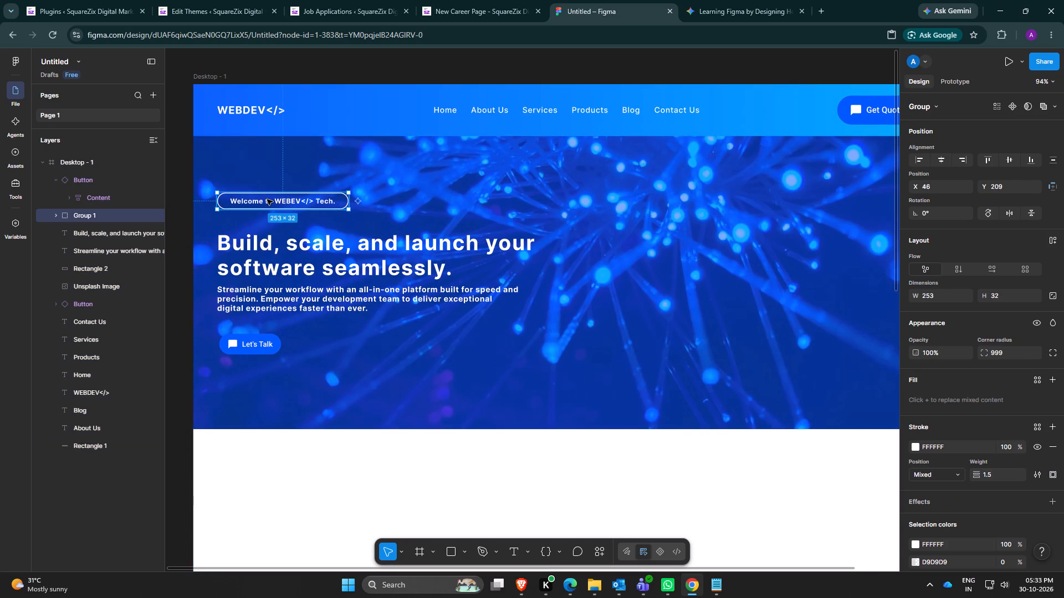
ctrl+click(103, 230)
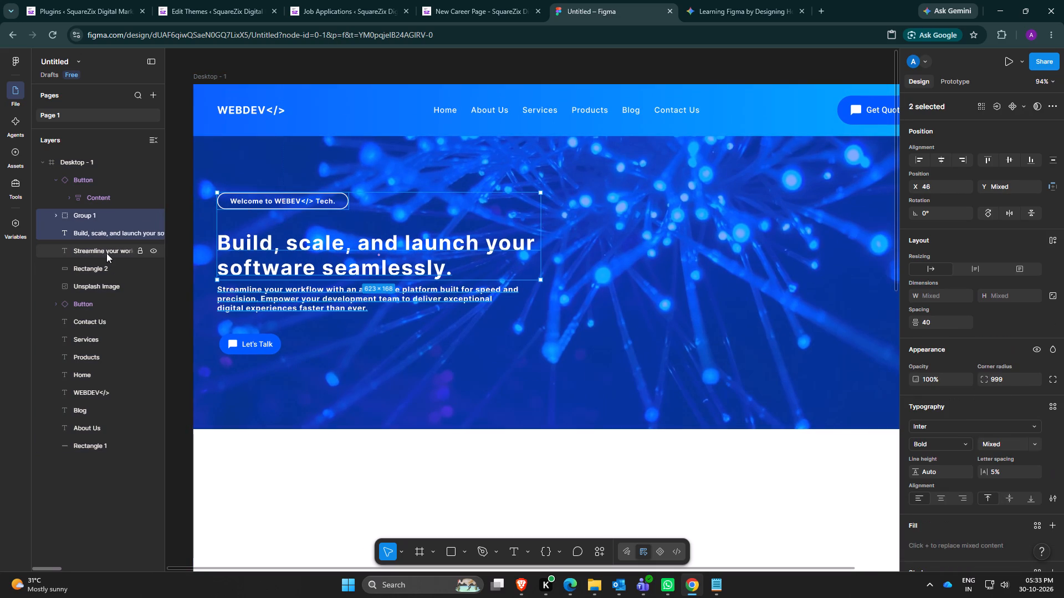
ctrl+click(106, 253)
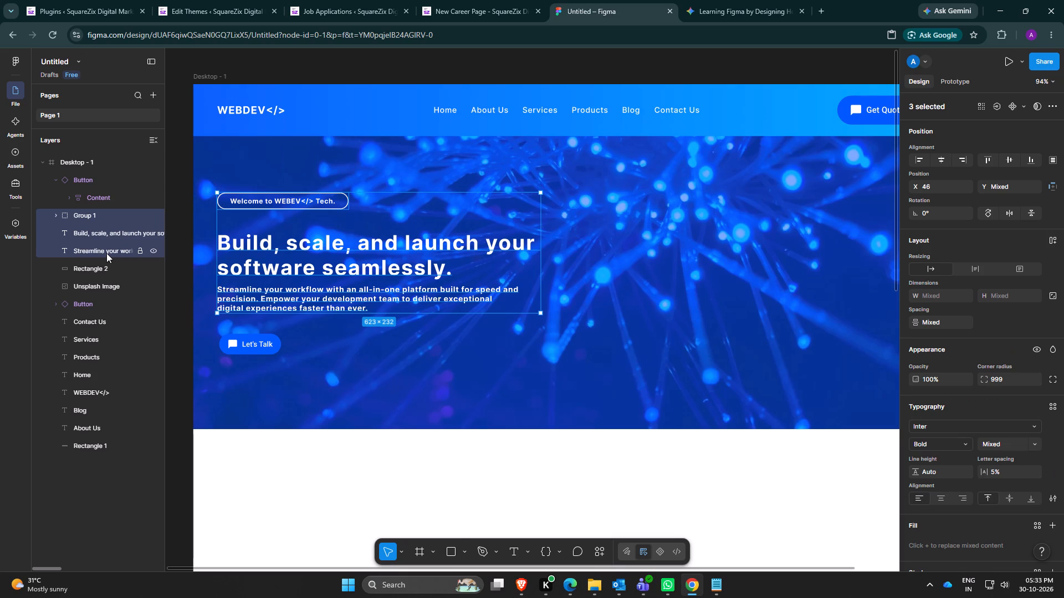
ctrl+click(87, 301)
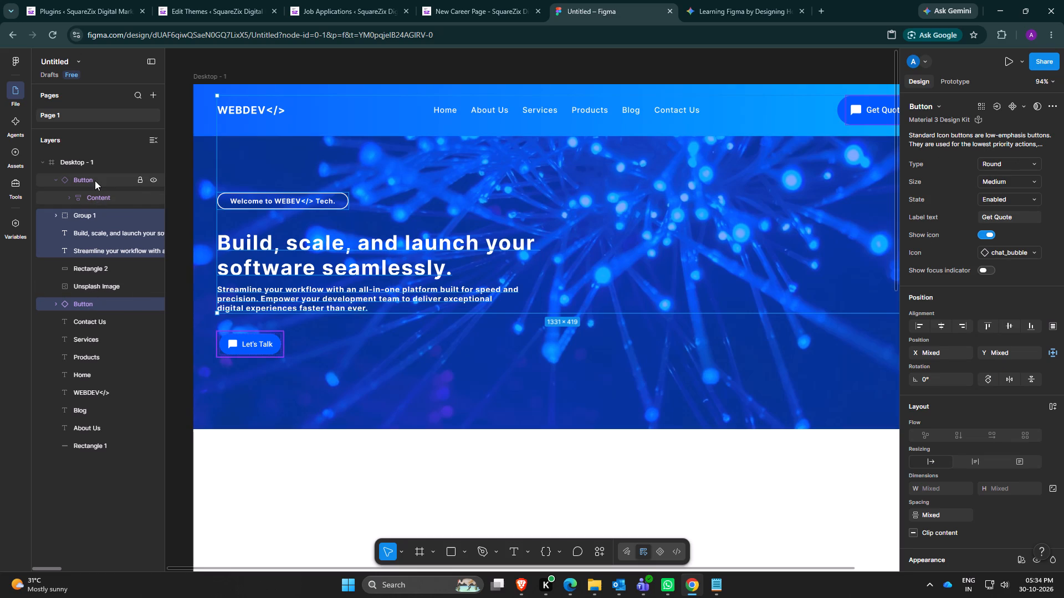
ctrl+click(95, 181)
ctrl+click(89, 305)
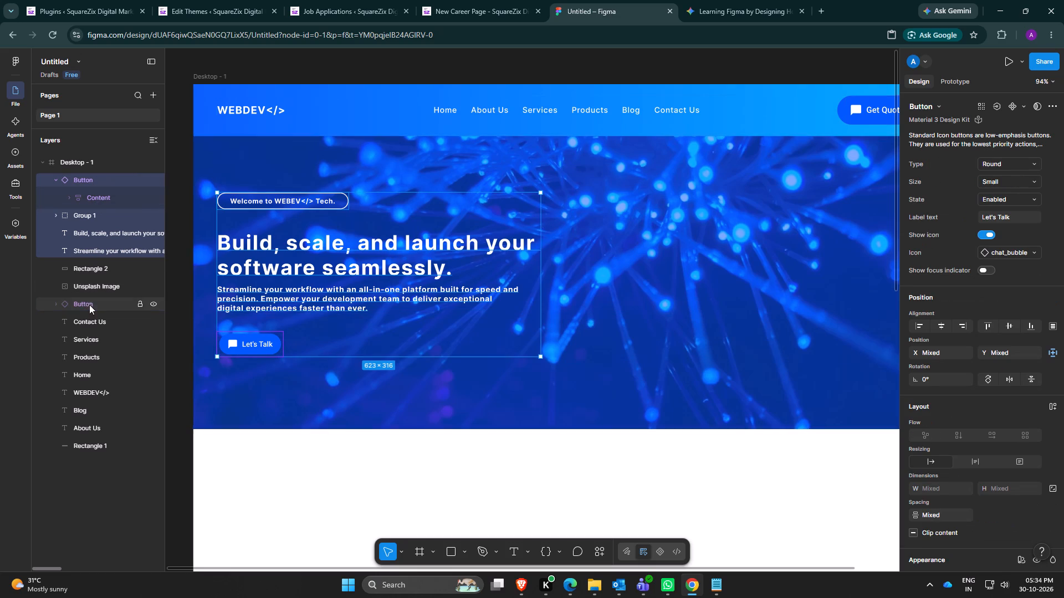
right_click(84, 230)
click(73, 231)
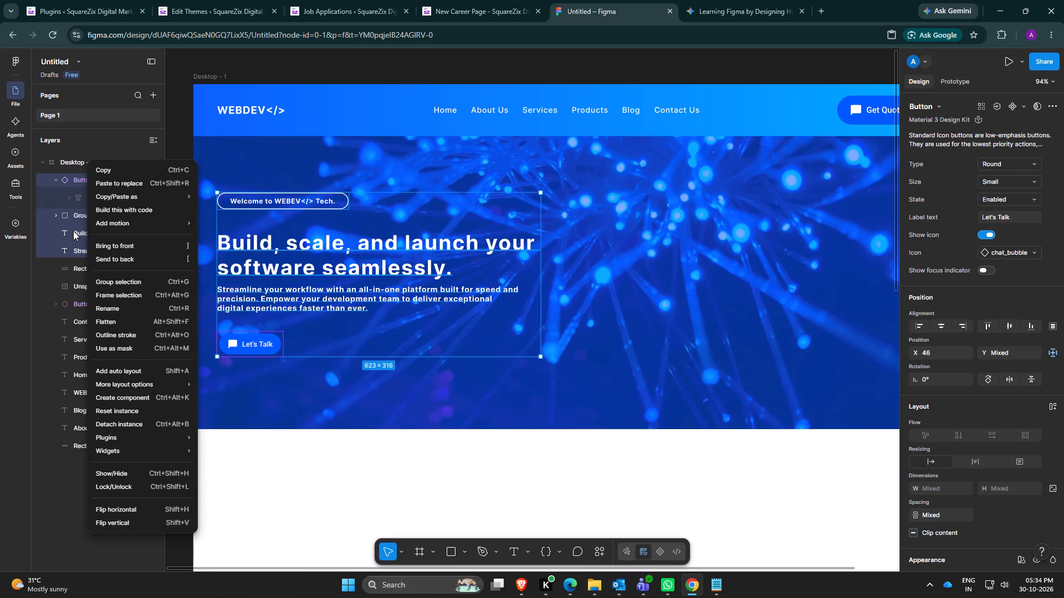
key(ctrl+g)
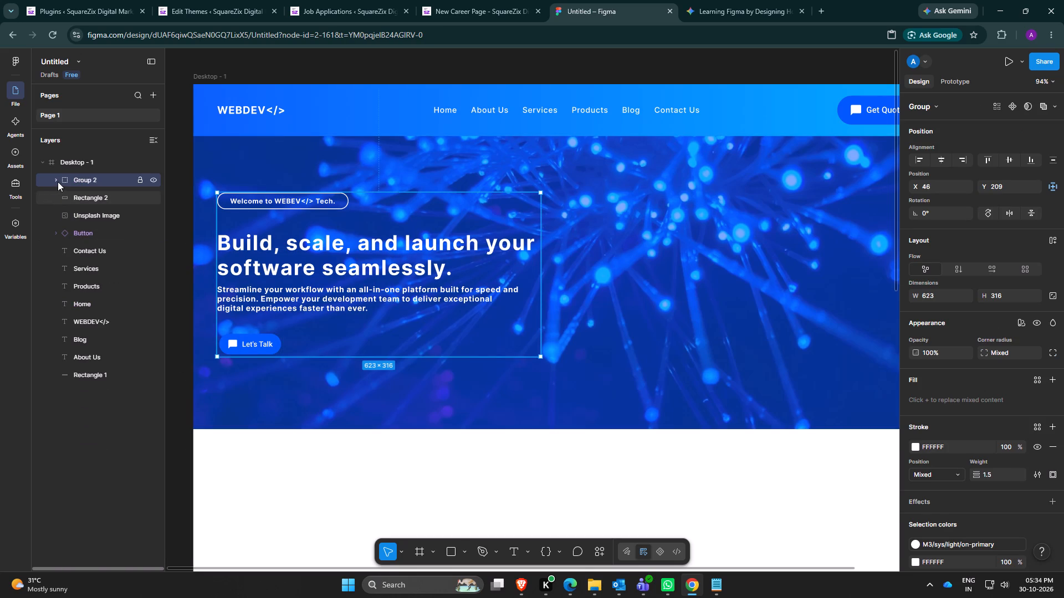
click(57, 180)
click(57, 180)
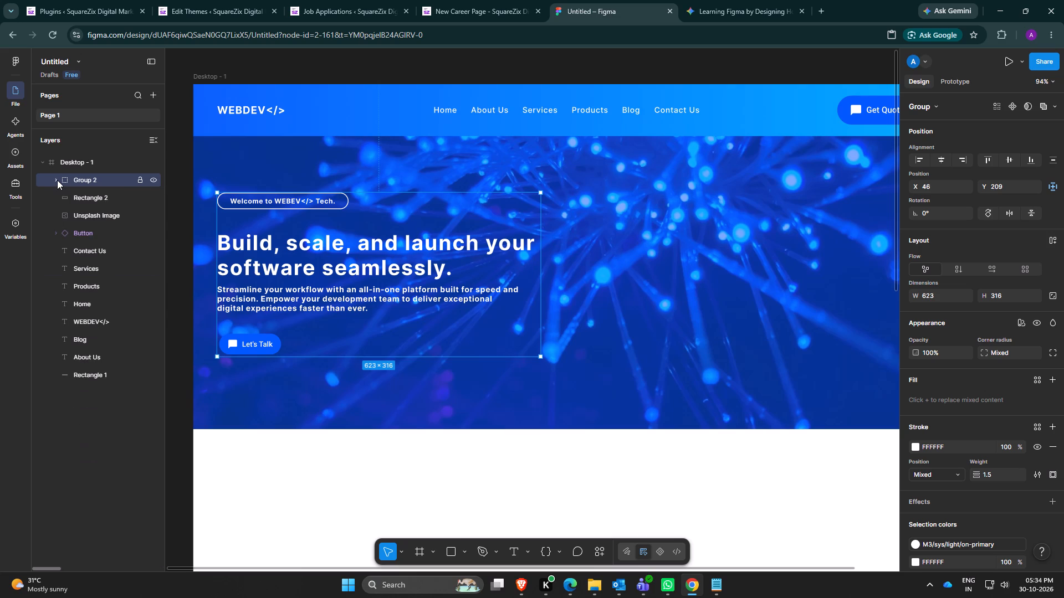
Move the grouped hero content slightly lower in the banner, to about X 45, Y 224.
drag(361, 313, 377, 311)
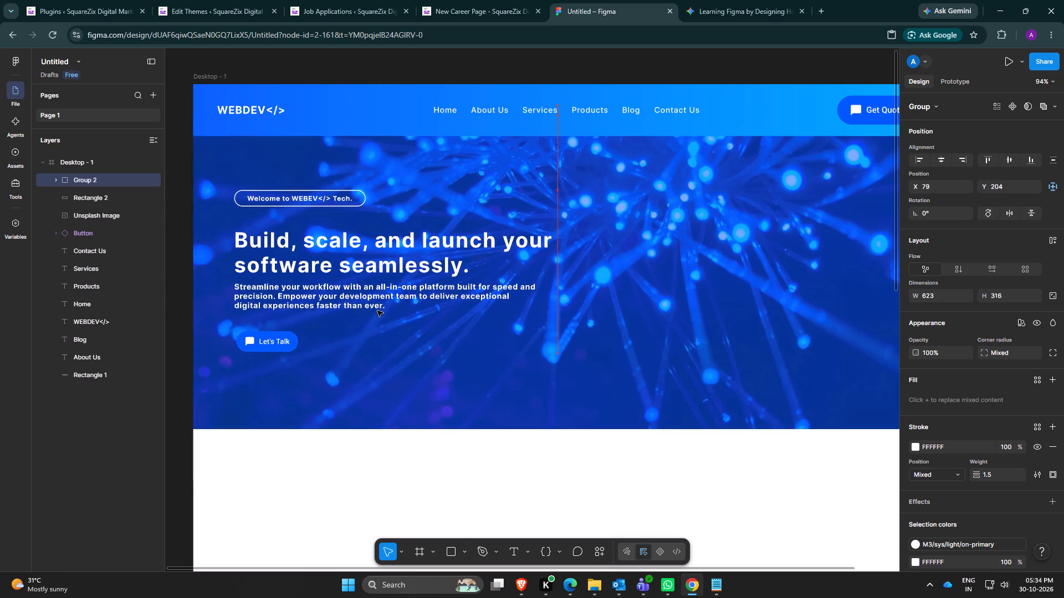
drag(377, 311, 360, 315)
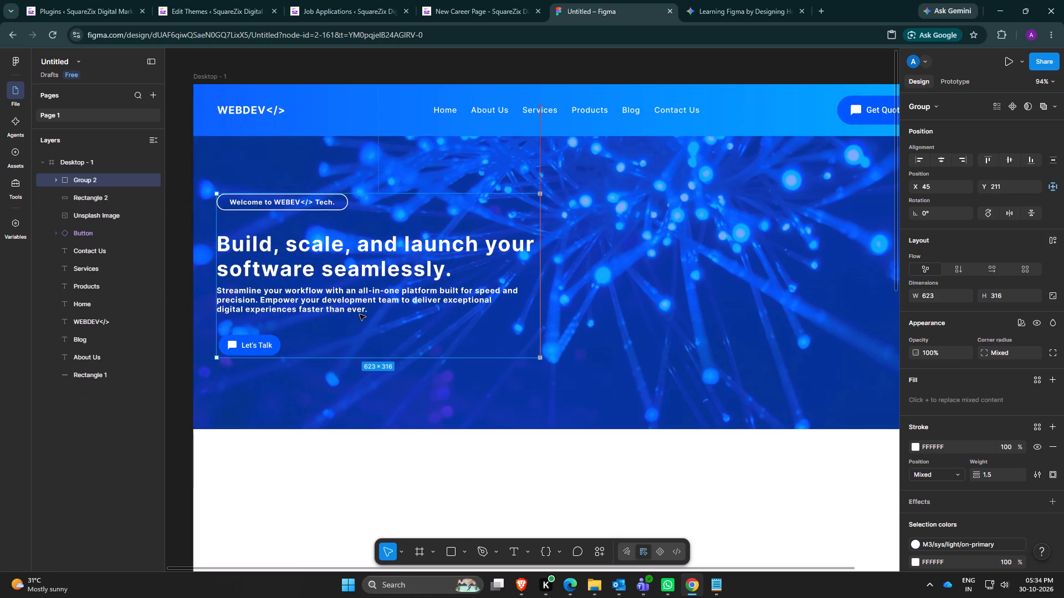
drag(360, 315, 357, 322)
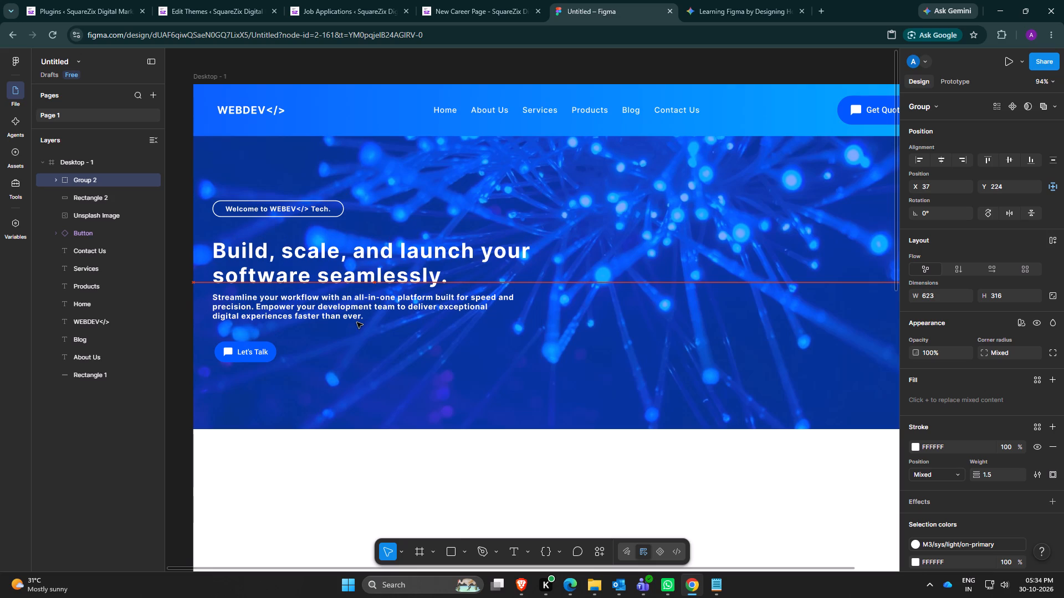
drag(357, 322, 360, 323)
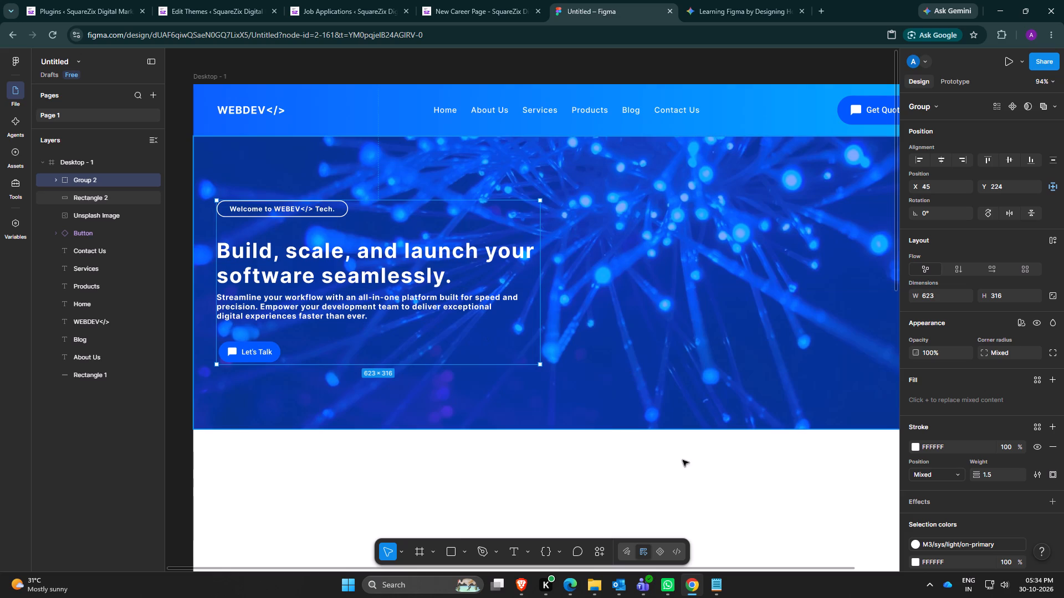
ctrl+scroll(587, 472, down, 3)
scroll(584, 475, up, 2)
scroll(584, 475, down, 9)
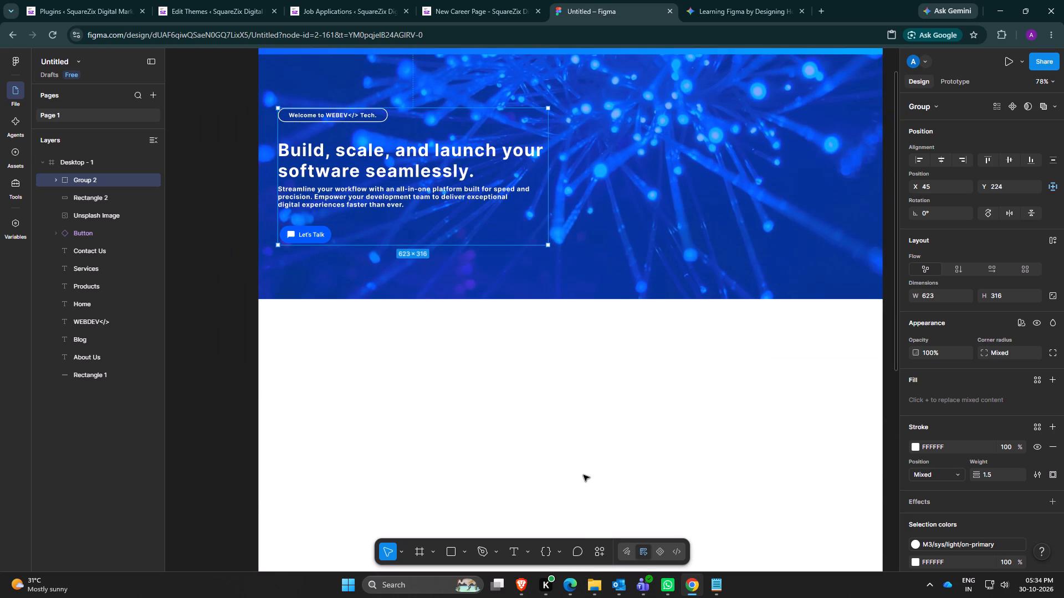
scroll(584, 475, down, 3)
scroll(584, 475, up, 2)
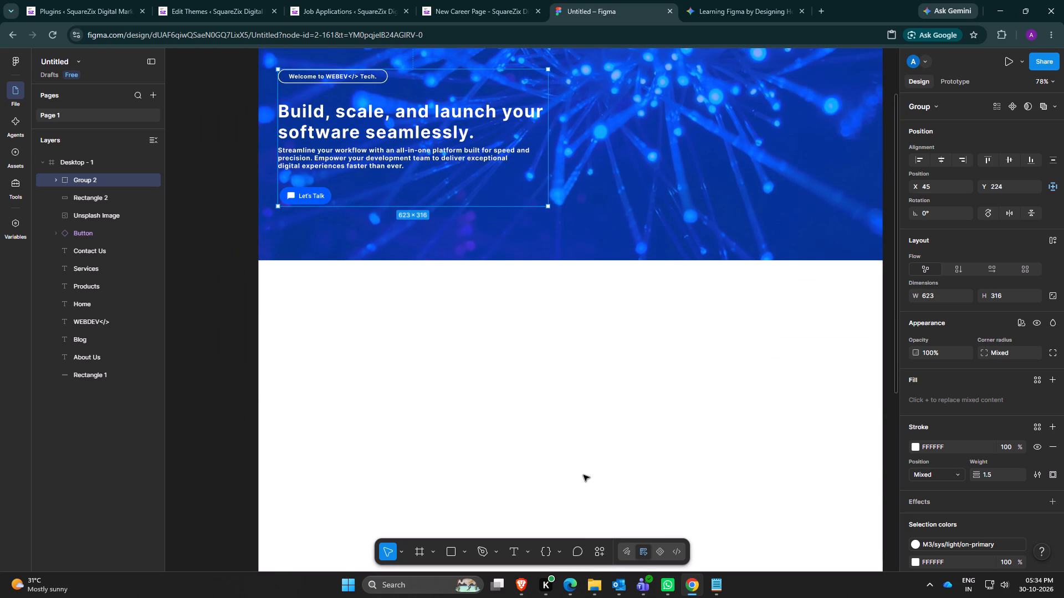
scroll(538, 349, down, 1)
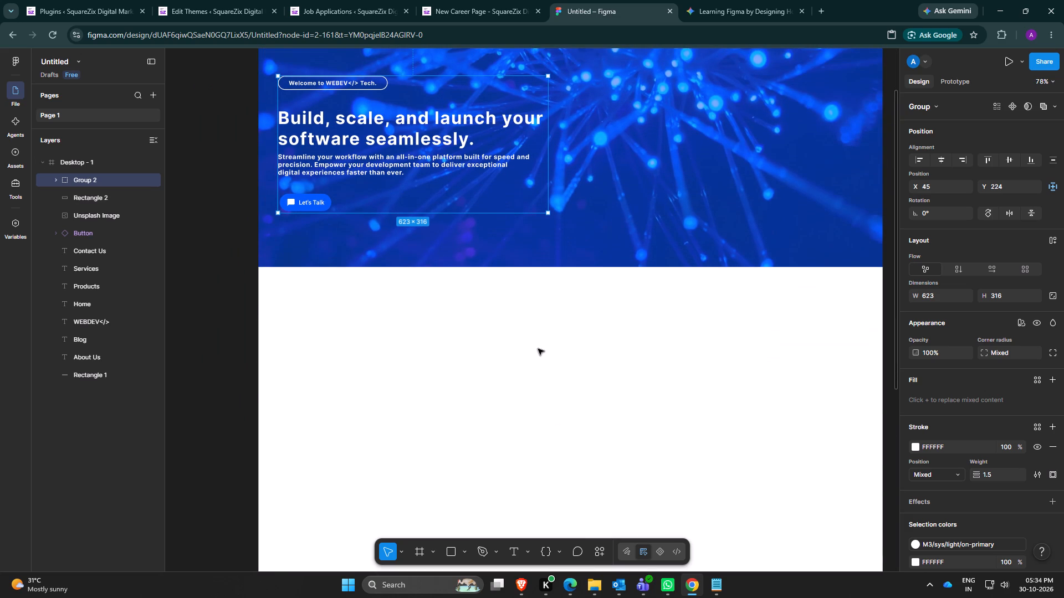
Add the text "ABOUT US" in the empty white area just below the hero banner.
scroll(538, 349, up, 5)
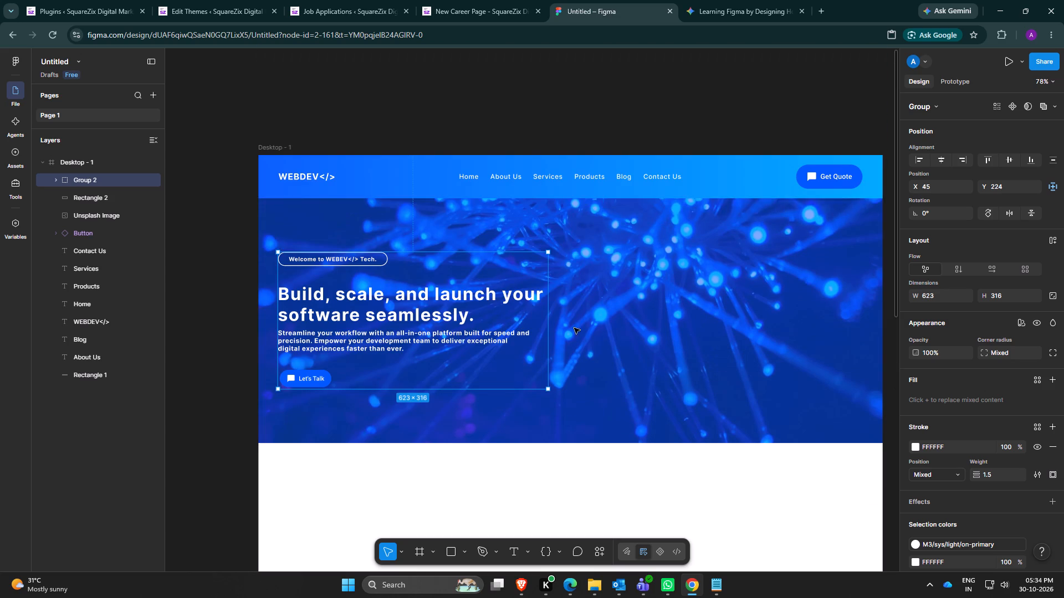
ctrl+scroll(571, 298, down, 3)
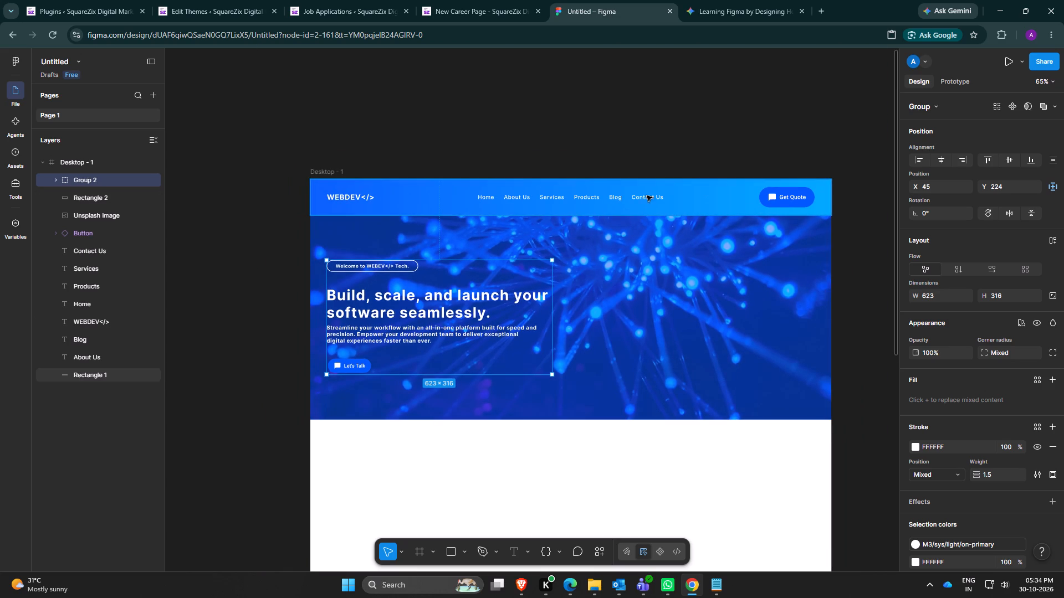
scroll(600, 334, down, 2)
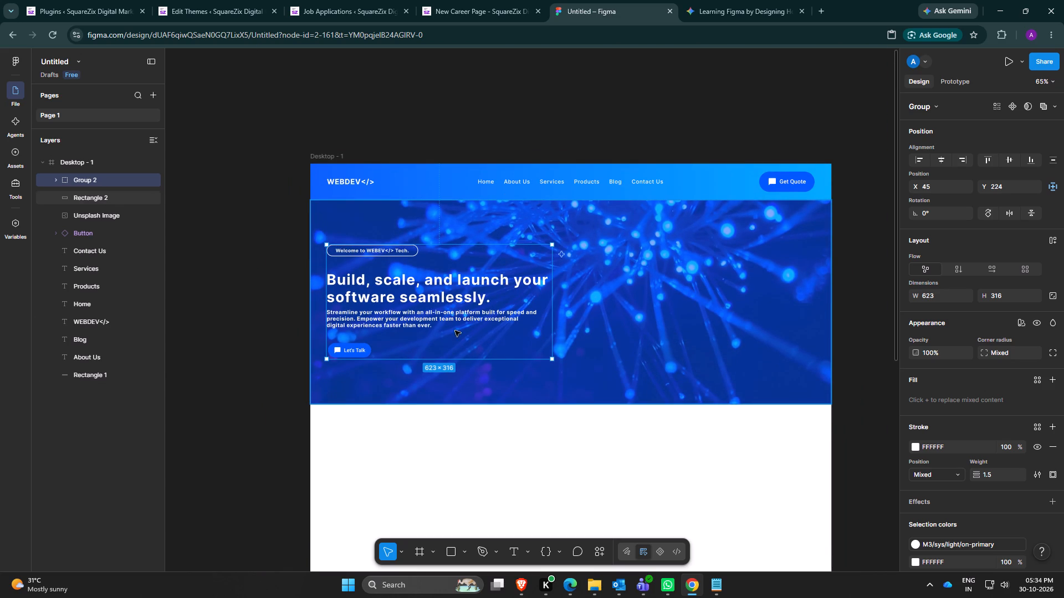
scroll(563, 451, down, 6)
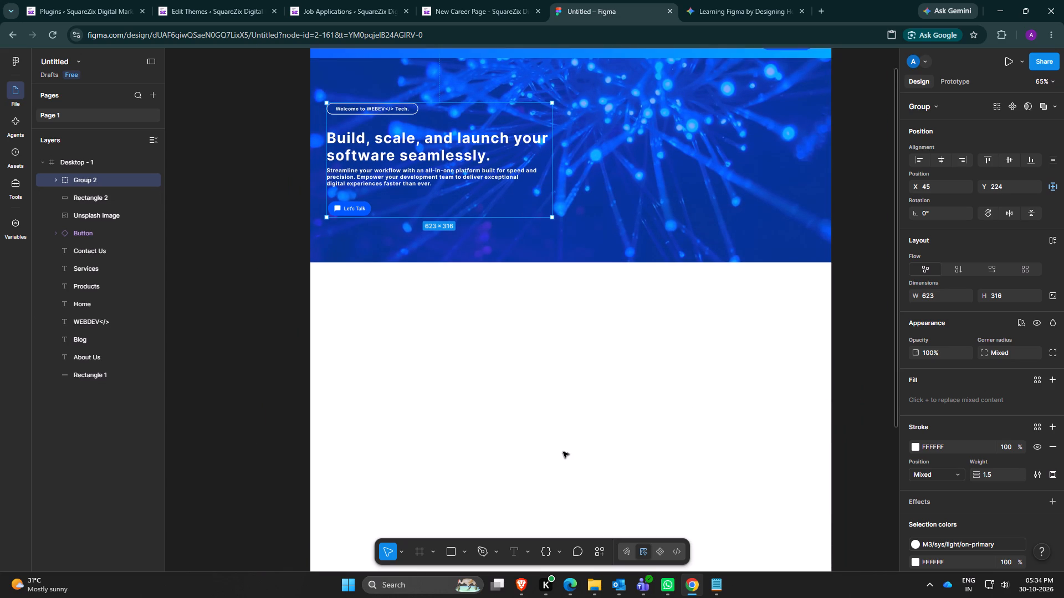
scroll(563, 452, down, 3)
scroll(501, 388, down, 1)
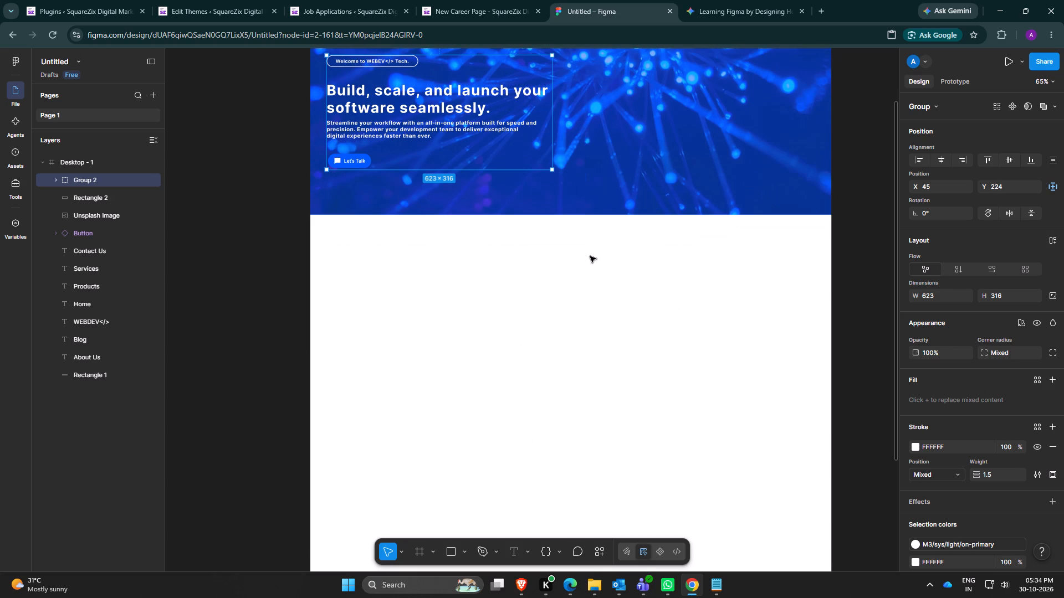
click(513, 548)
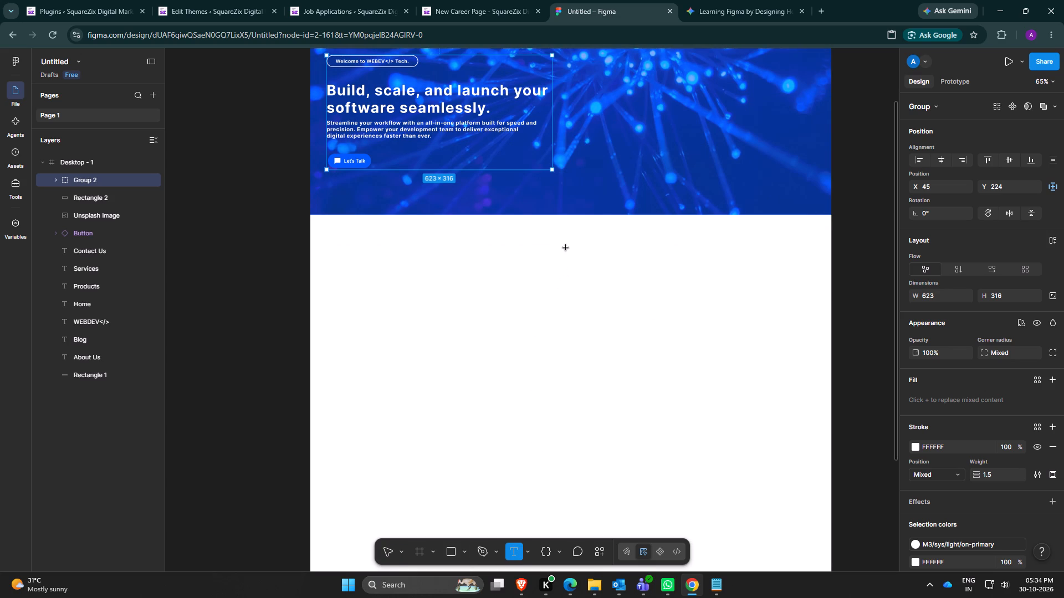
click(566, 251)
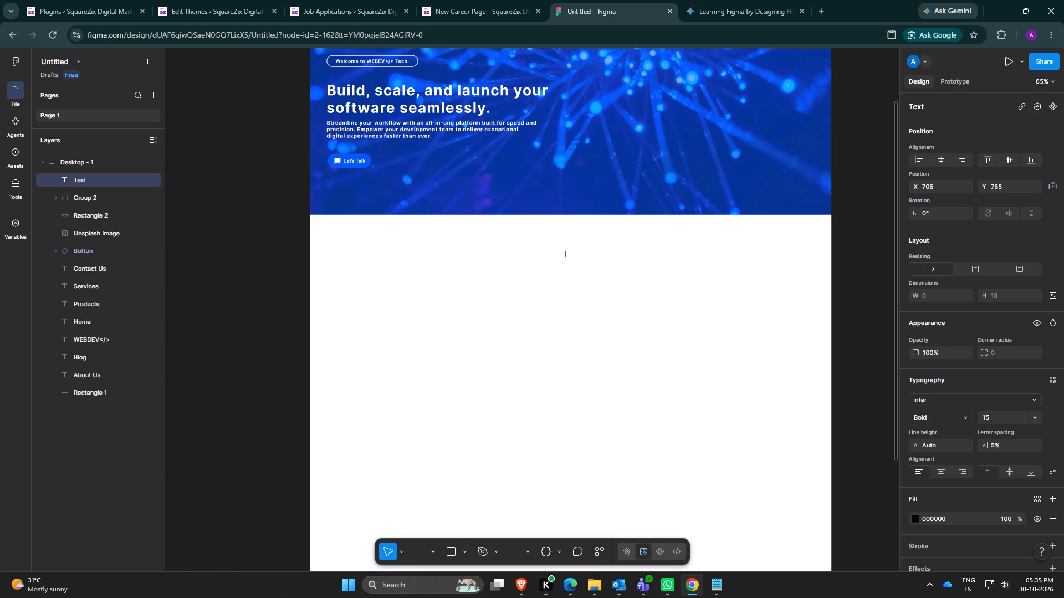
text(Ab)
key(BackSpace)
text(BOUT US)
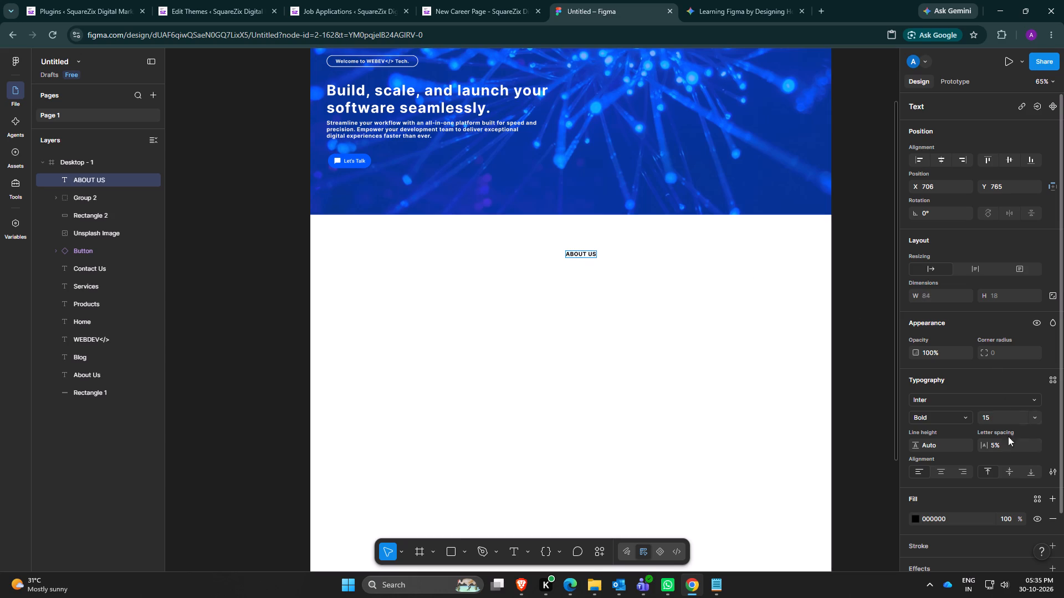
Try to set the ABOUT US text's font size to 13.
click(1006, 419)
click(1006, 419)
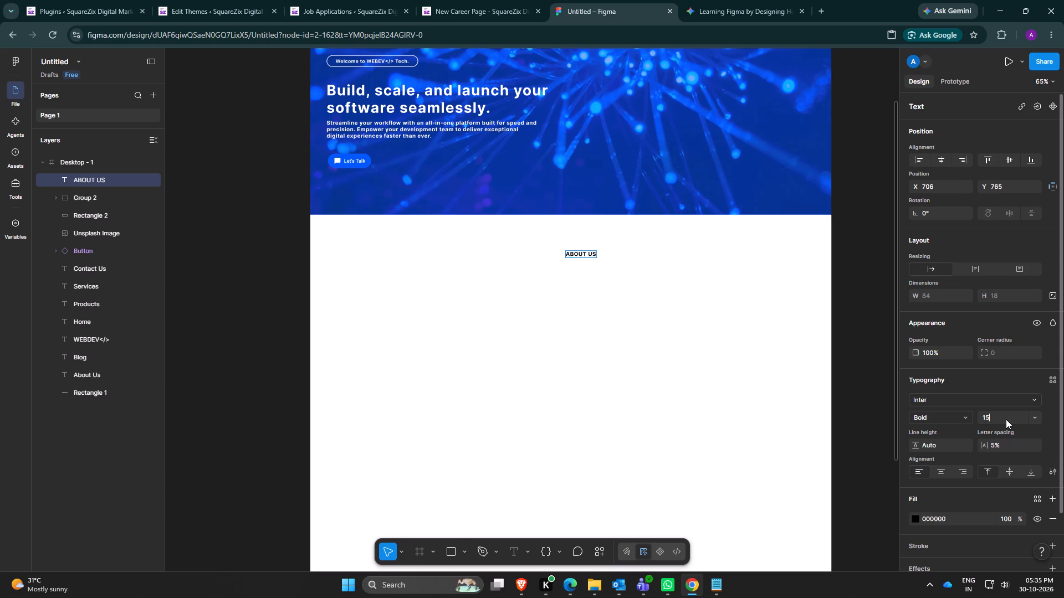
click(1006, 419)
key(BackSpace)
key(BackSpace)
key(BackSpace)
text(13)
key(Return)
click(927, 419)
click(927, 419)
Set the fill of the whole ABOUT US text to the page's blue, 0059FF.
click(913, 522)
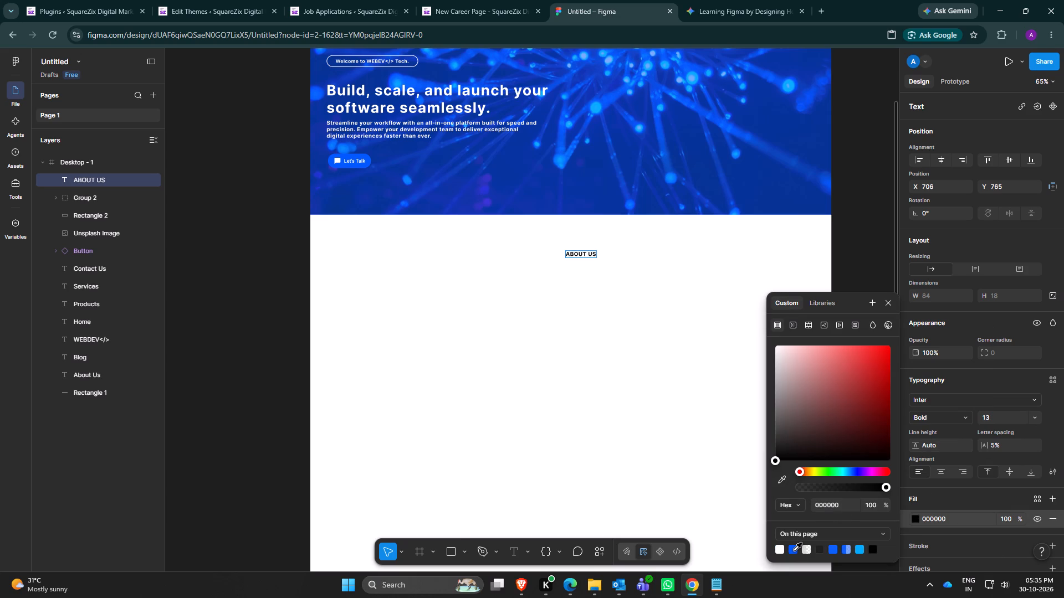
click(794, 550)
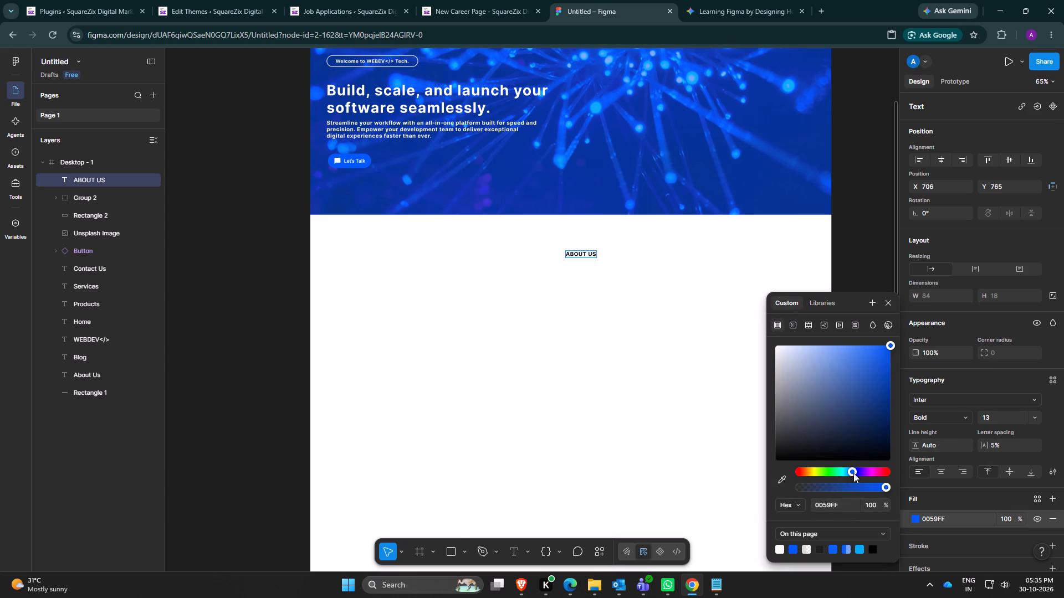
click(793, 547)
double_click(576, 256)
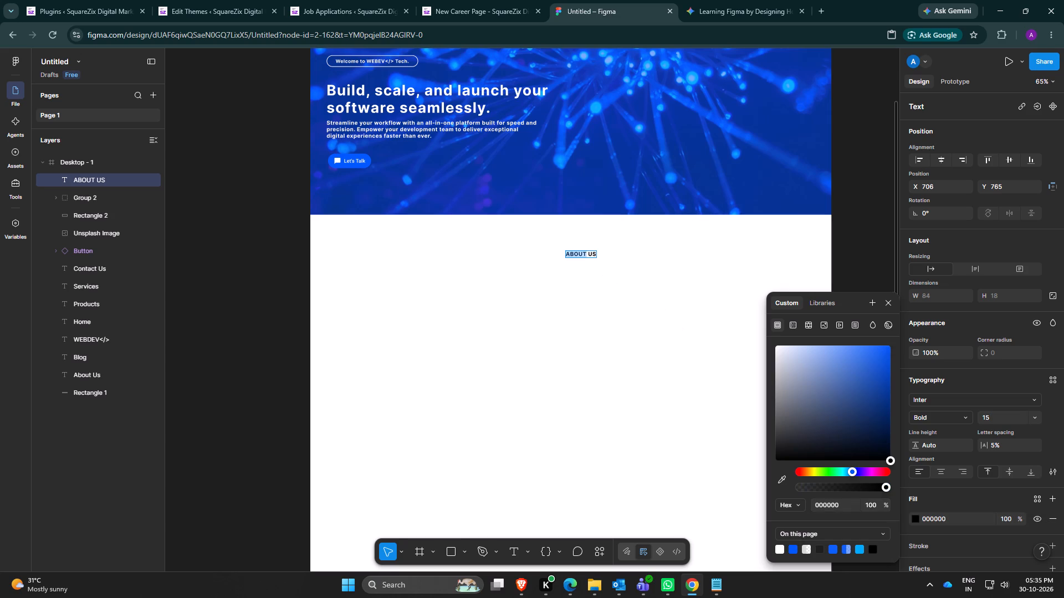
key(ctrl+a)
click(793, 550)
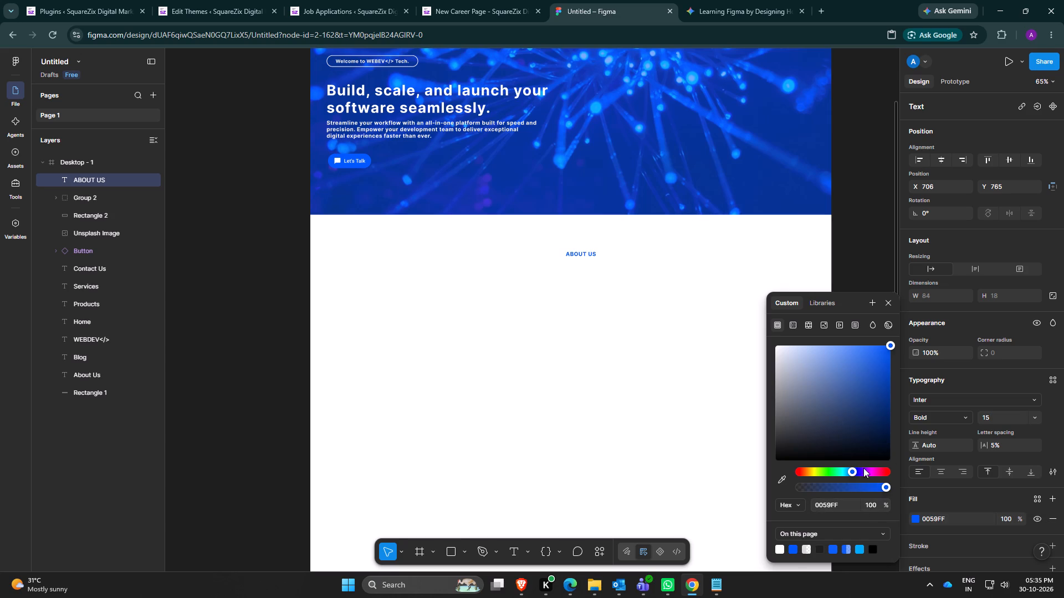
click(574, 280)
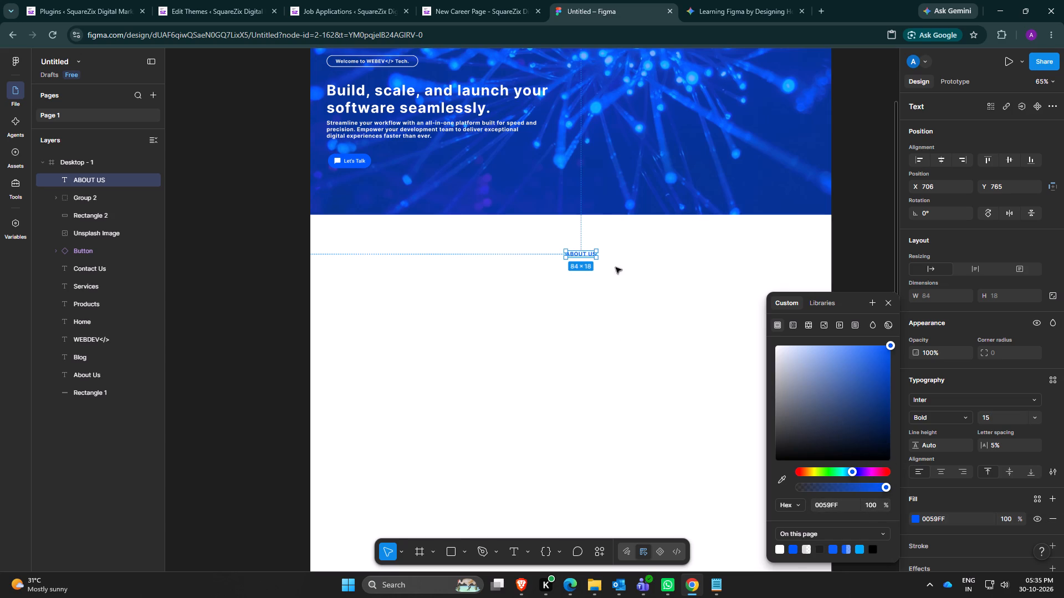
click(641, 267)
Centre the ABOUT US text horizontally in the frame just below the hero banner, at about X 678, Y 733.
drag(588, 253, 587, 253)
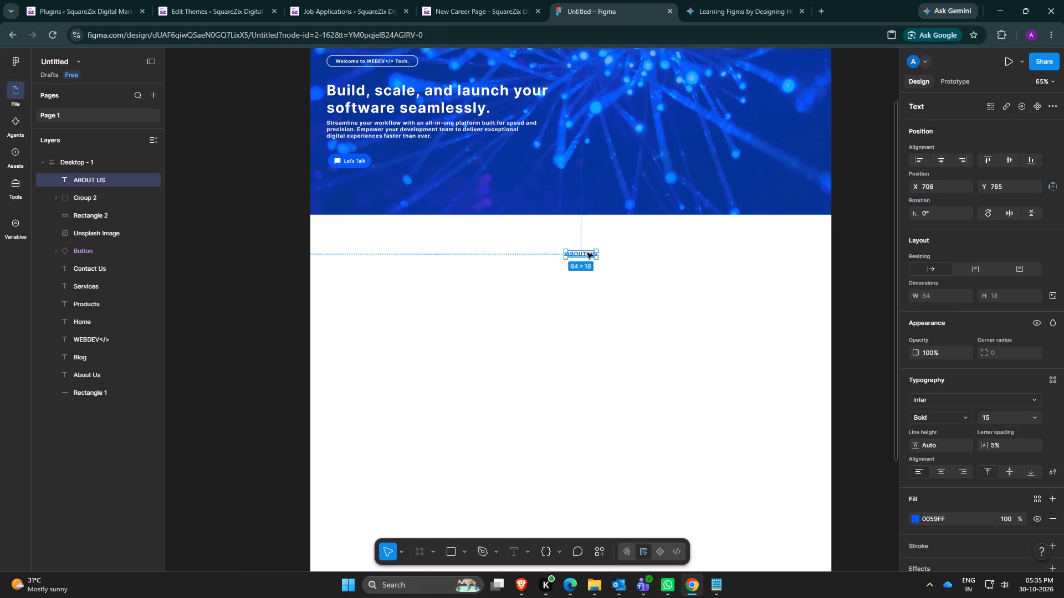
drag(587, 253, 577, 254)
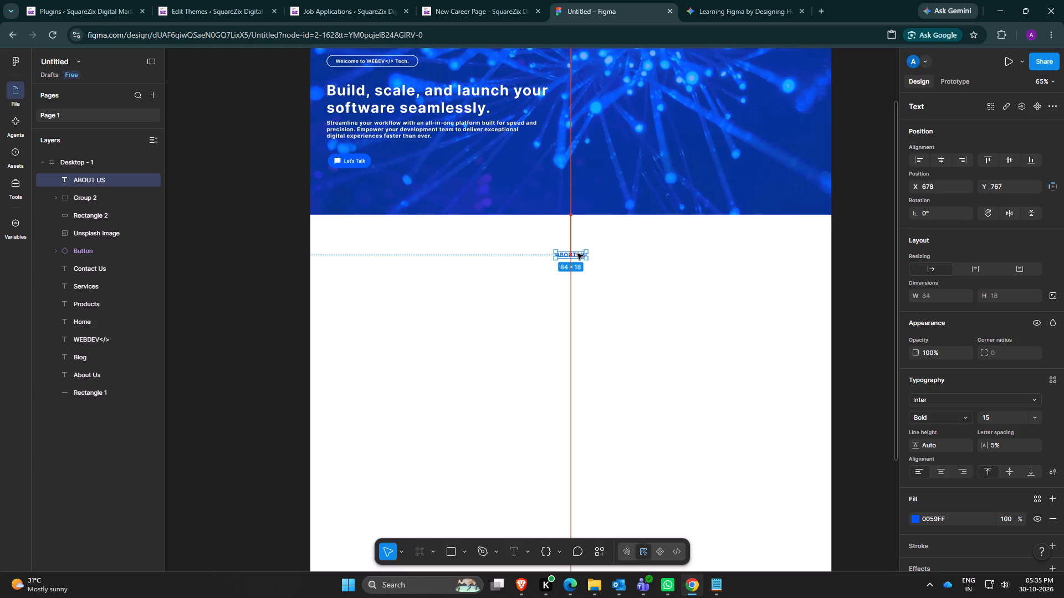
drag(577, 254, 574, 246)
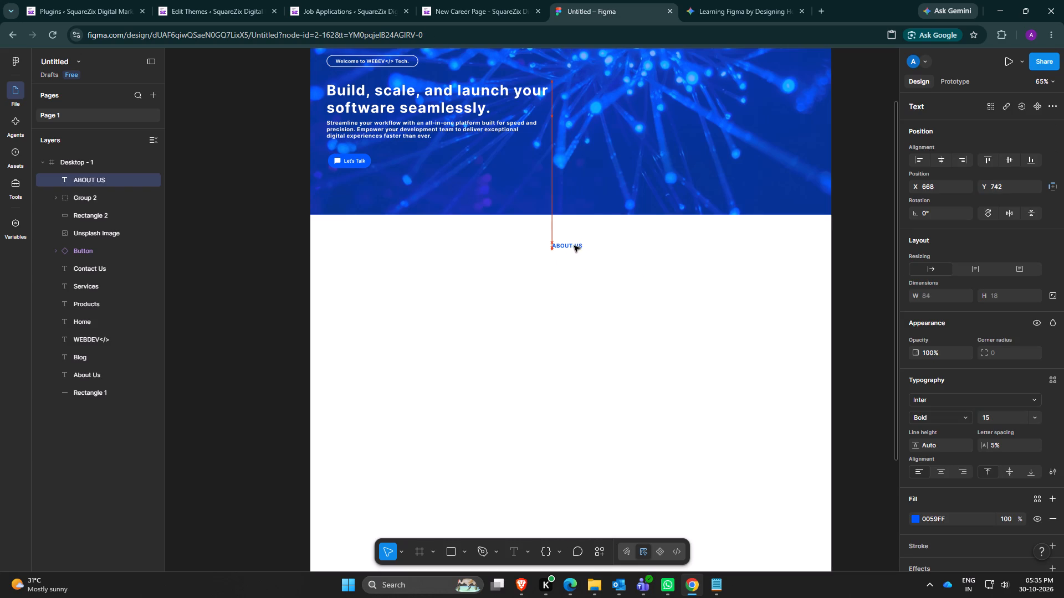
drag(574, 246, 577, 258)
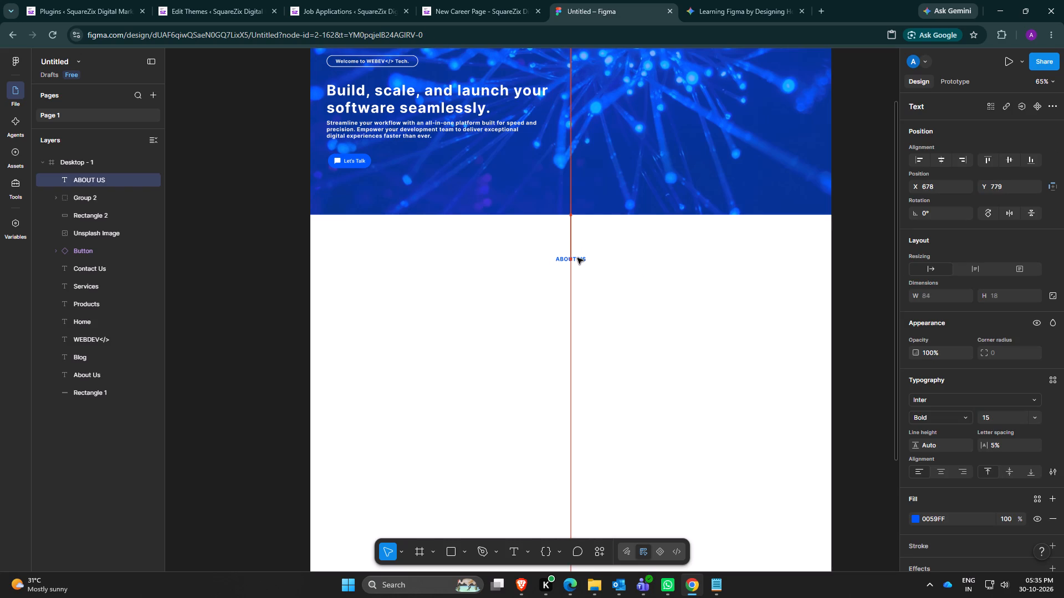
drag(577, 258, 577, 243)
drag(577, 243, 577, 241)
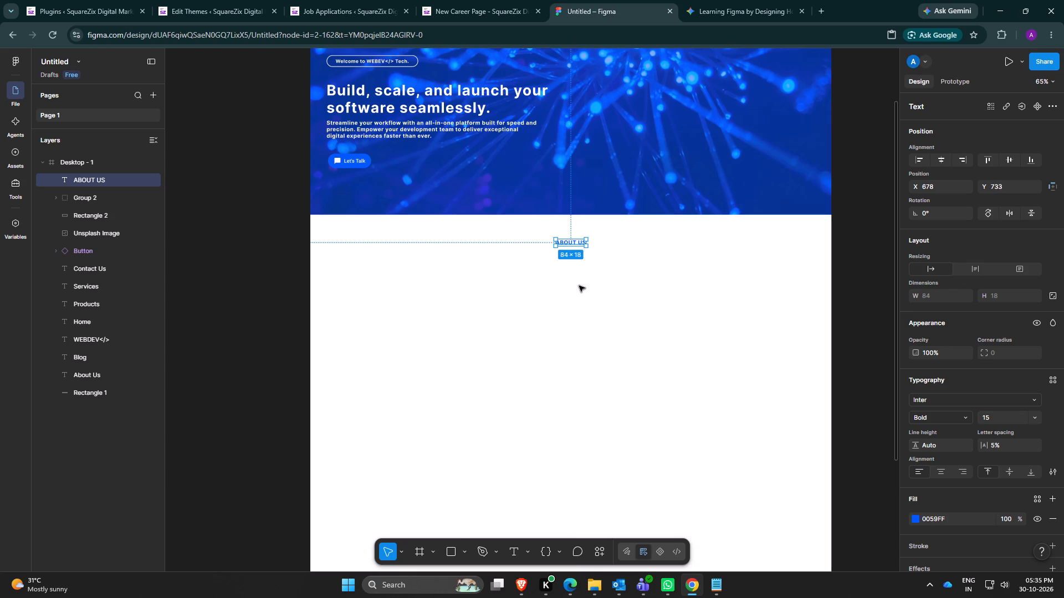
click(579, 286)
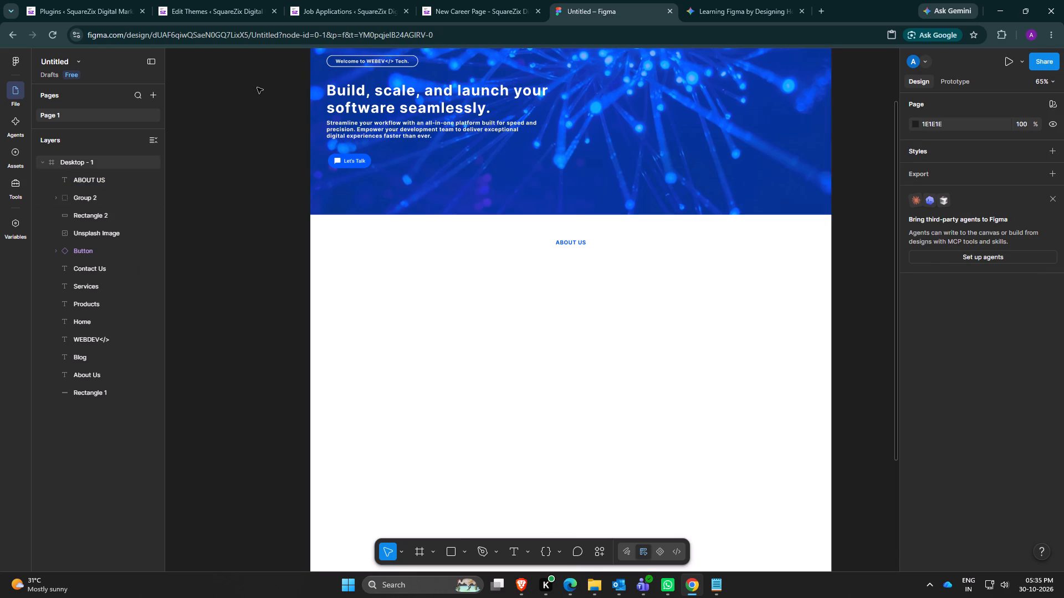
Place a 100 × 100 rectangle below the ABOUT US text and widen it from its upper corner.
click(453, 548)
click(573, 298)
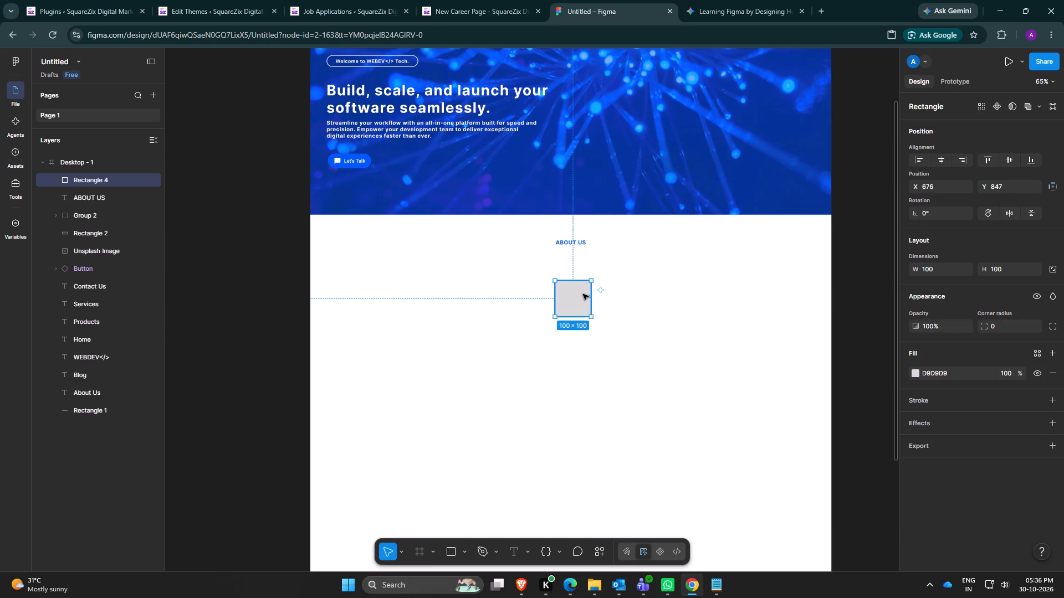
drag(592, 281, 613, 277)
Move the ABOUT US text onto the grey rectangle, to about X 707, Y 874.
drag(570, 243, 584, 277)
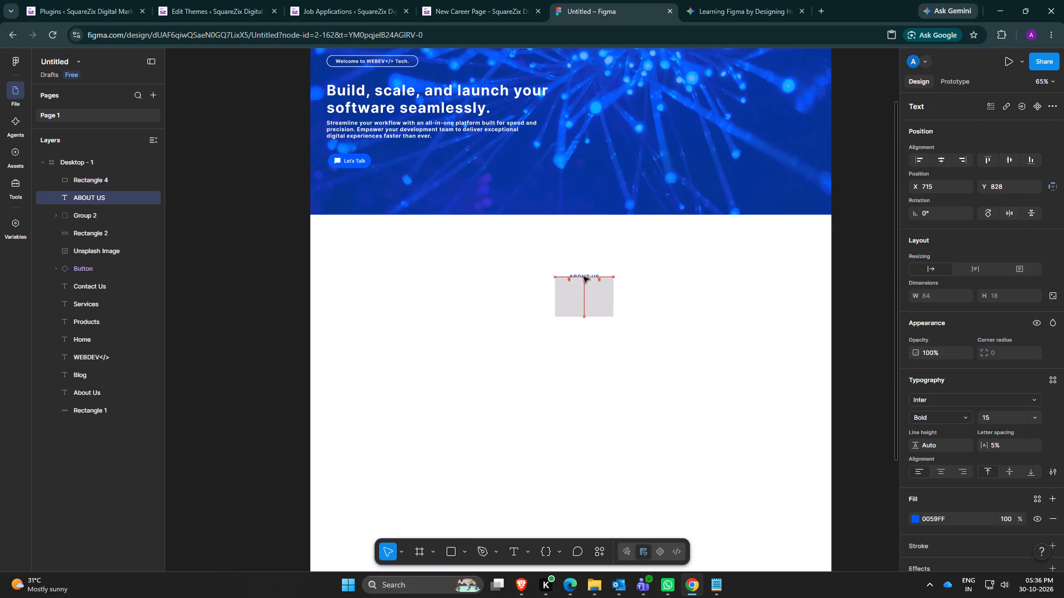
drag(584, 277, 581, 295)
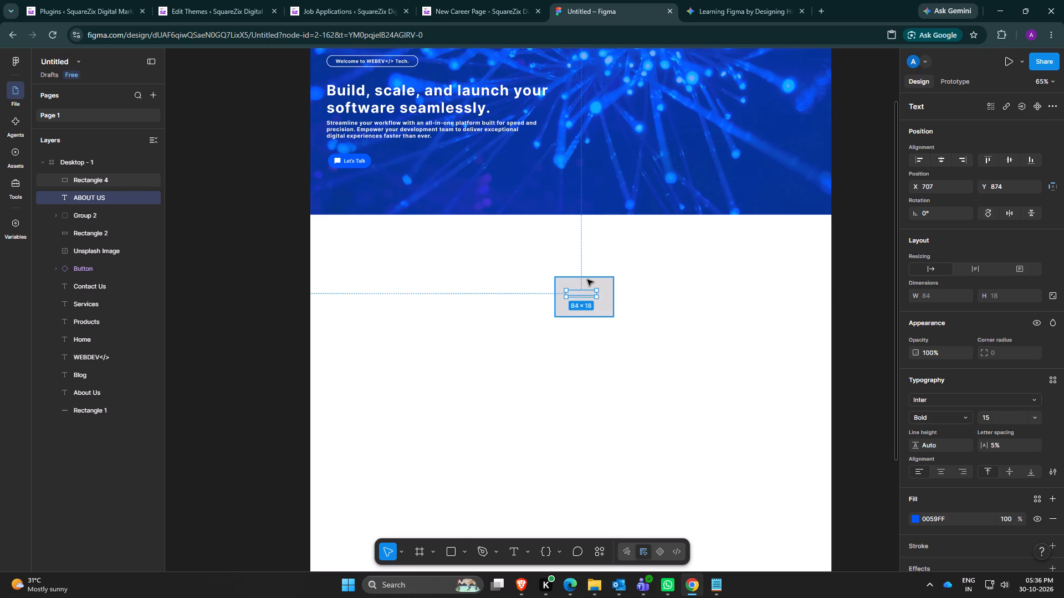
Shrink the grey rectangle around the ABOUT US text to a badge size of about 145 × 43.
click(558, 313)
drag(557, 316, 565, 310)
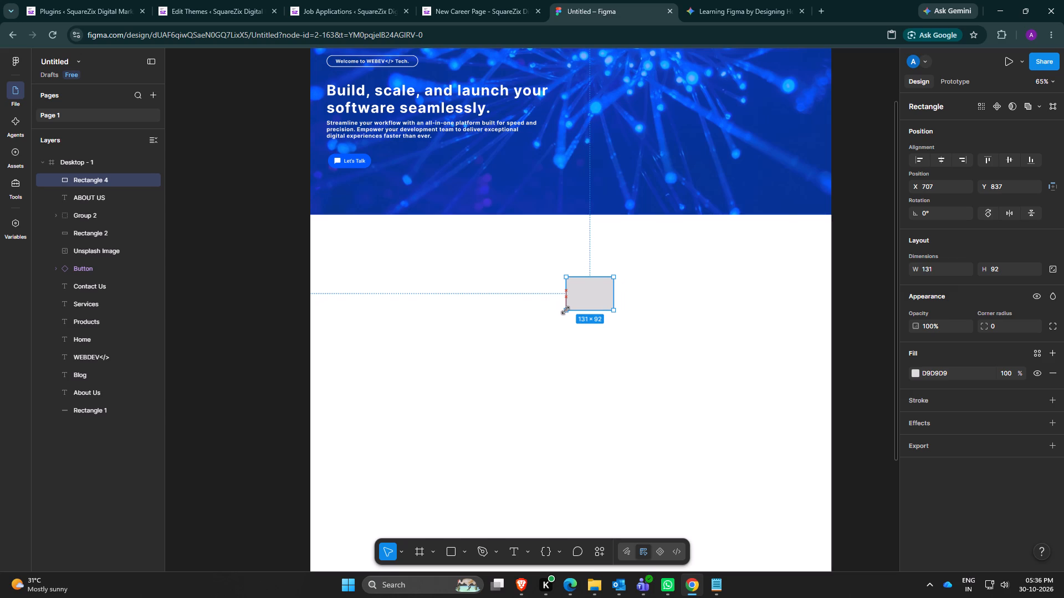
drag(565, 310, 557, 298)
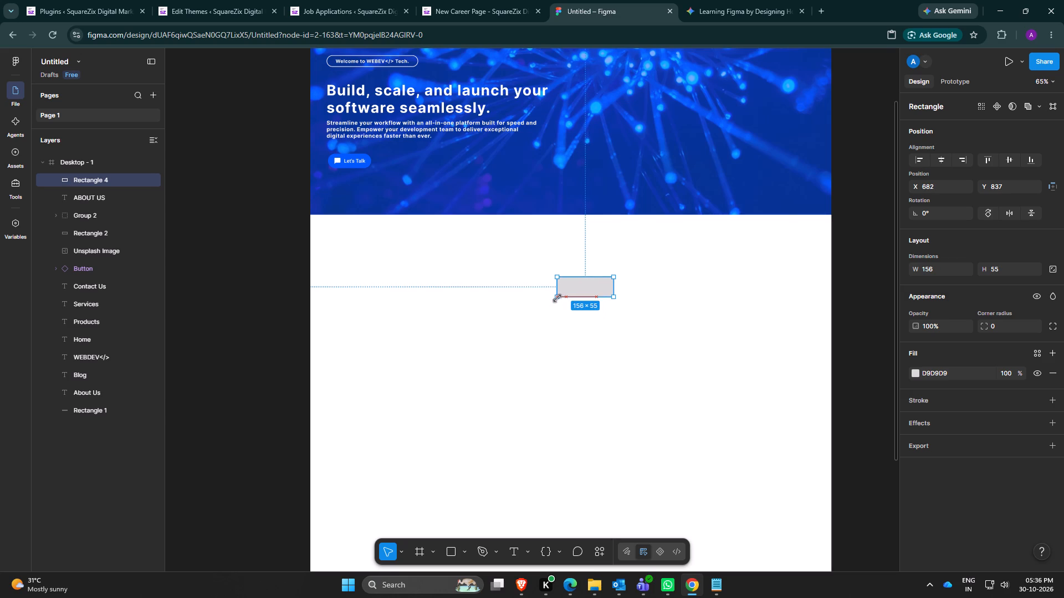
drag(557, 298, 557, 297)
drag(615, 278, 610, 281)
click(590, 287)
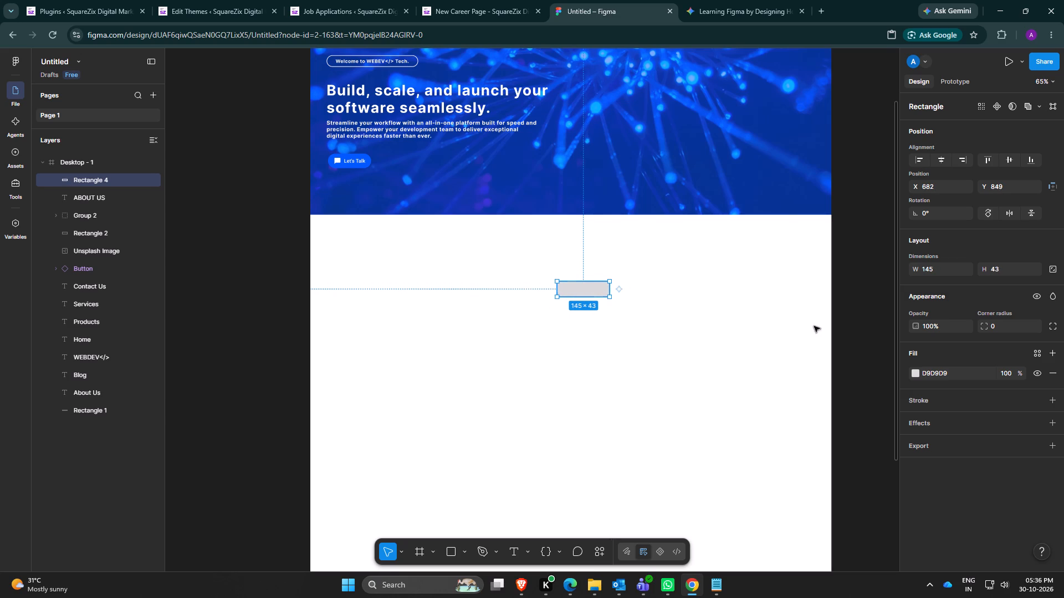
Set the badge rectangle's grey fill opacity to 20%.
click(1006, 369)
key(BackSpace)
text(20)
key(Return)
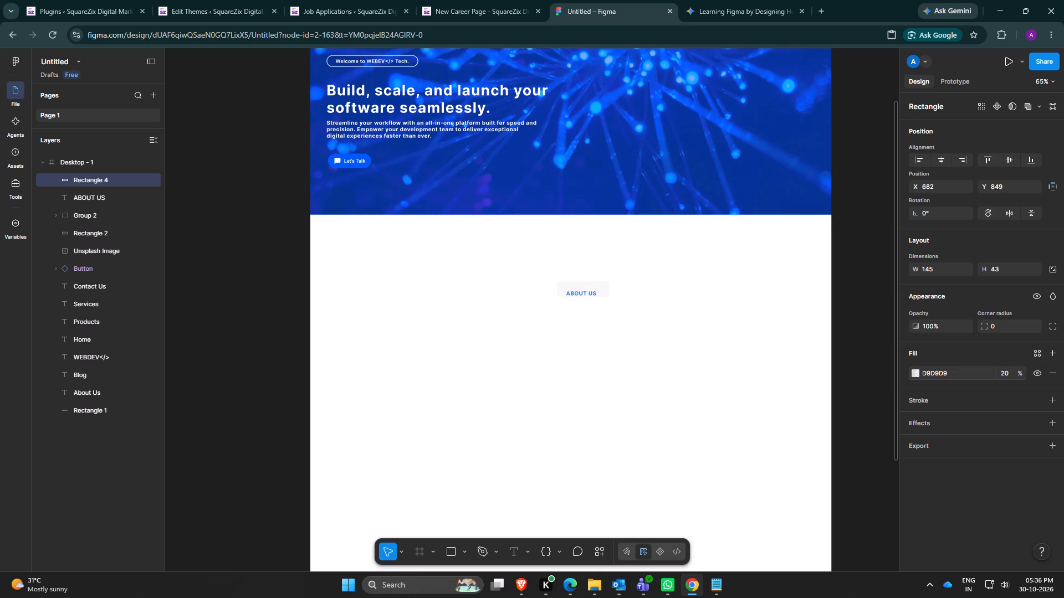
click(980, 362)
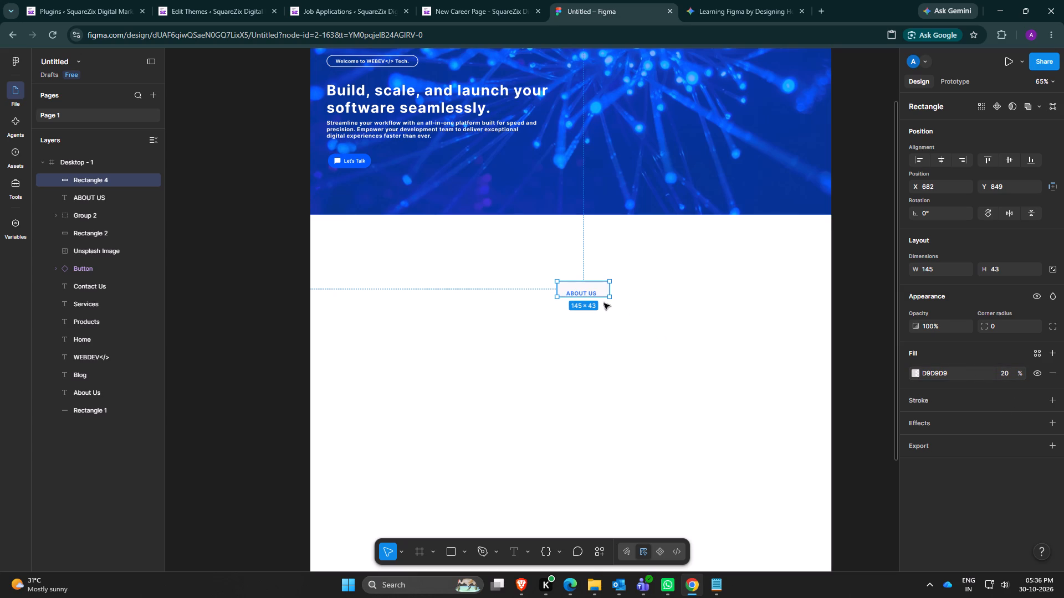
Centre the ABOUT US text inside the badge rectangle, at about X 713, Y 861.
click(577, 295)
click(93, 192)
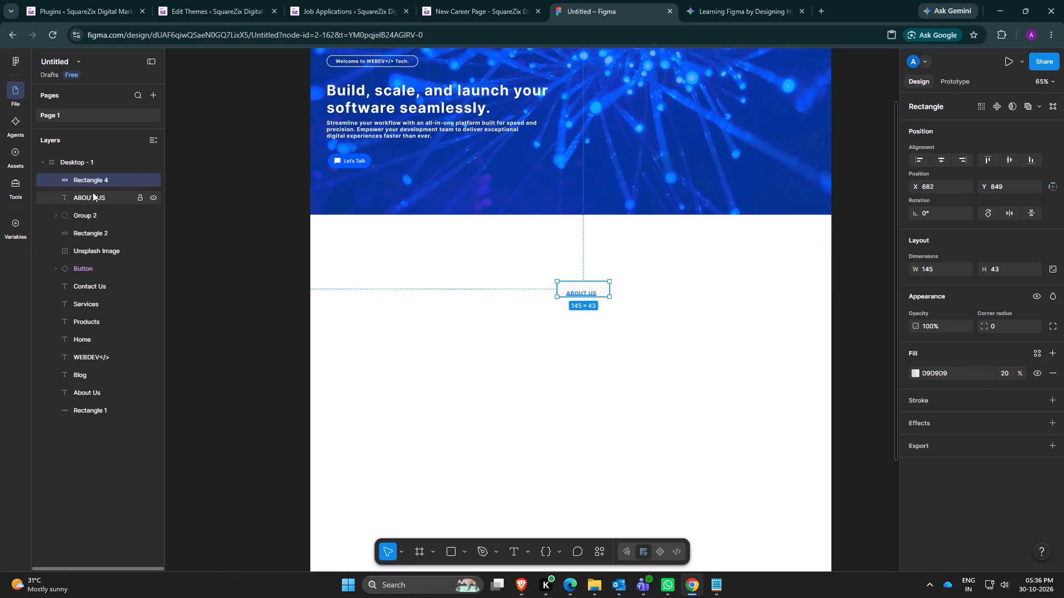
drag(577, 297, 578, 291)
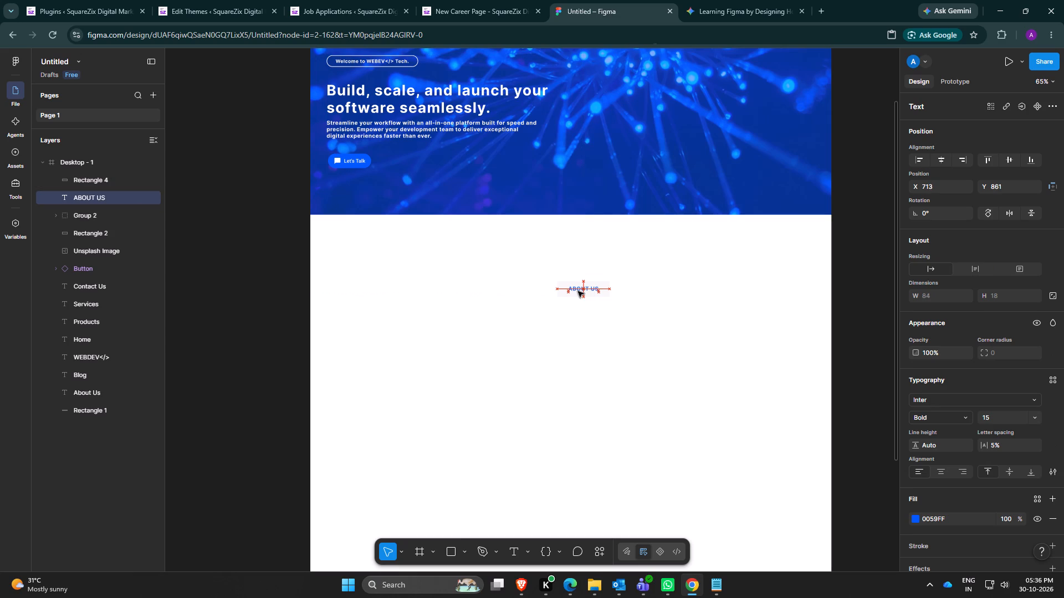
drag(578, 291, 579, 291)
click(608, 336)
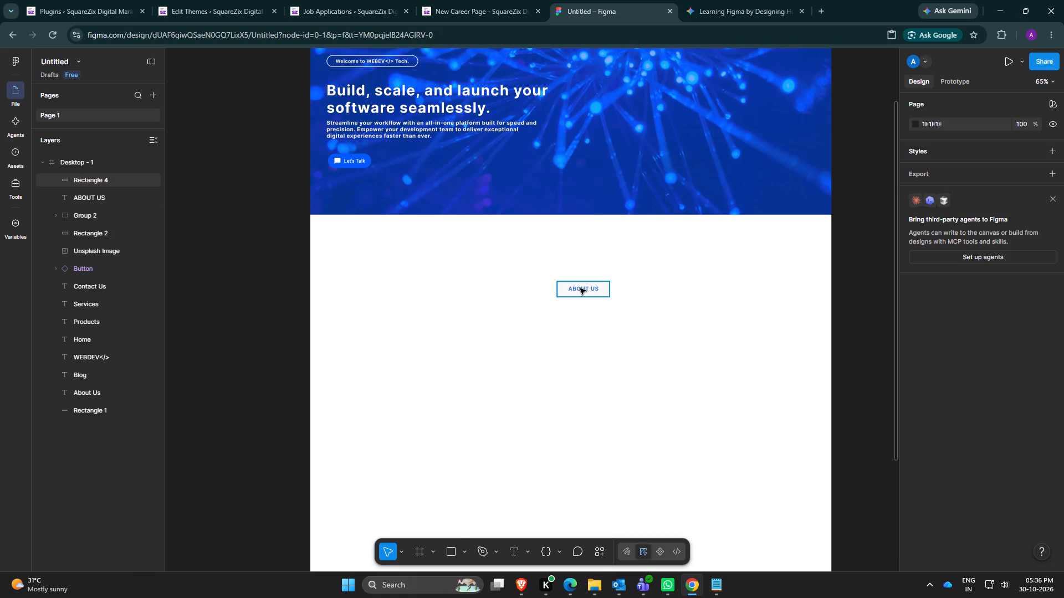
Set the badge rectangle's corner radius to 999.
click(100, 186)
click(1012, 321)
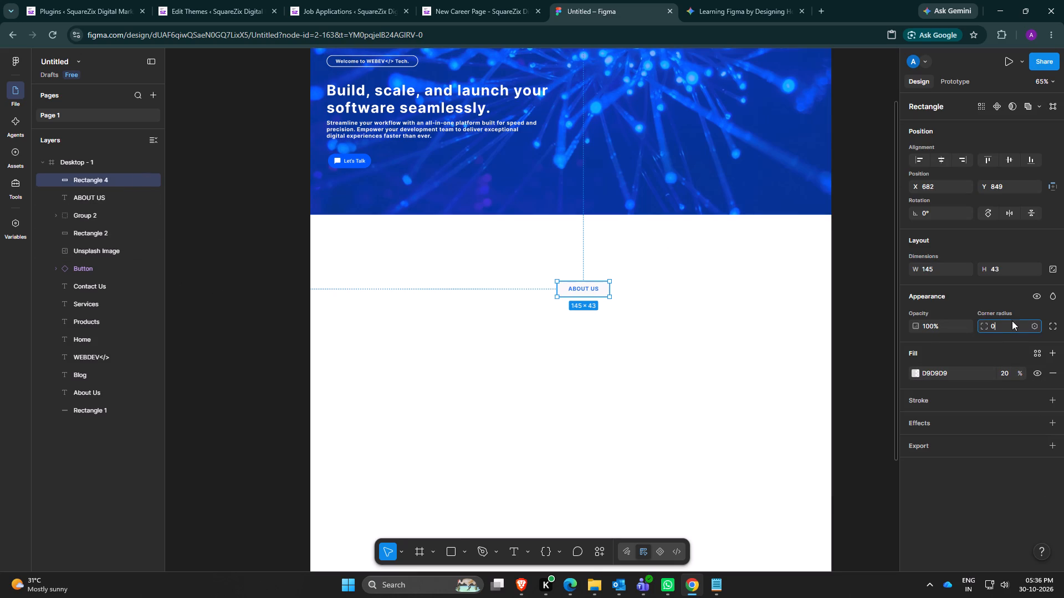
key(BackSpace)
text(999)
key(Return)
Change the badge rectangle's fill to the page's blue 0059FF with 0% opacity.
click(914, 373)
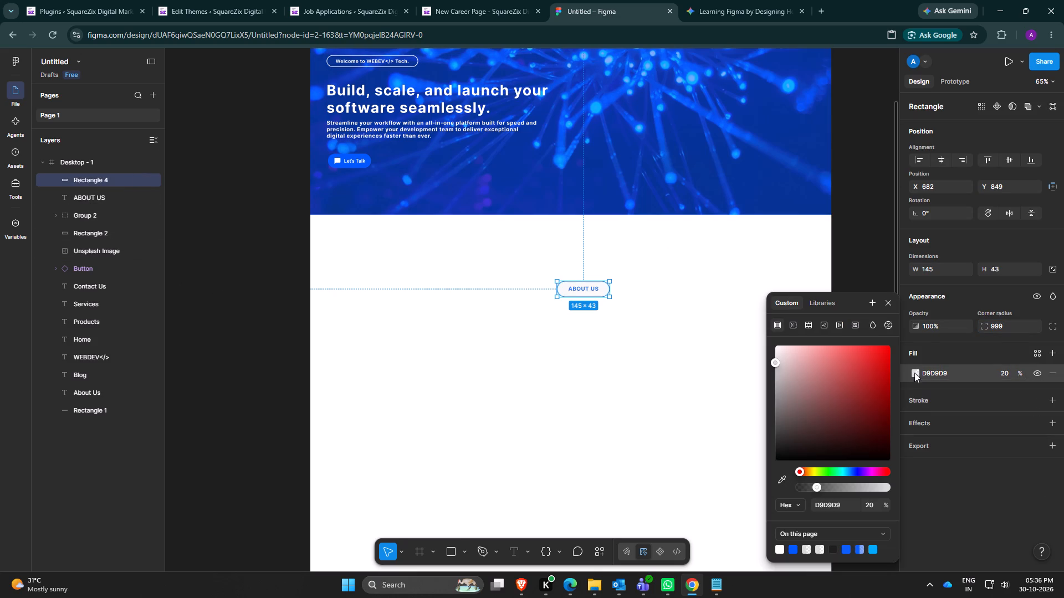
click(794, 548)
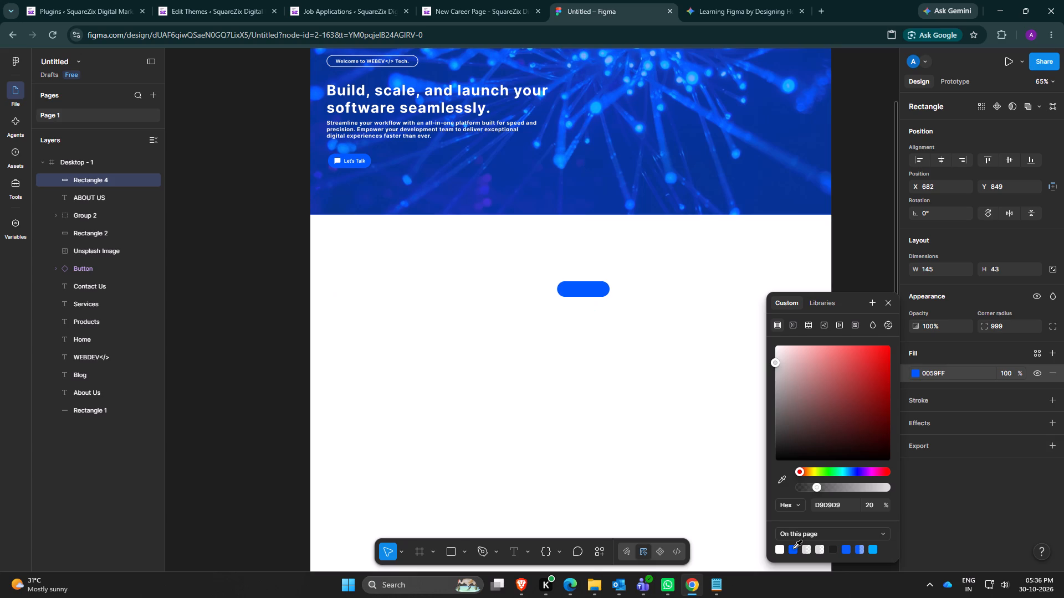
click(794, 548)
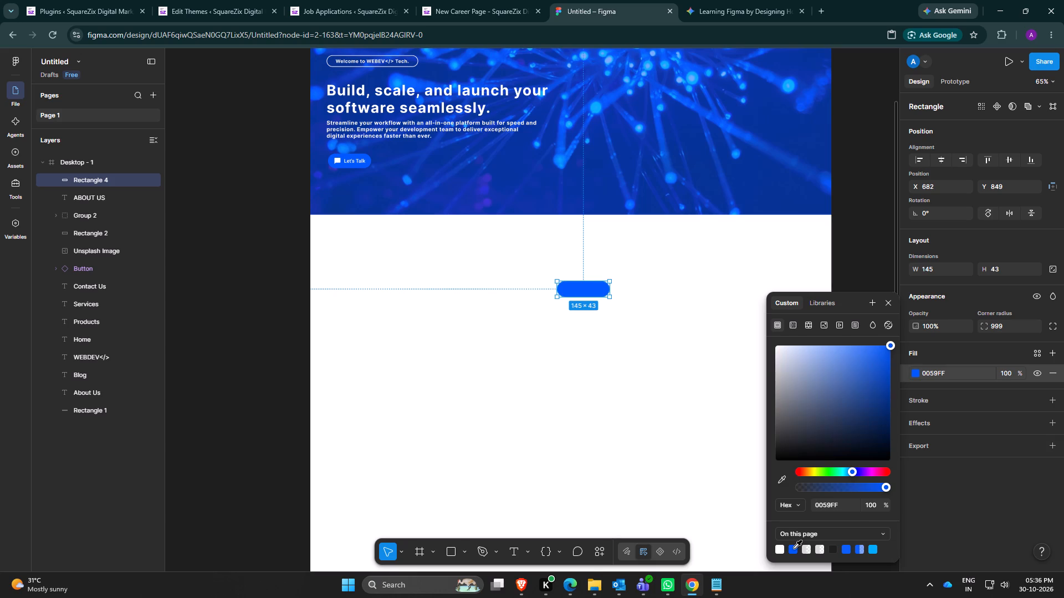
drag(886, 486, 782, 498)
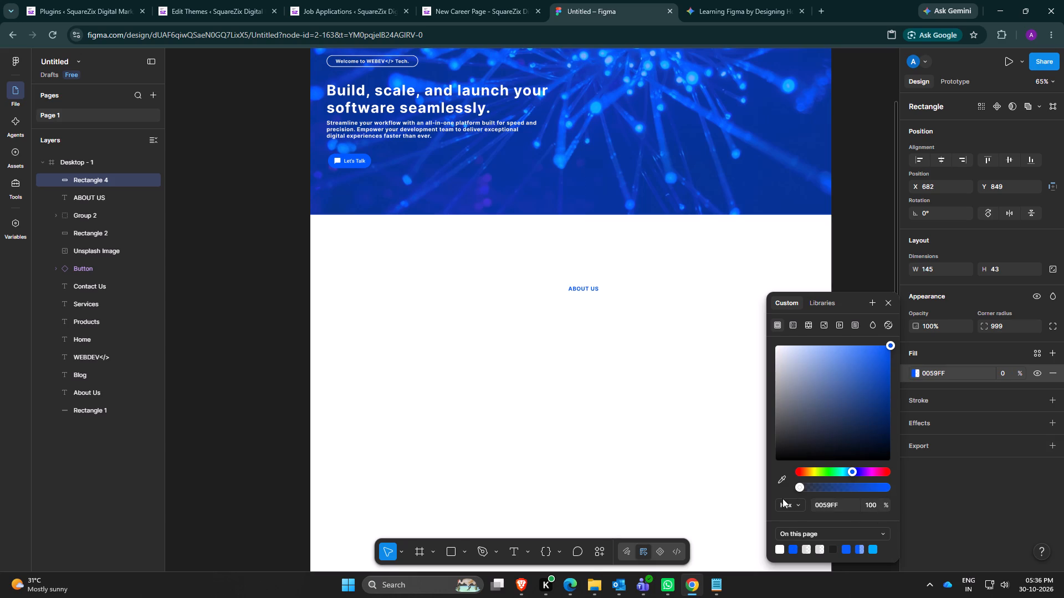
drag(782, 498, 779, 498)
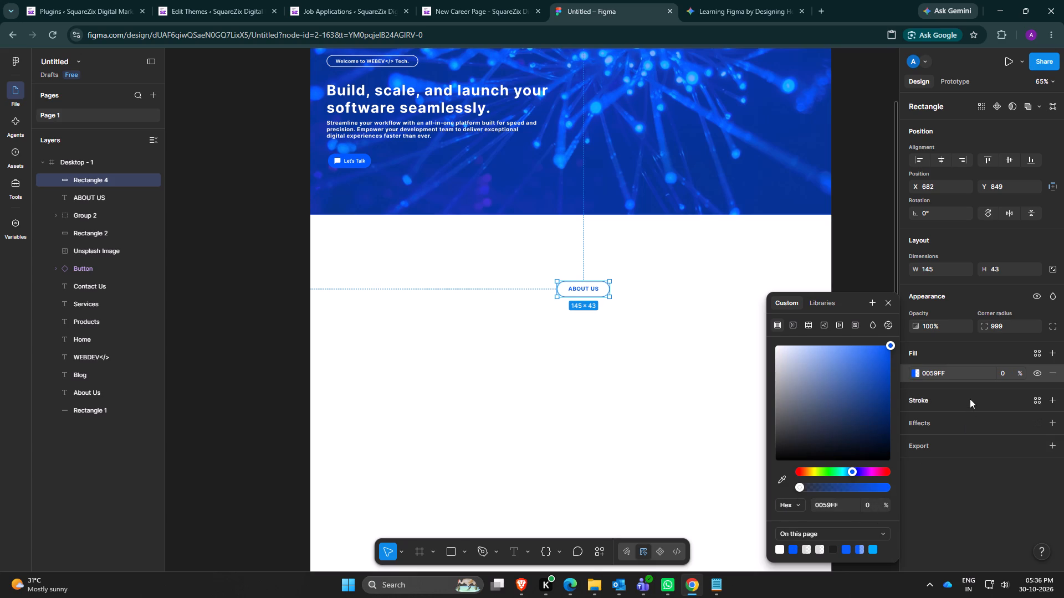
Add an inside stroke to the badge rectangle in blue 0059FF with a weight of 1.5.
click(967, 401)
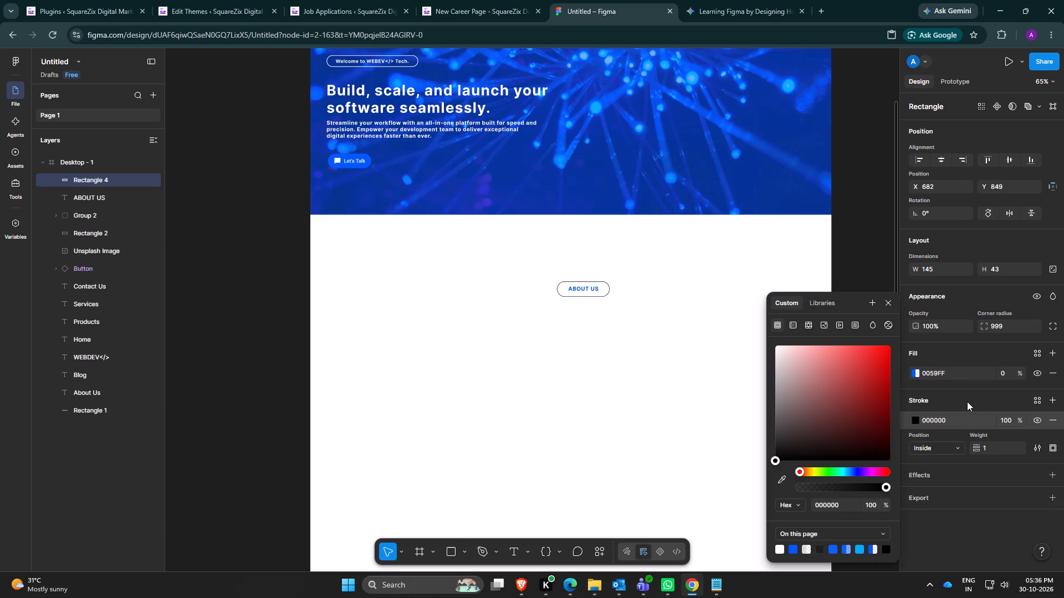
click(914, 420)
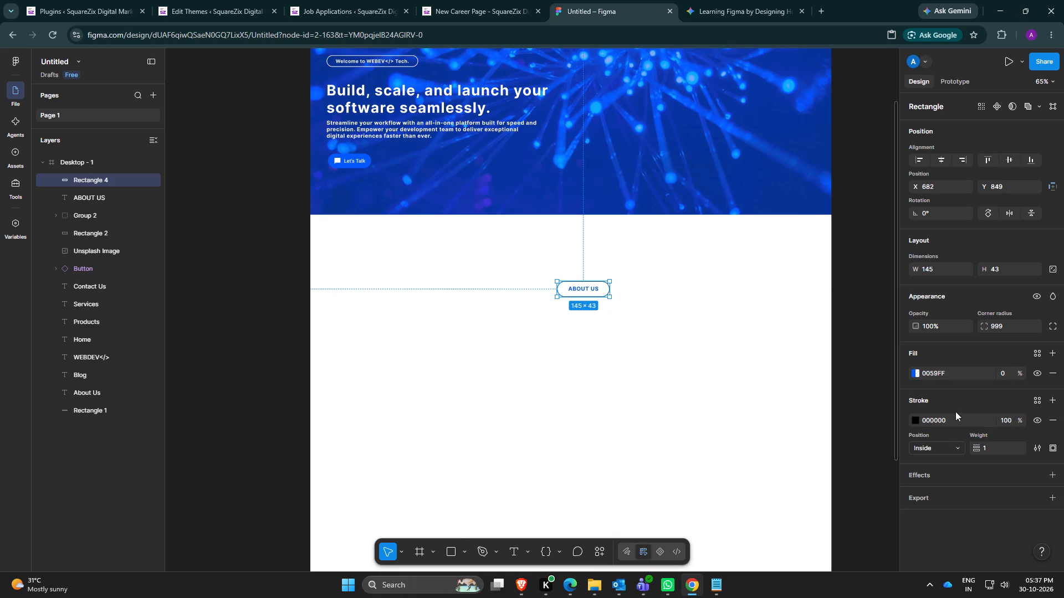
click(916, 419)
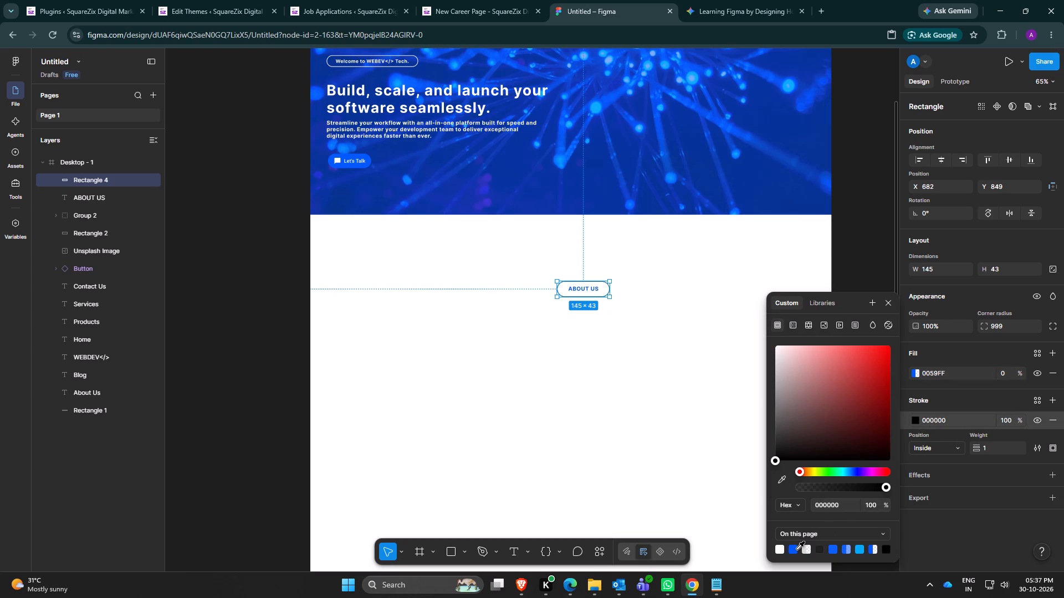
click(797, 549)
click(995, 447)
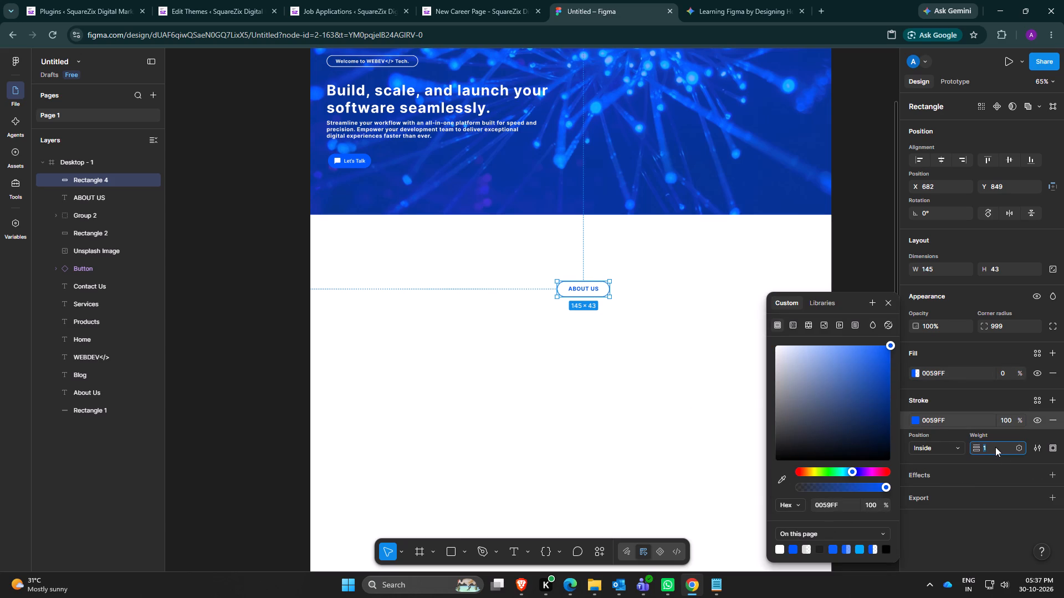
key(Right)
key(BackSpace)
text(1.)
key(5)
key(Return)
click(577, 327)
Group the ABOUT US text together with its outlined badge rectangle.
click(583, 287)
click(582, 289)
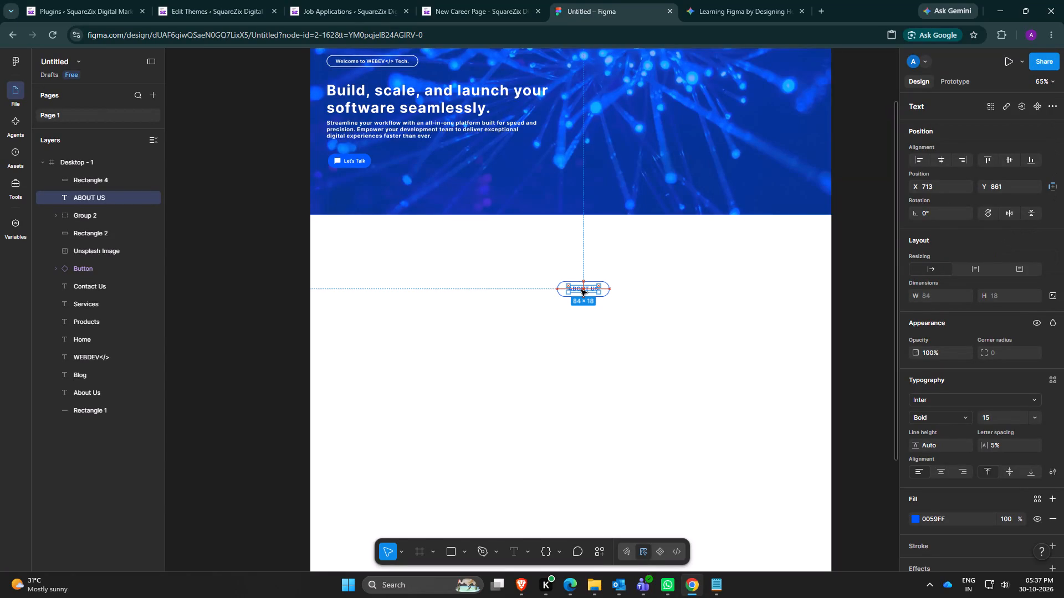
click(584, 339)
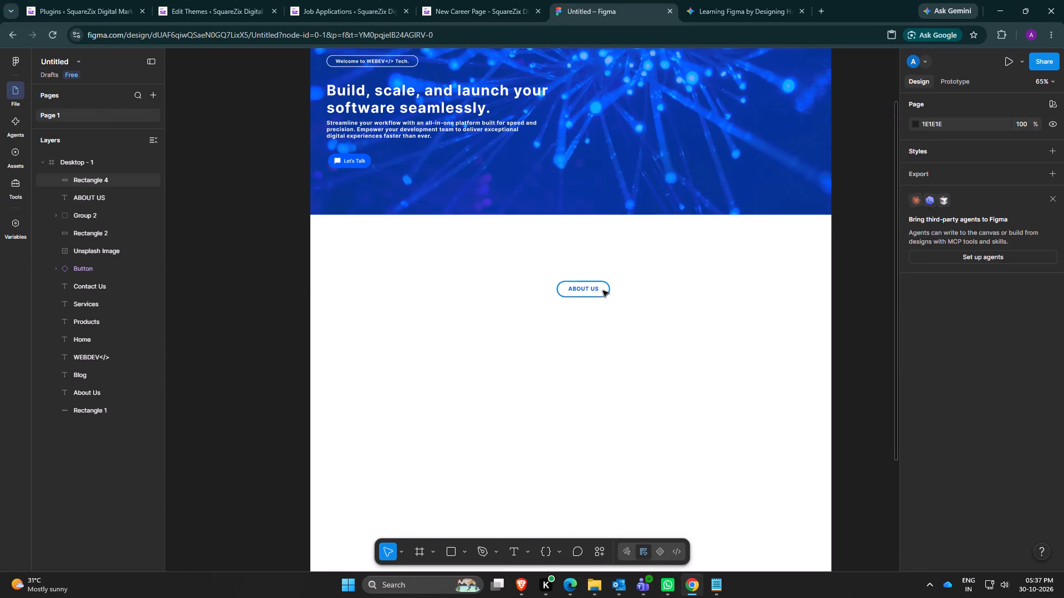
shift+click(99, 180)
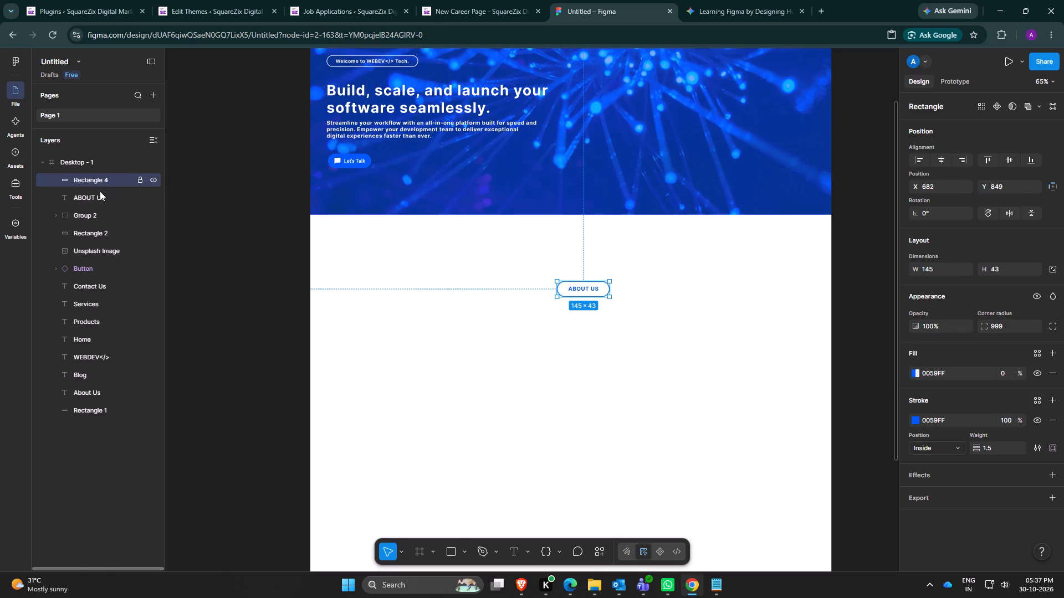
shift+click(98, 195)
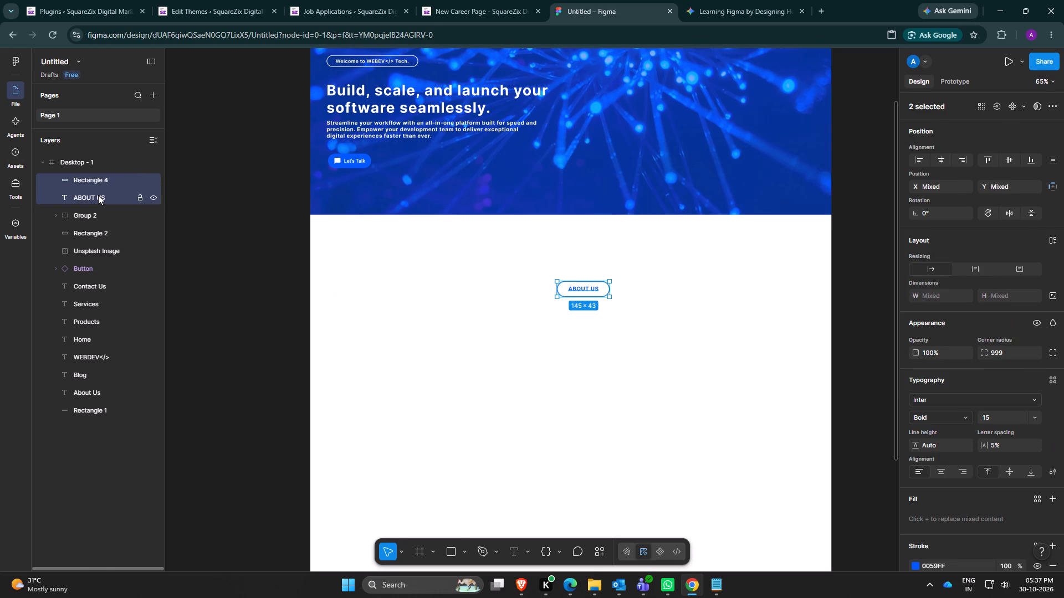
key(ctrl+g)
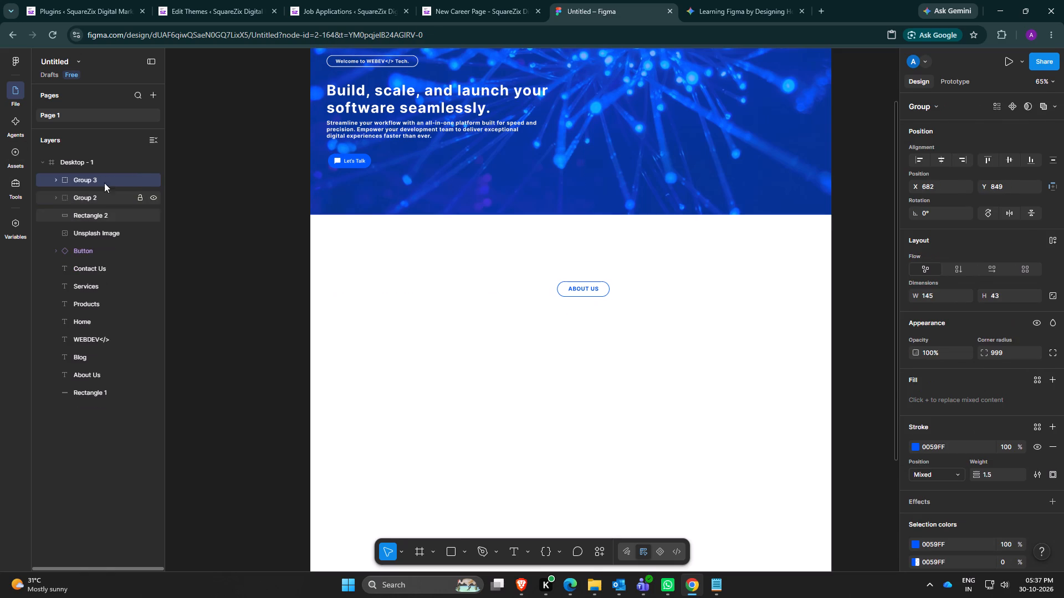
click(589, 405)
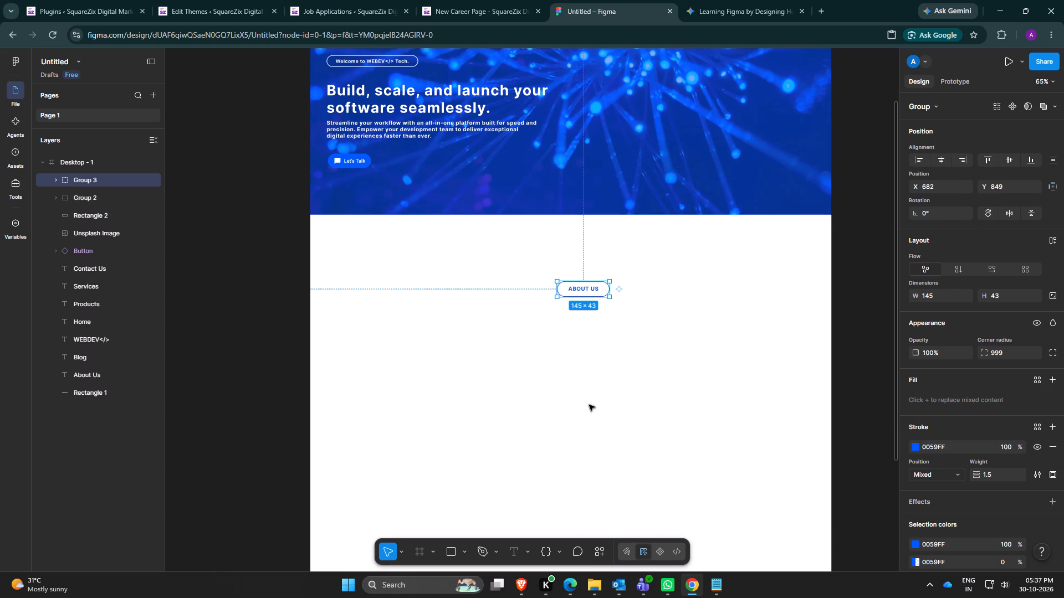
Move the ABOUT US badge group up and centre it horizontally below the hero banner, at about X 647, Y 739.
drag(578, 292, 564, 266)
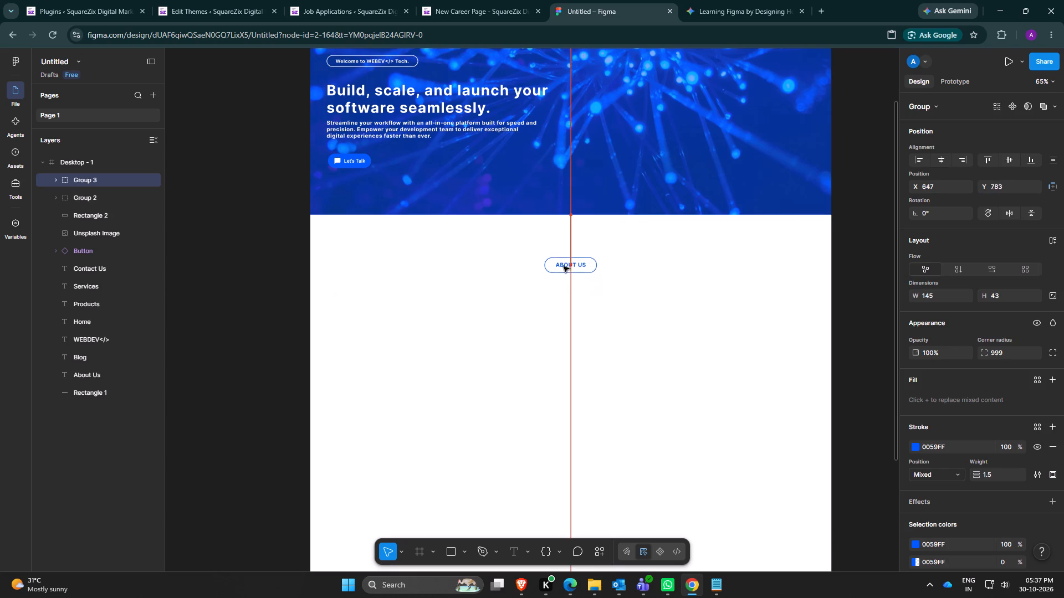
drag(564, 266, 565, 257)
drag(565, 257, 566, 252)
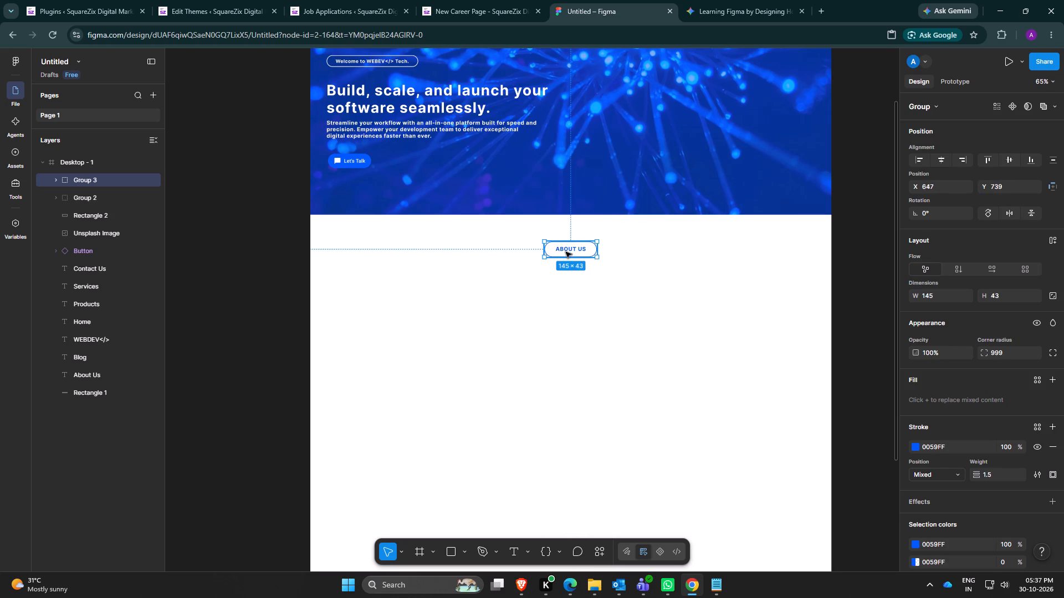
click(617, 296)
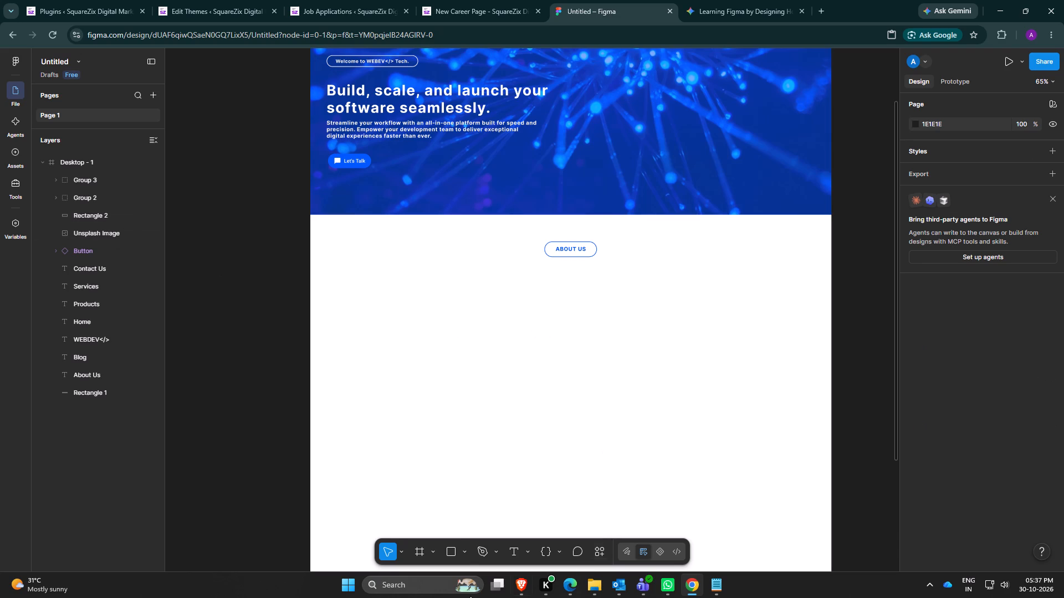
Start a new text layer below the ABOUT US badge, at about X 754, Y 834.
click(519, 549)
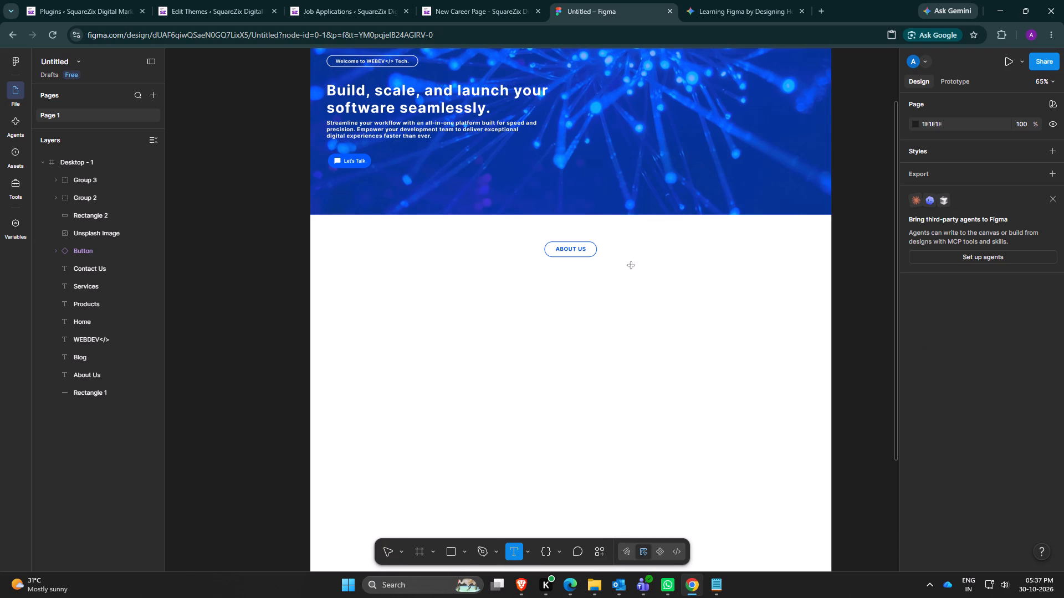
click(583, 276)
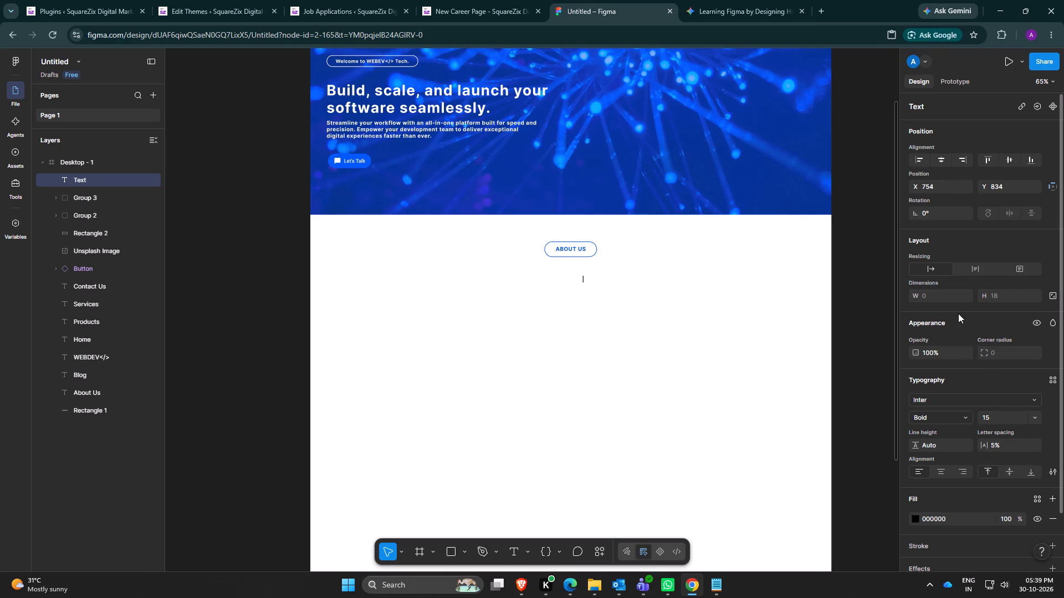
click(447, 554)
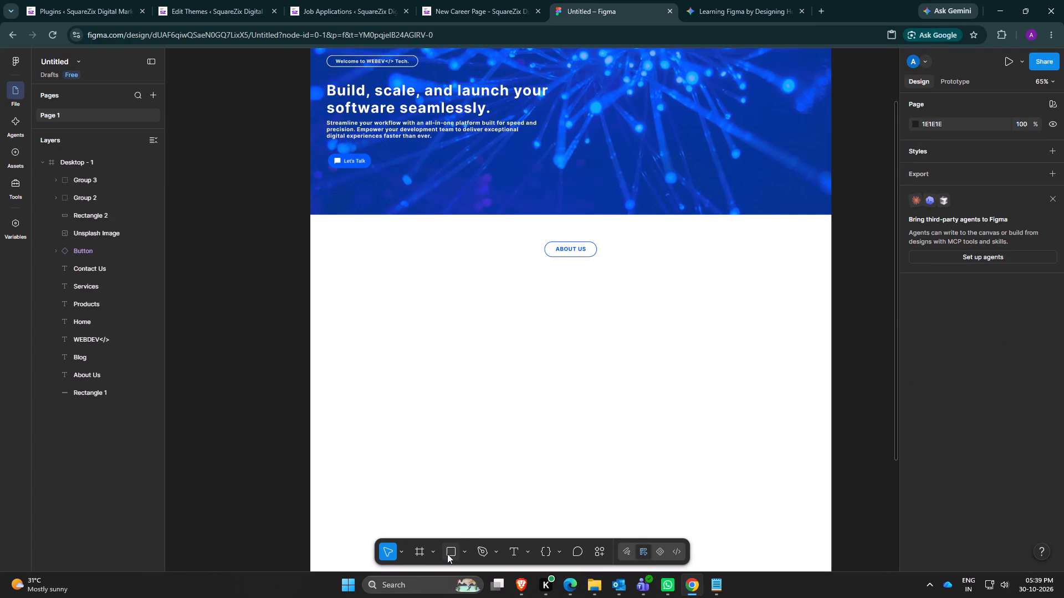
click(350, 331)
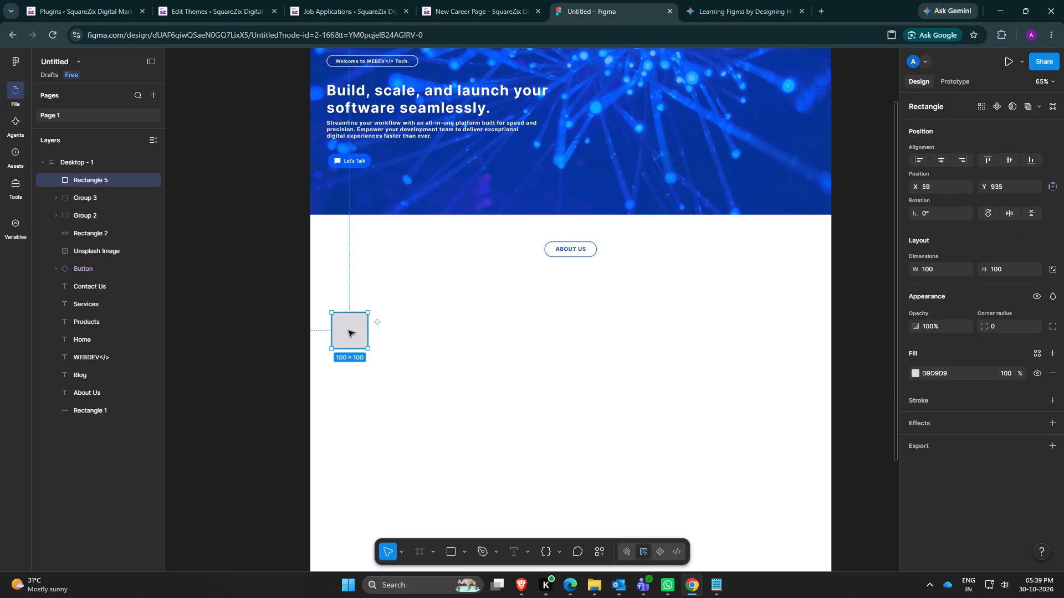
drag(330, 312, 312, 218)
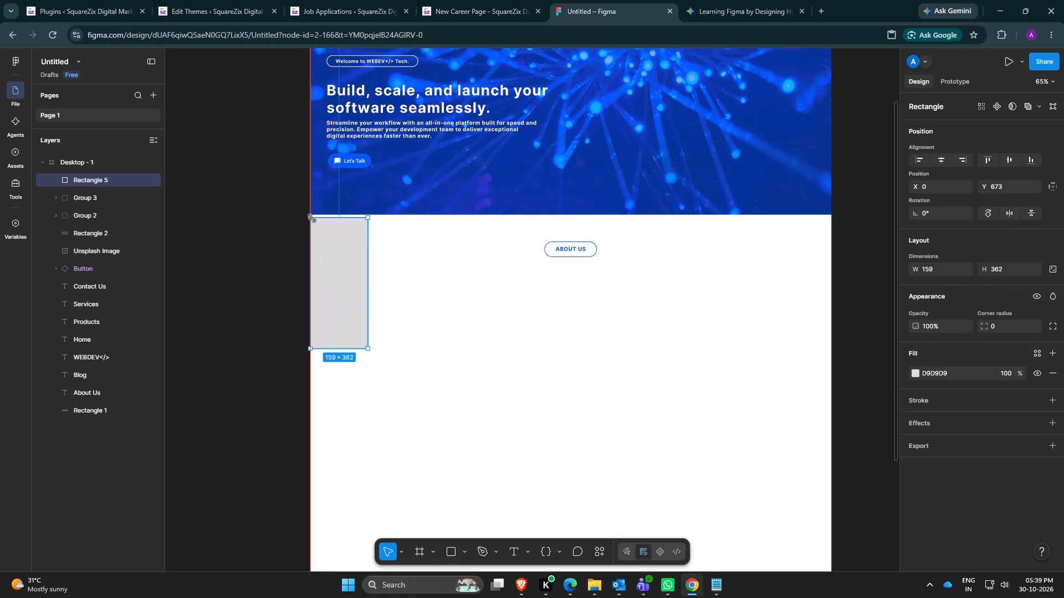
drag(312, 218, 311, 215)
drag(368, 348, 468, 335)
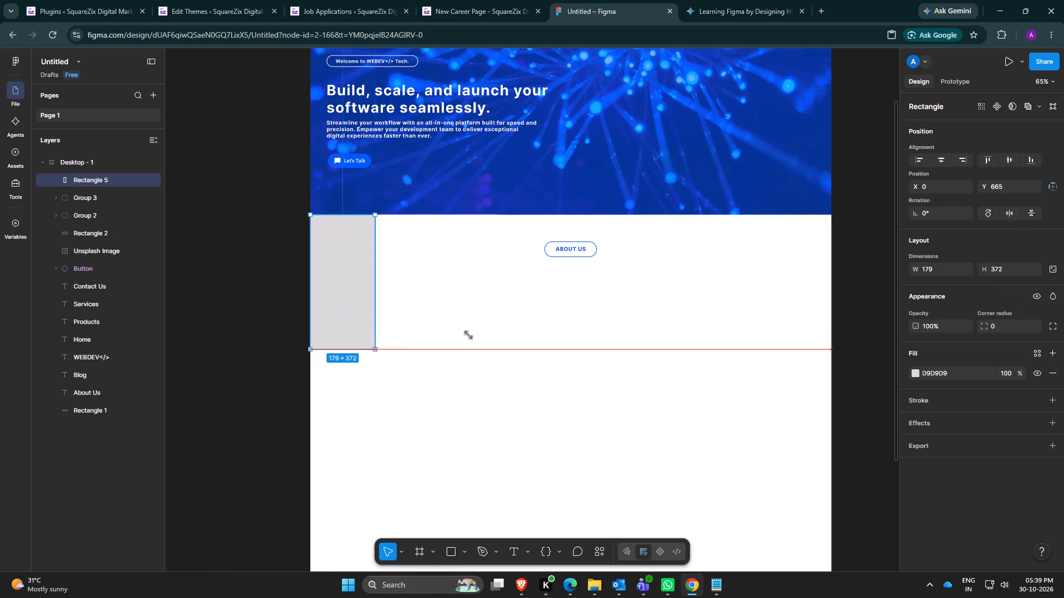
drag(468, 335, 831, 350)
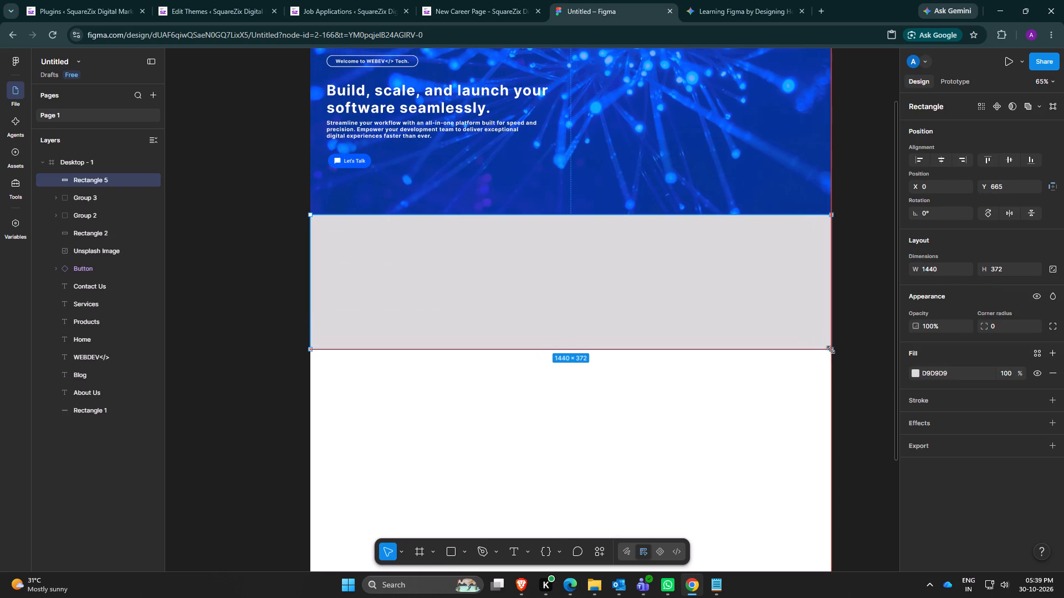
drag(831, 350, 834, 396)
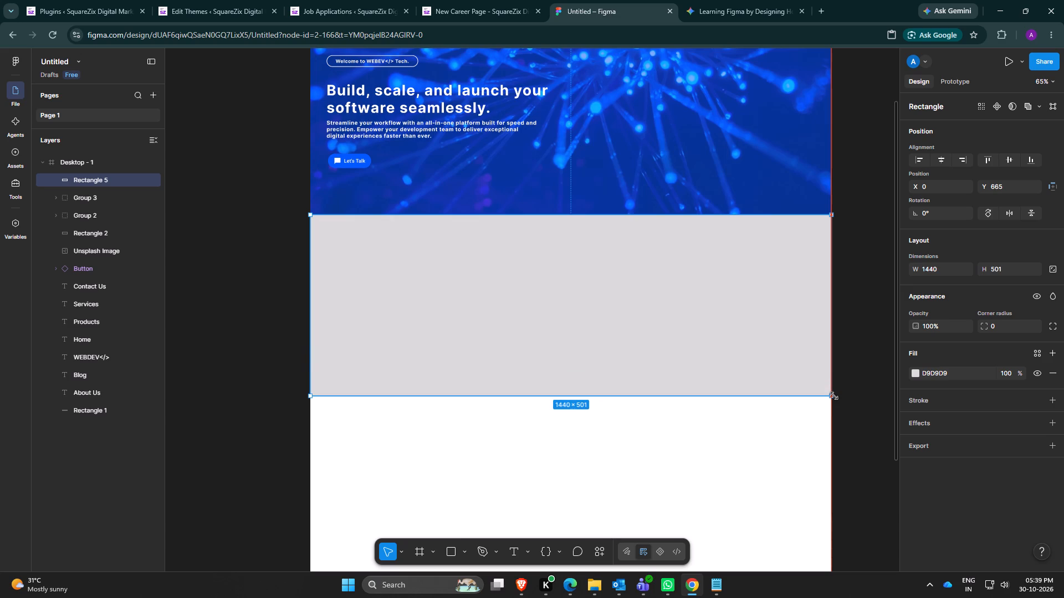
drag(834, 396, 834, 399)
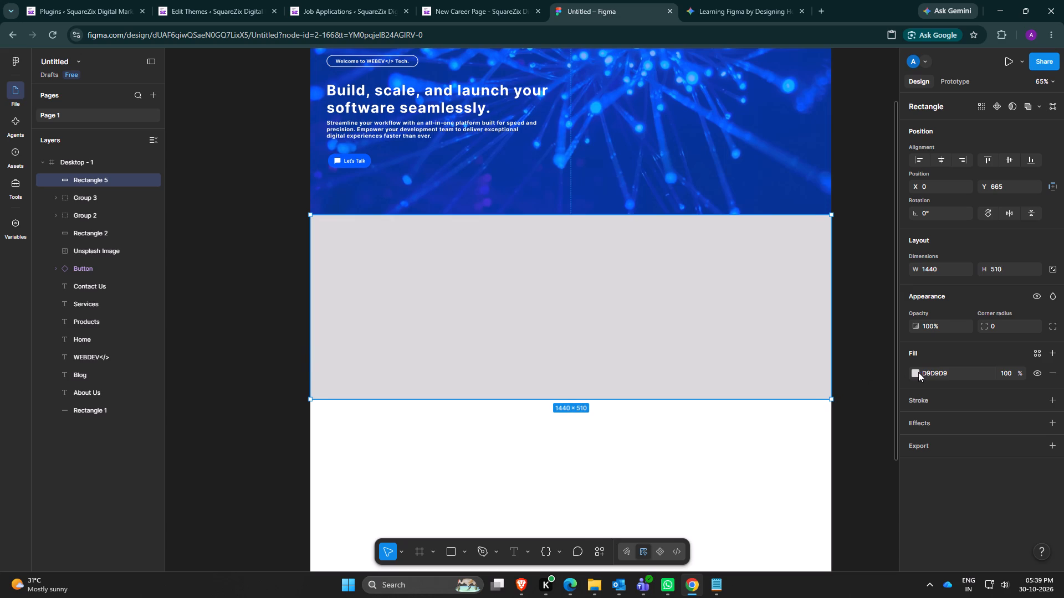
Set the section background rectangle's fill opacity to 20%.
click(918, 372)
click(918, 372)
click(1012, 373)
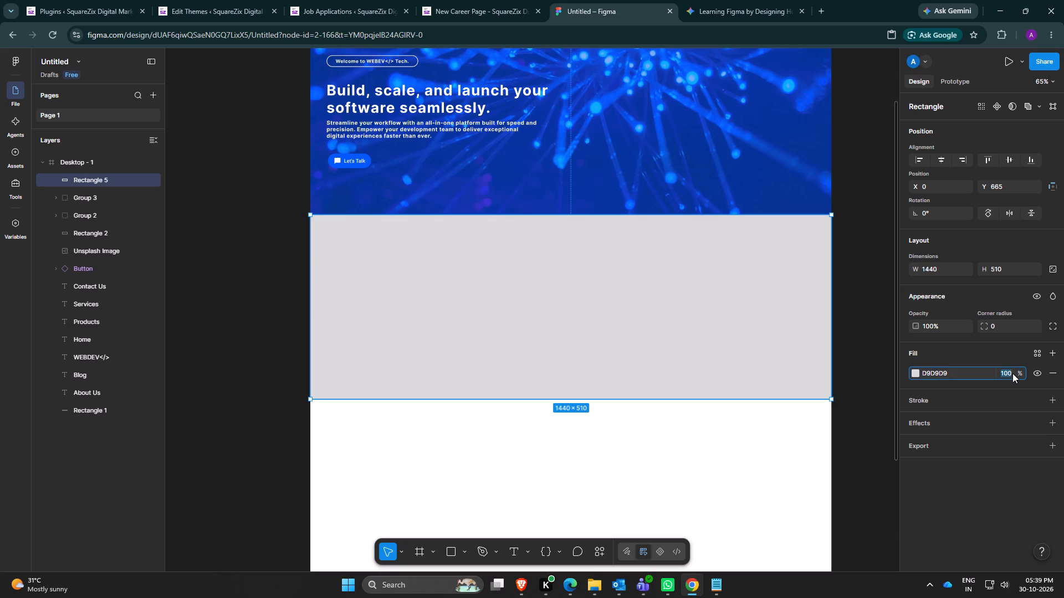
key(BackSpace)
text(20)
key(Return)
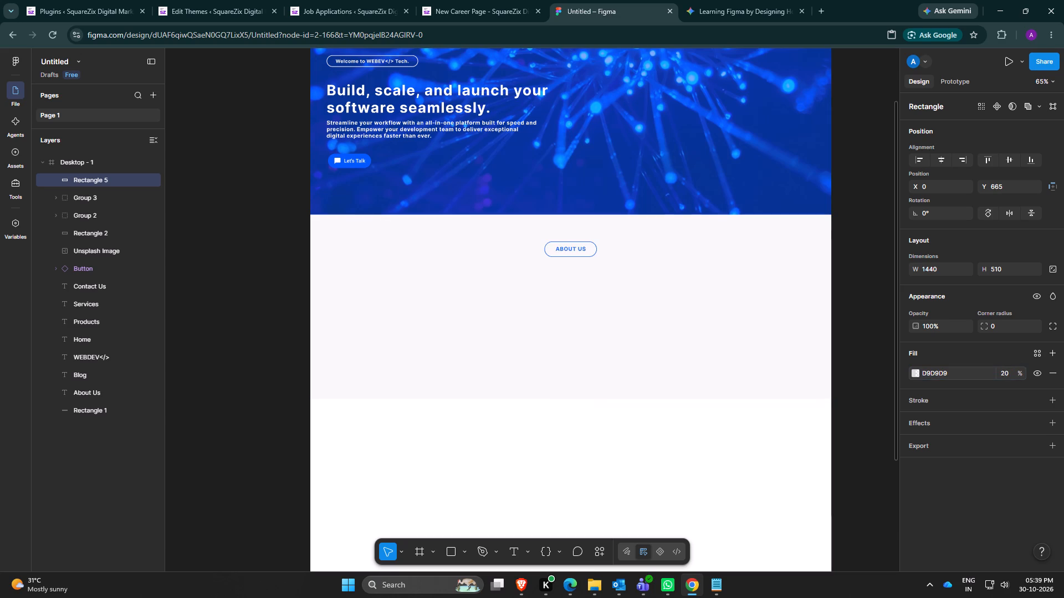
Select the whole ABOUT US badge group and move it to about X 720, Y 773.
click(570, 249)
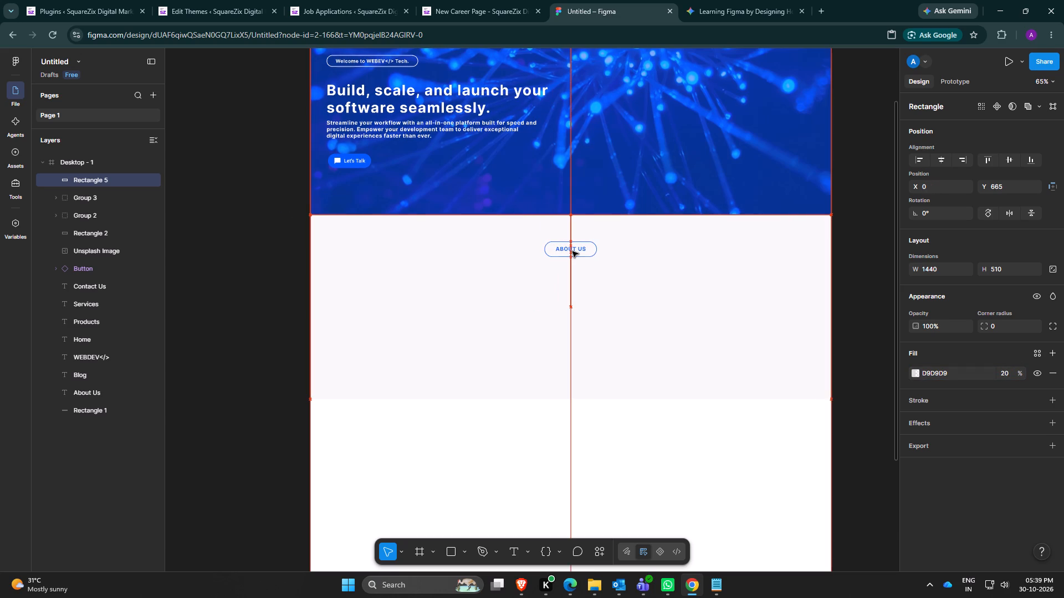
click(576, 251)
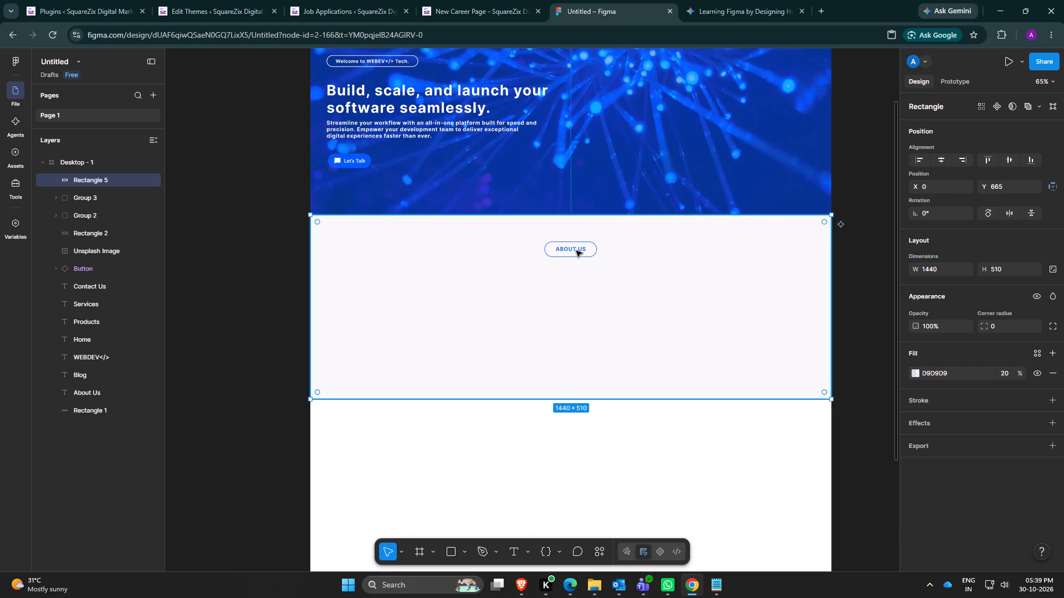
click(577, 246)
click(505, 555)
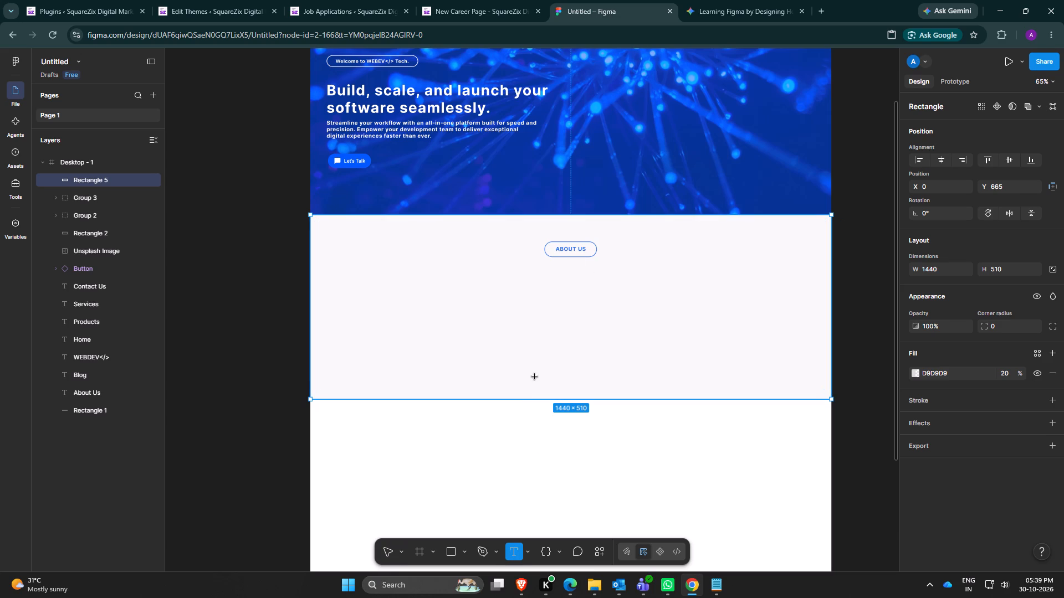
click(514, 443)
click(582, 244)
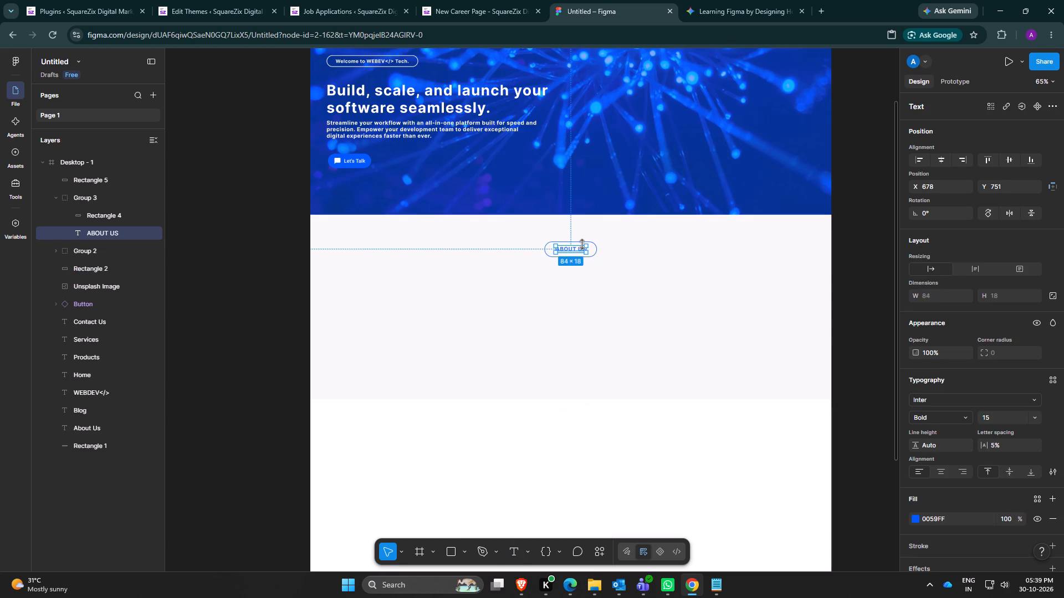
click(600, 262)
click(595, 249)
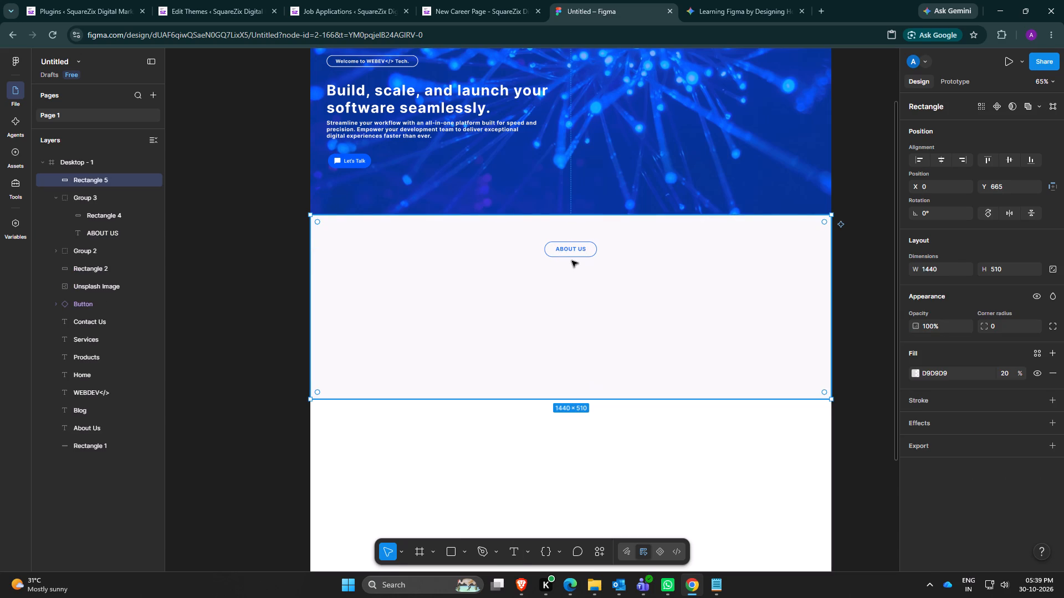
click(572, 261)
click(95, 197)
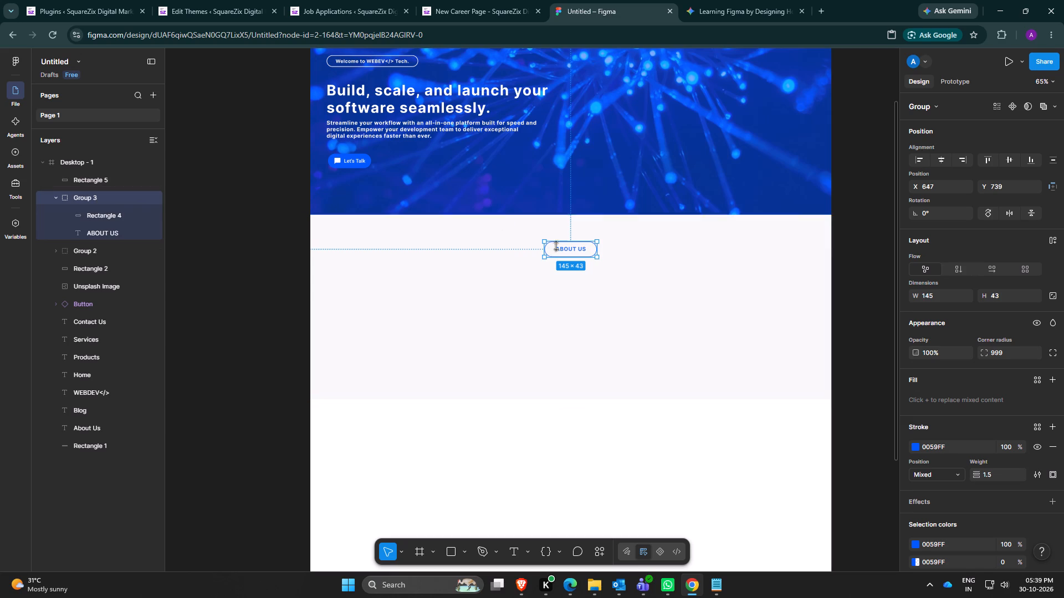
drag(565, 249, 592, 241)
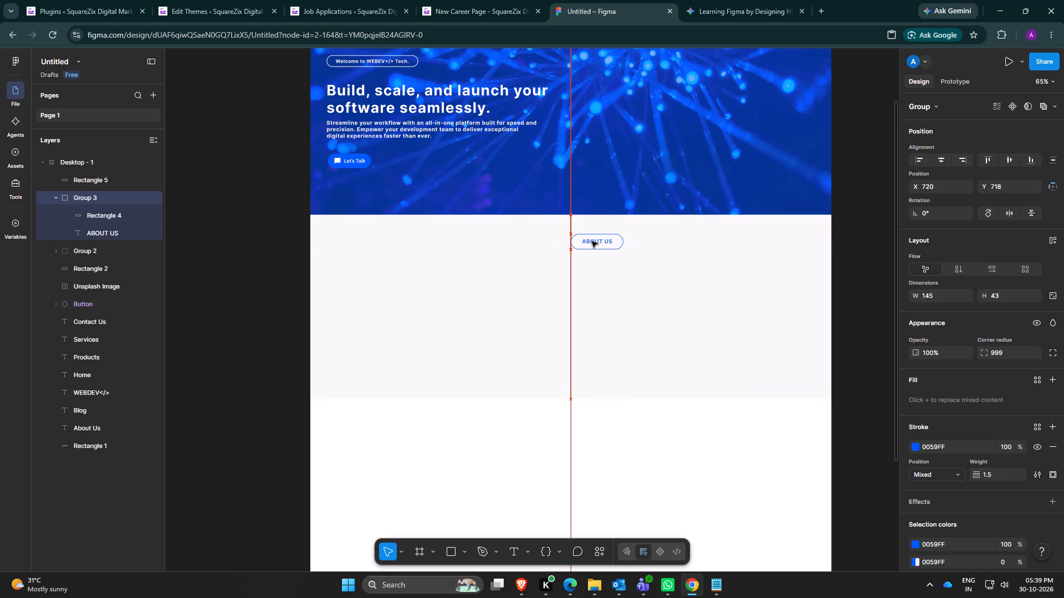
drag(592, 241, 590, 261)
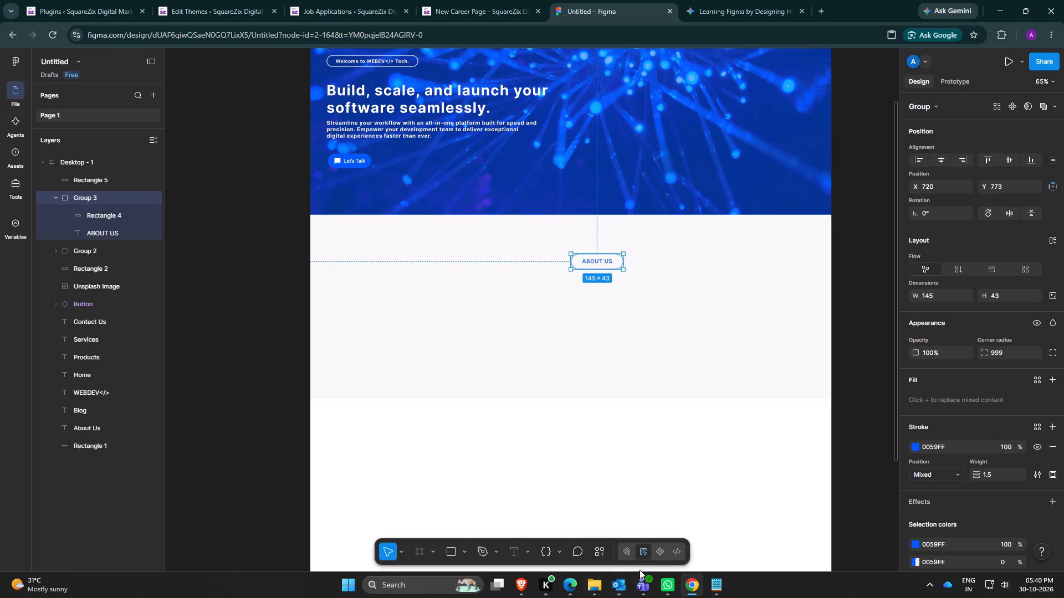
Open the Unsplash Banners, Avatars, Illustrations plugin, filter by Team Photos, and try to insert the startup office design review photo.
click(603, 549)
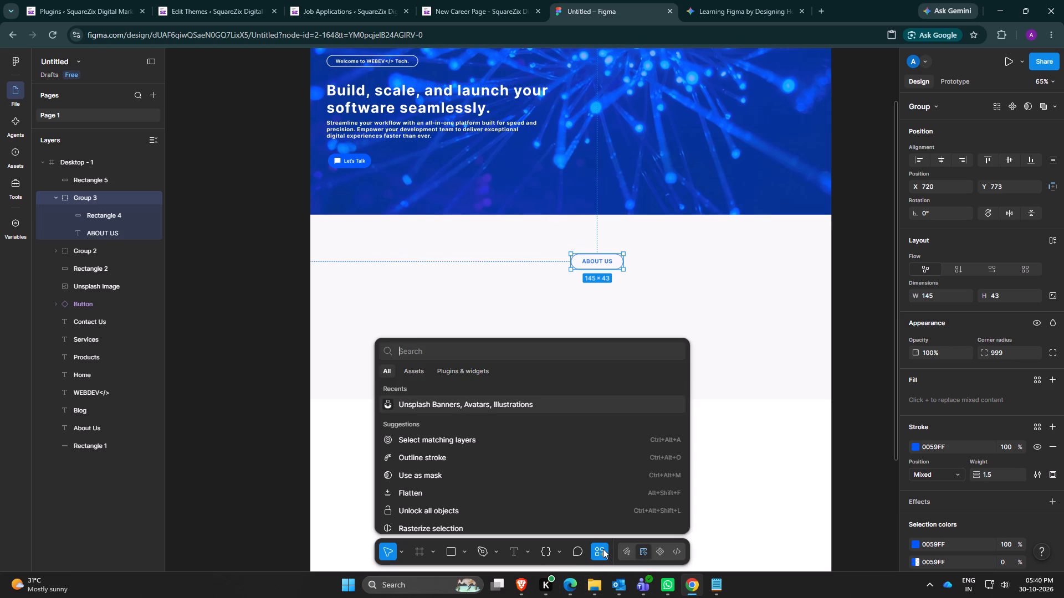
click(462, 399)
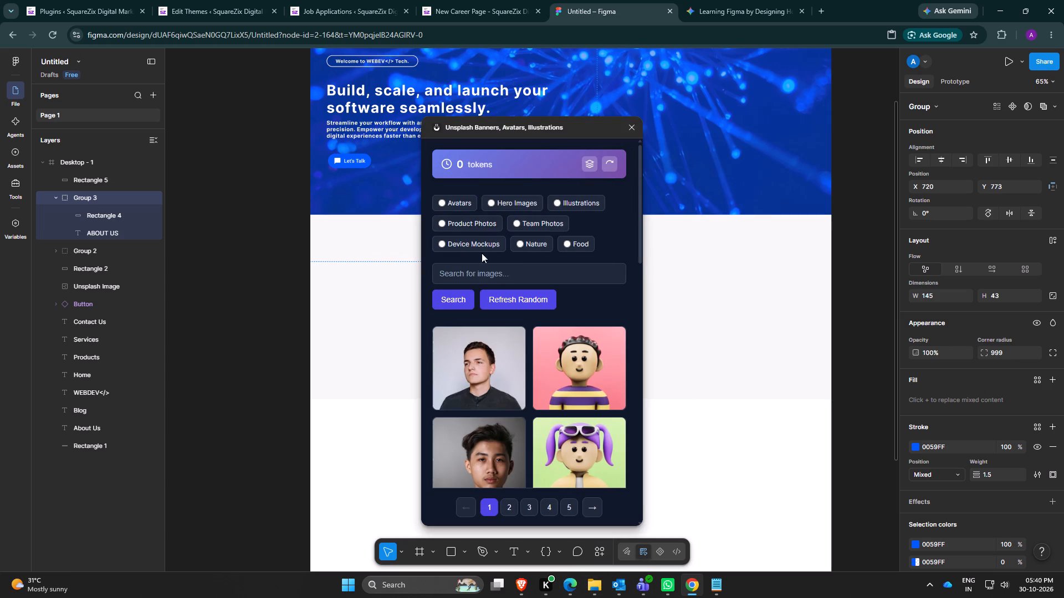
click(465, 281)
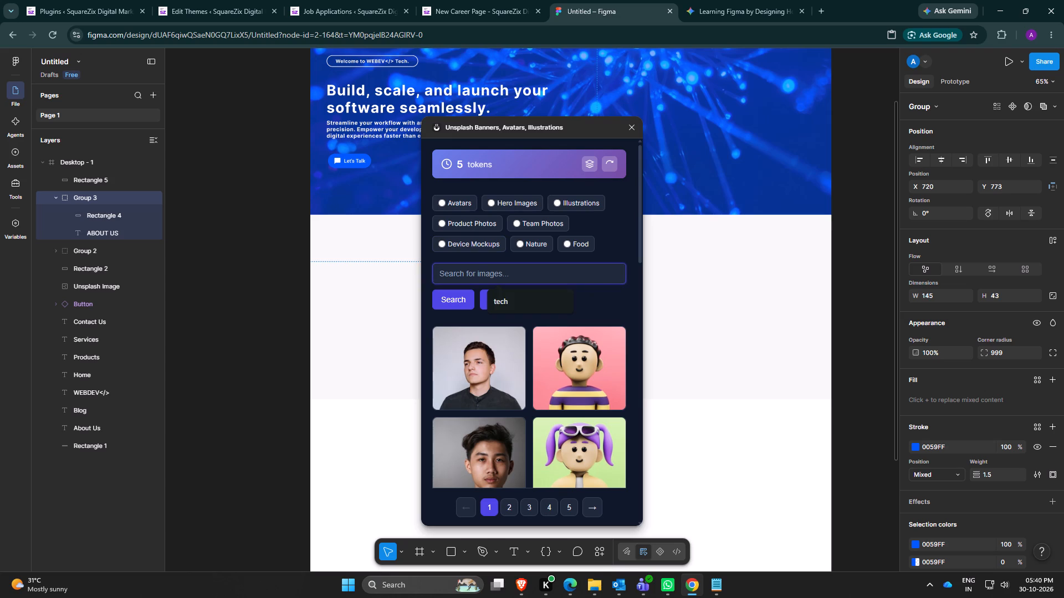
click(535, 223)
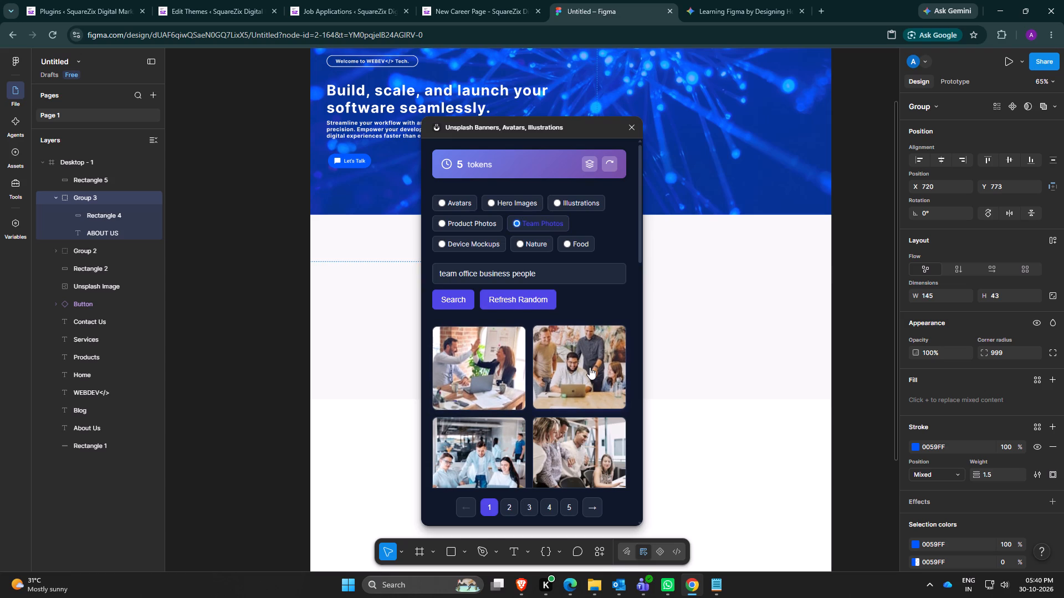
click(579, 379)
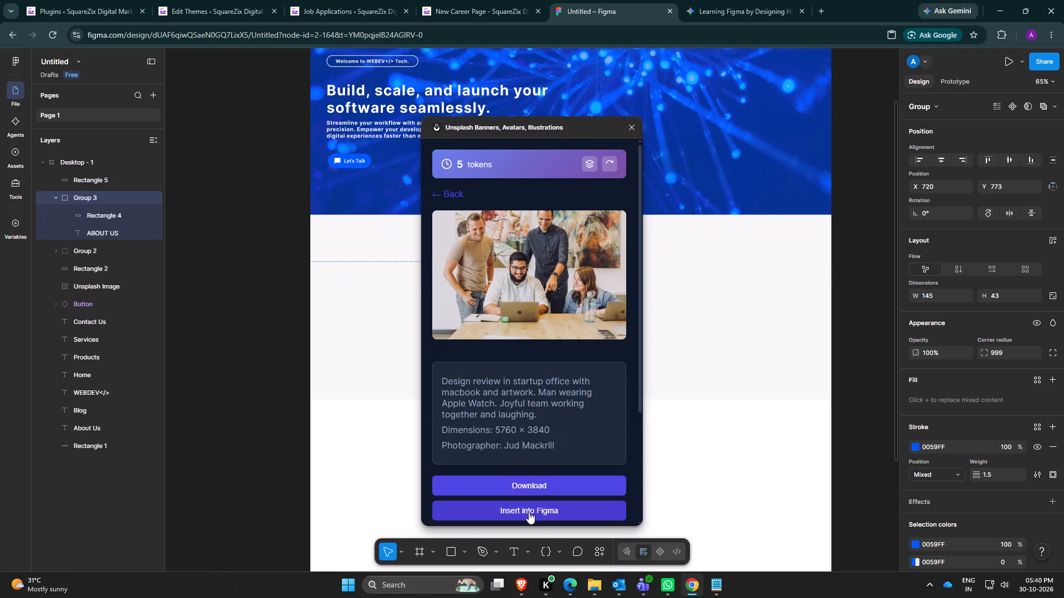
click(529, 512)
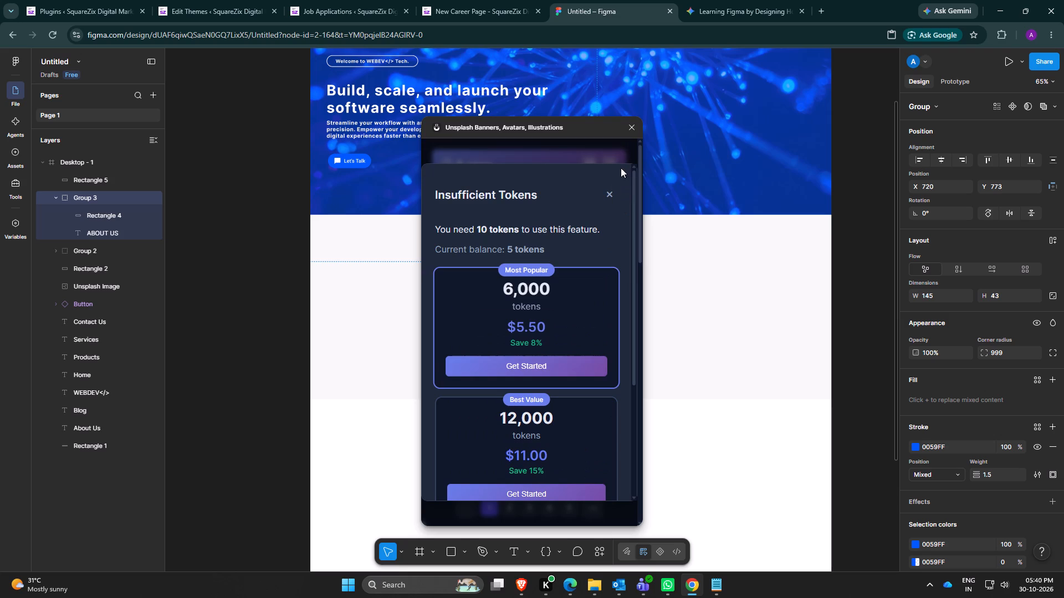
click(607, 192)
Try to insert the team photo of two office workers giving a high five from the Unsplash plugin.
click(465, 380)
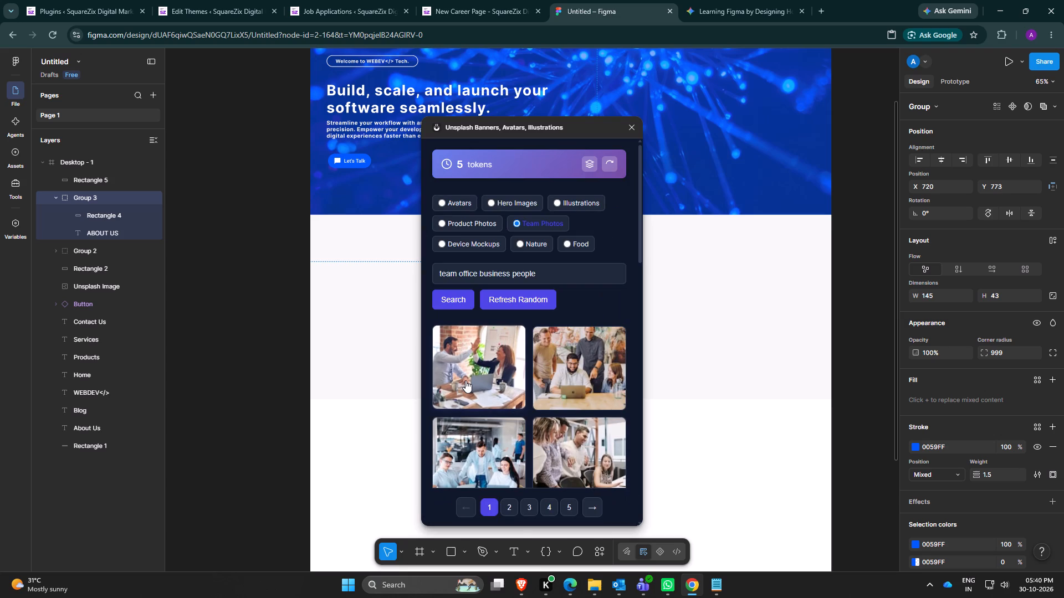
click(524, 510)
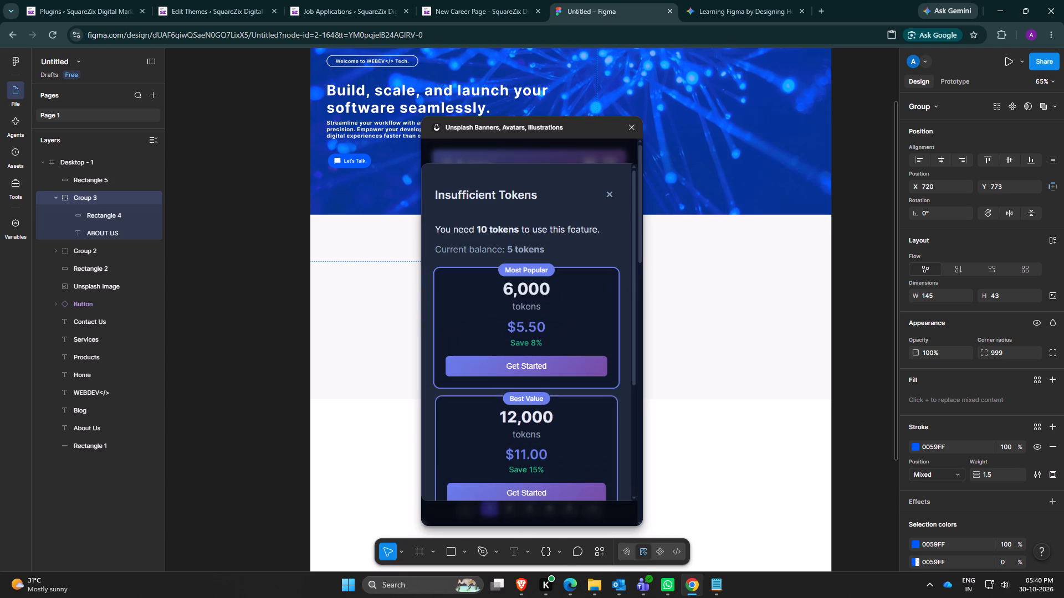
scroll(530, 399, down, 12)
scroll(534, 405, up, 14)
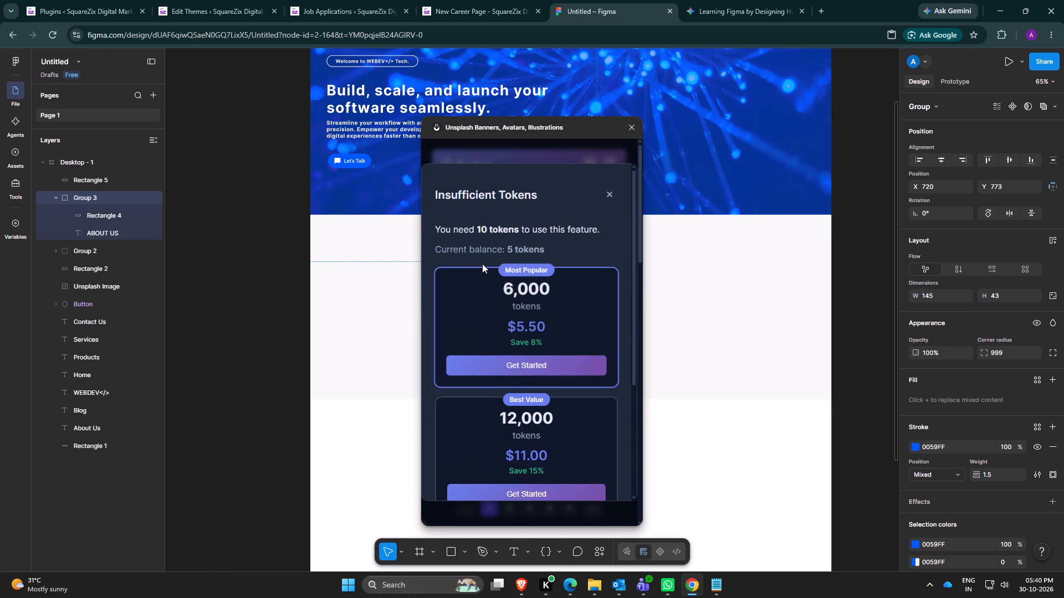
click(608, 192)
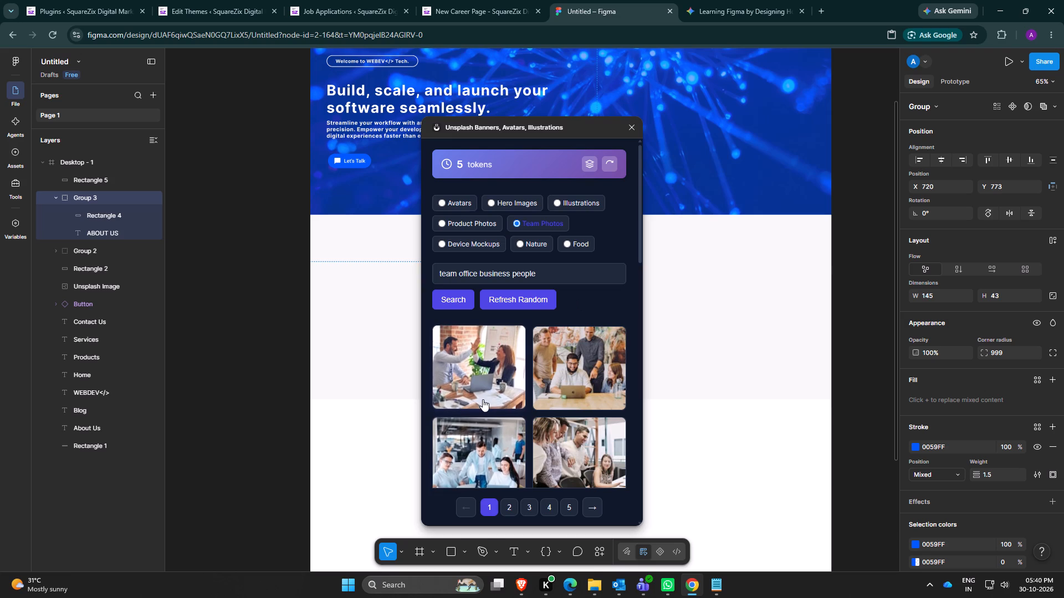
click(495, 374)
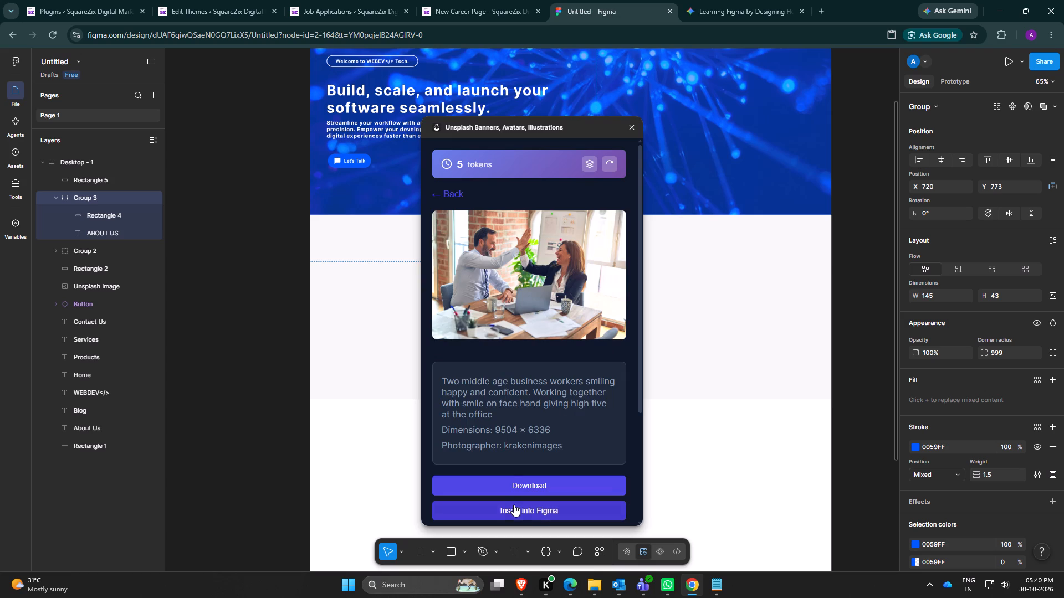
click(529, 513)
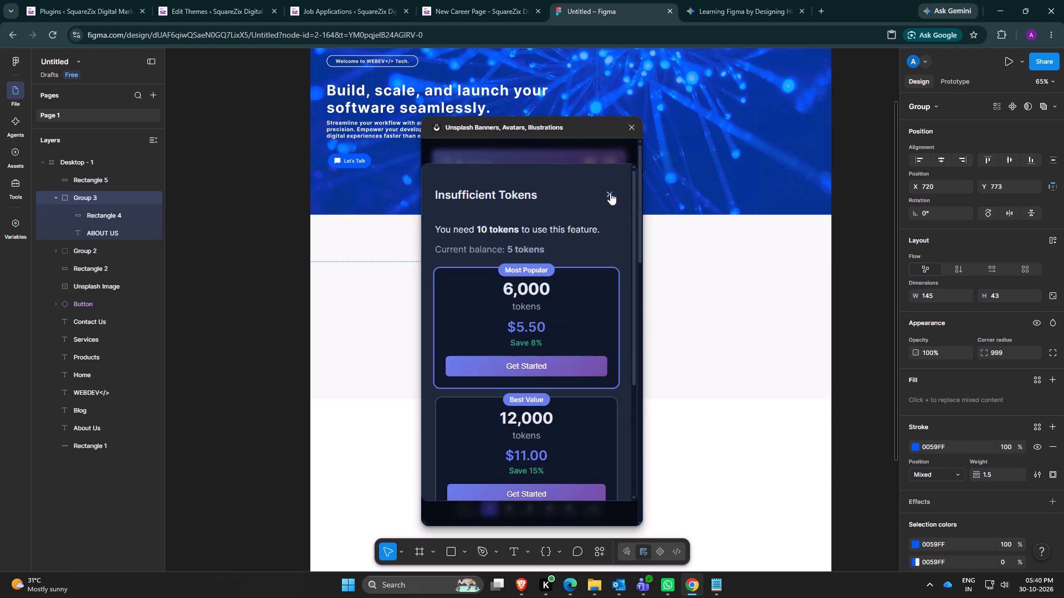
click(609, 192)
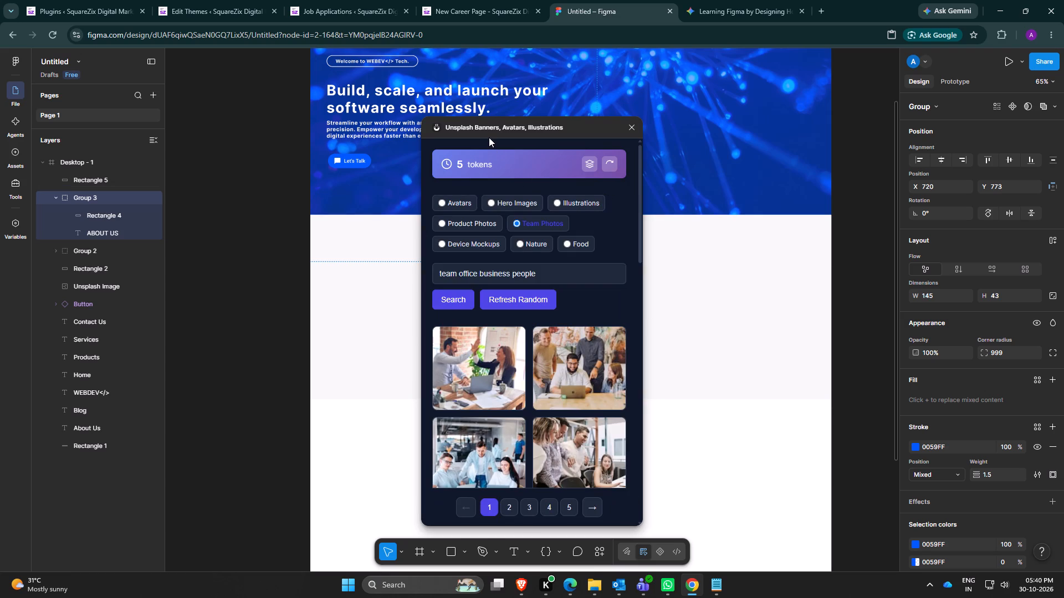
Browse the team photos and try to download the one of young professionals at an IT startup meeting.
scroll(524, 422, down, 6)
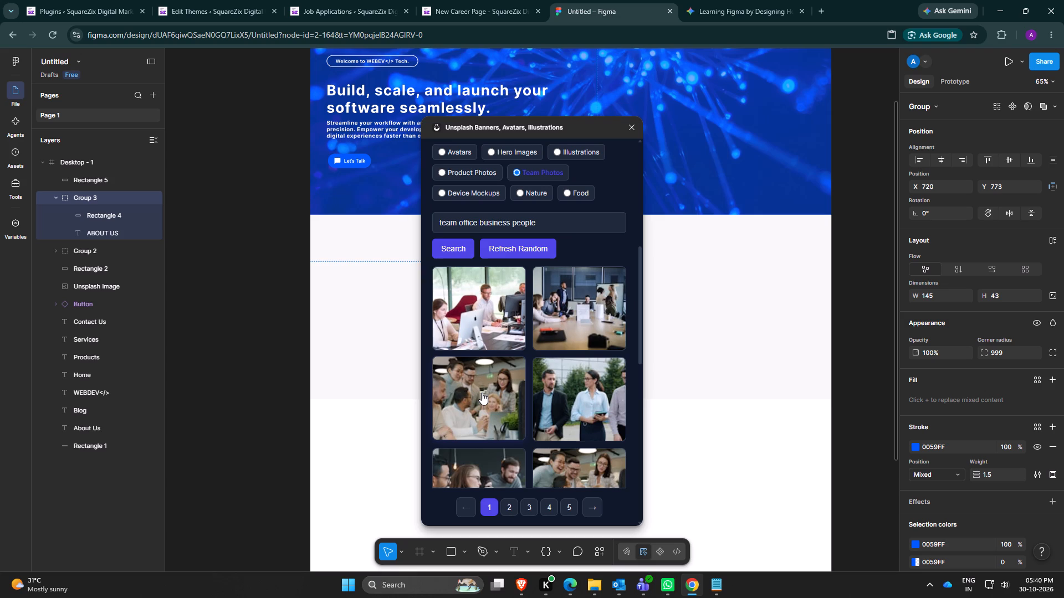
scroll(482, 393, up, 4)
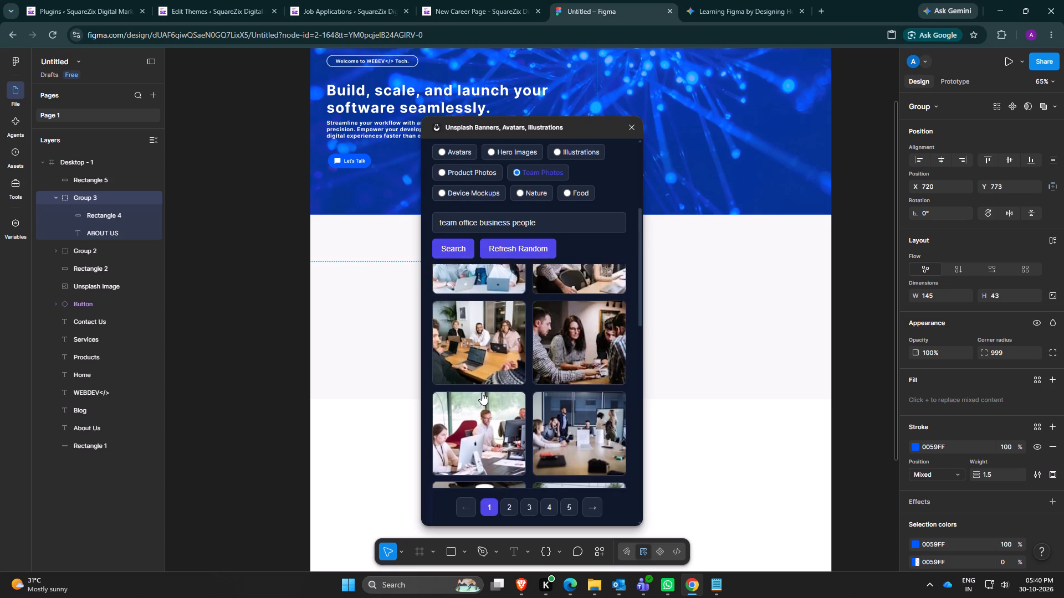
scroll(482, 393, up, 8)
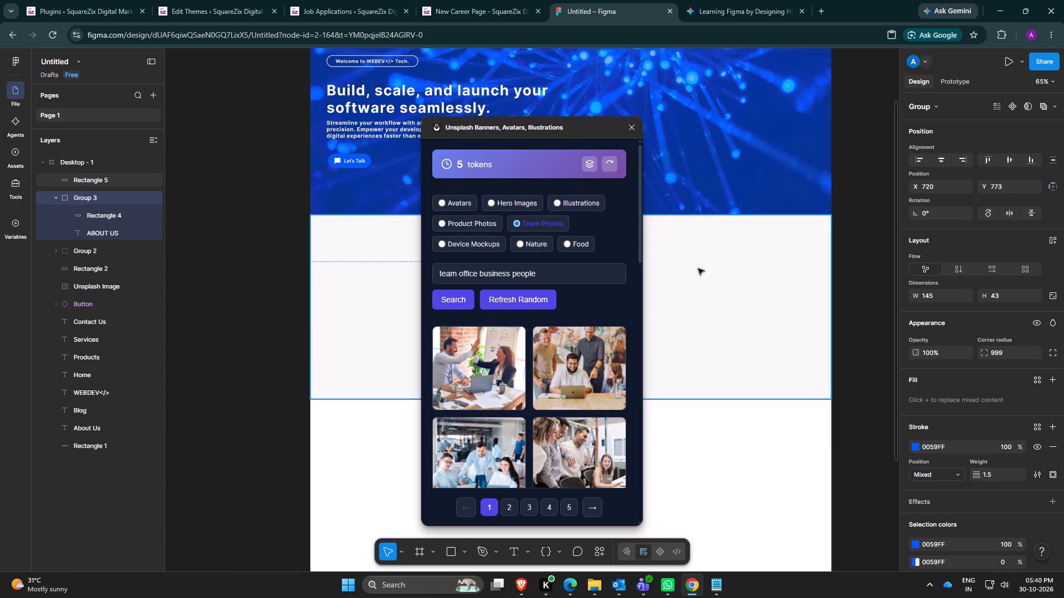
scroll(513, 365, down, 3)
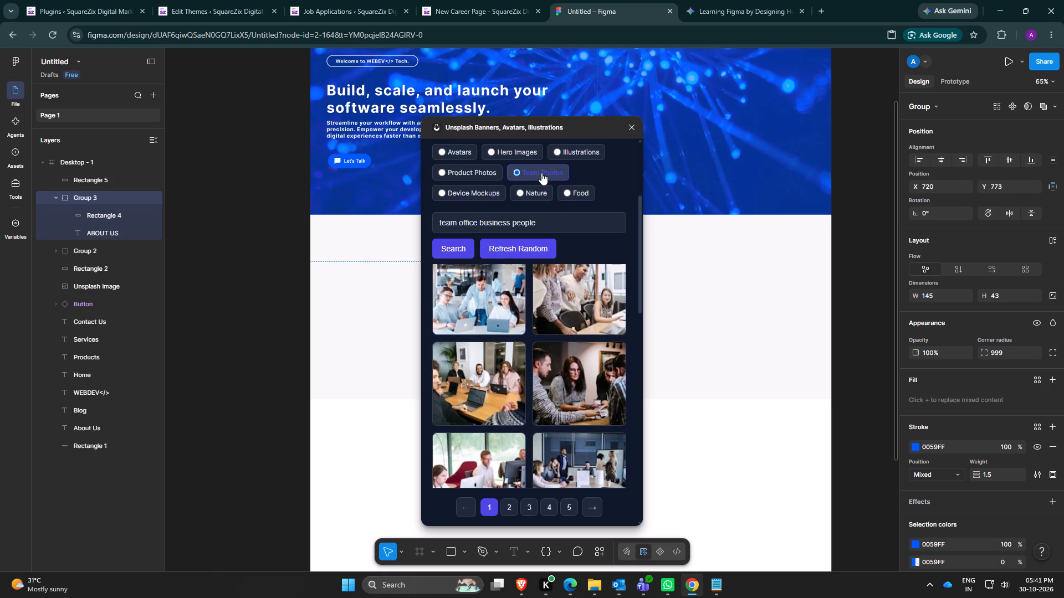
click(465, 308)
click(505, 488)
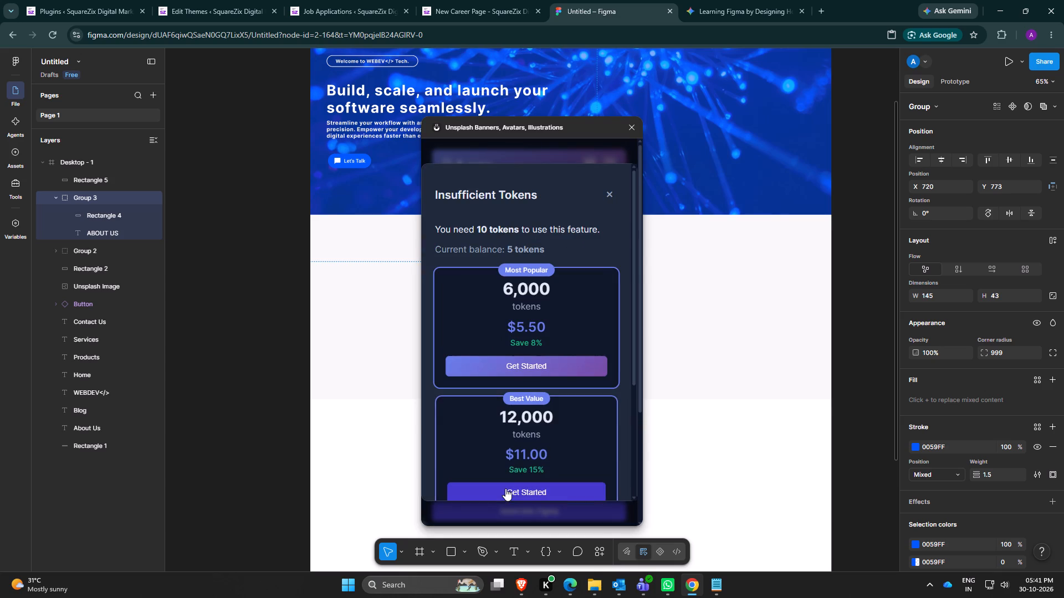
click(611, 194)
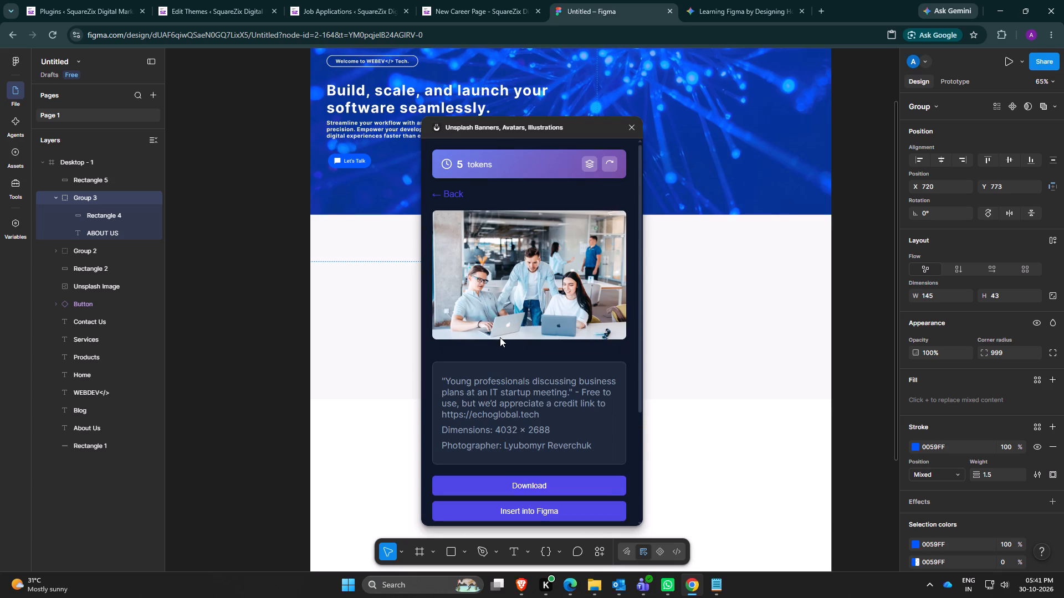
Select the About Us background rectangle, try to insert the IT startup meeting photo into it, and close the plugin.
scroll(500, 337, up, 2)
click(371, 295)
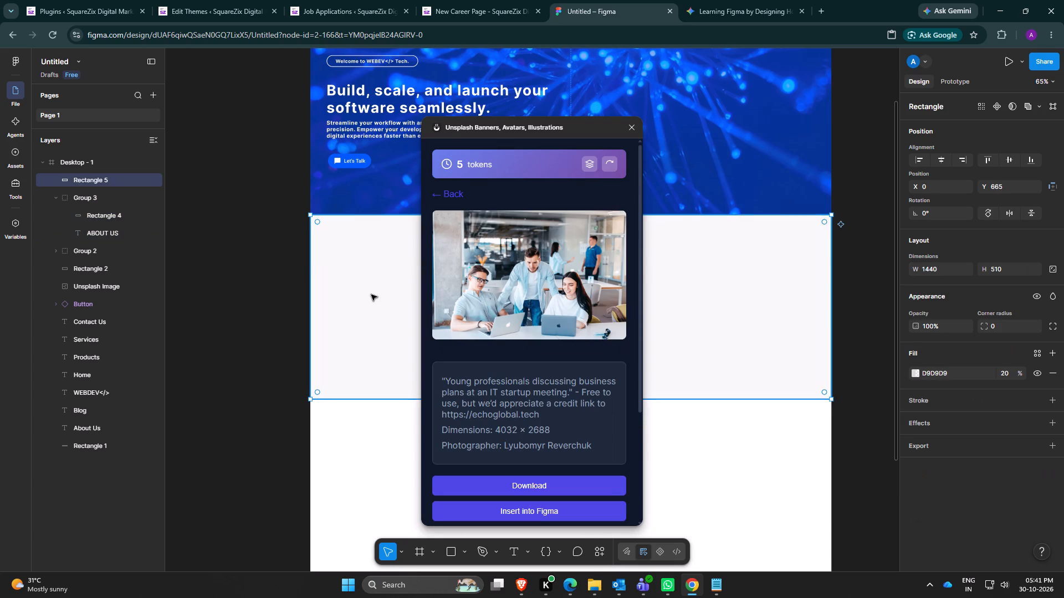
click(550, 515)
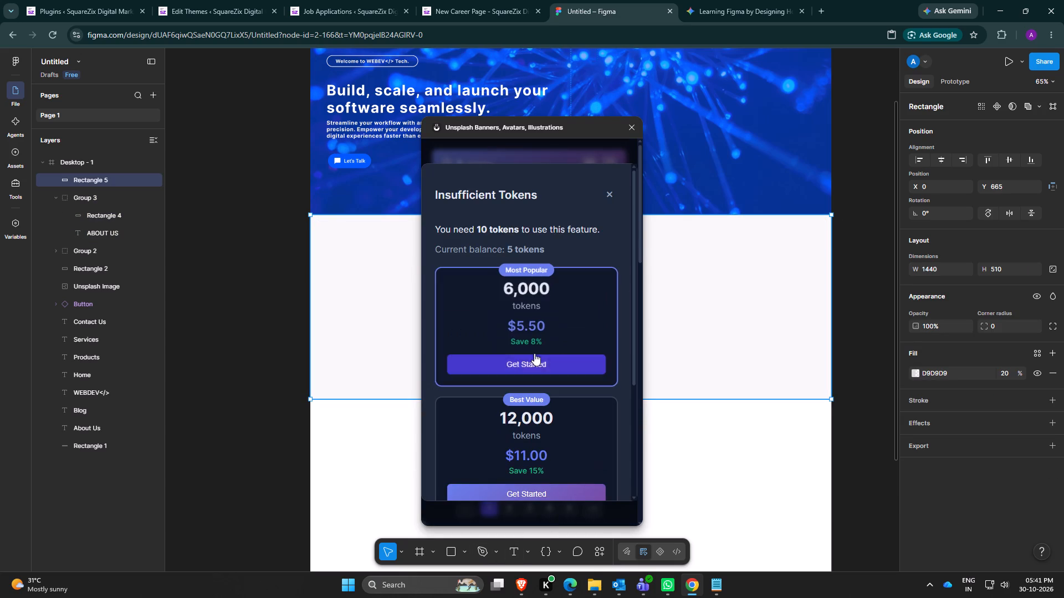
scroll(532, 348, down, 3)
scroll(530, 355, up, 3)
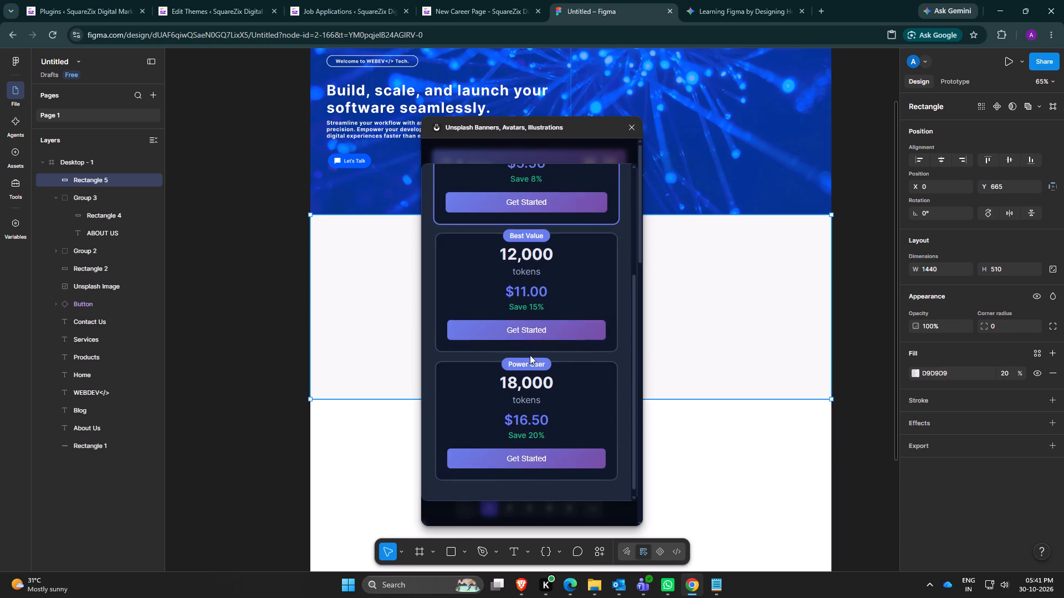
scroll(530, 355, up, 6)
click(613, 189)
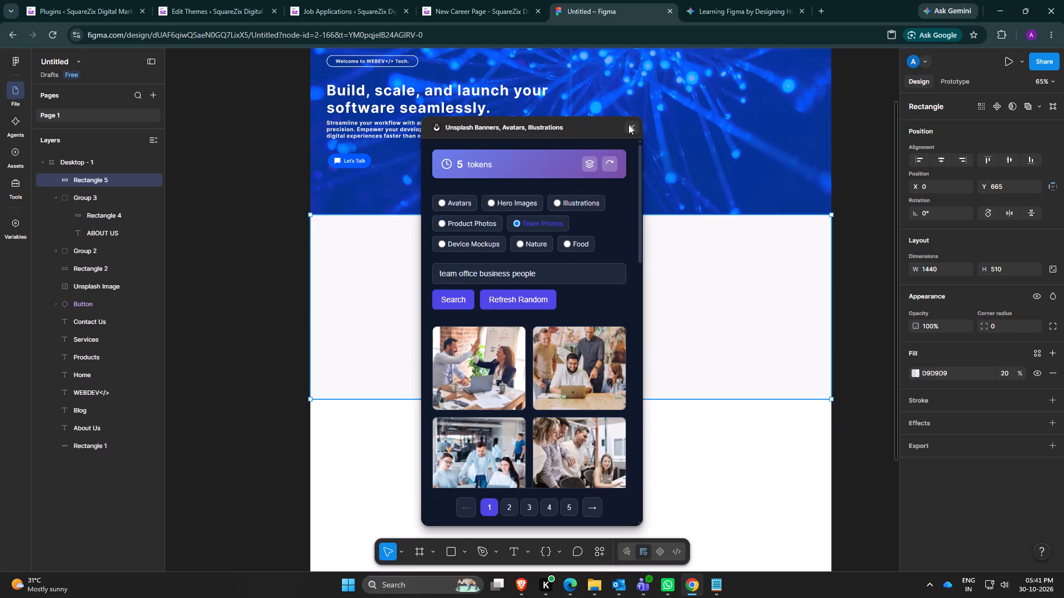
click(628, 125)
Search the plugins for "unsplash" and run Unsplash Stock Photo Search with the About Us background rectangle still selected.
click(595, 556)
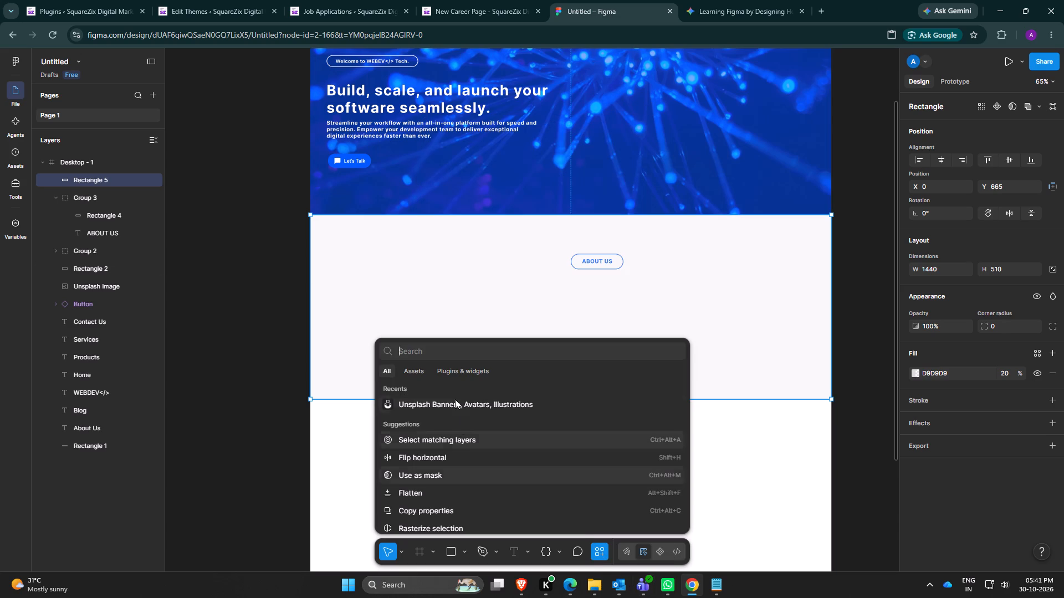
click(465, 372)
click(478, 353)
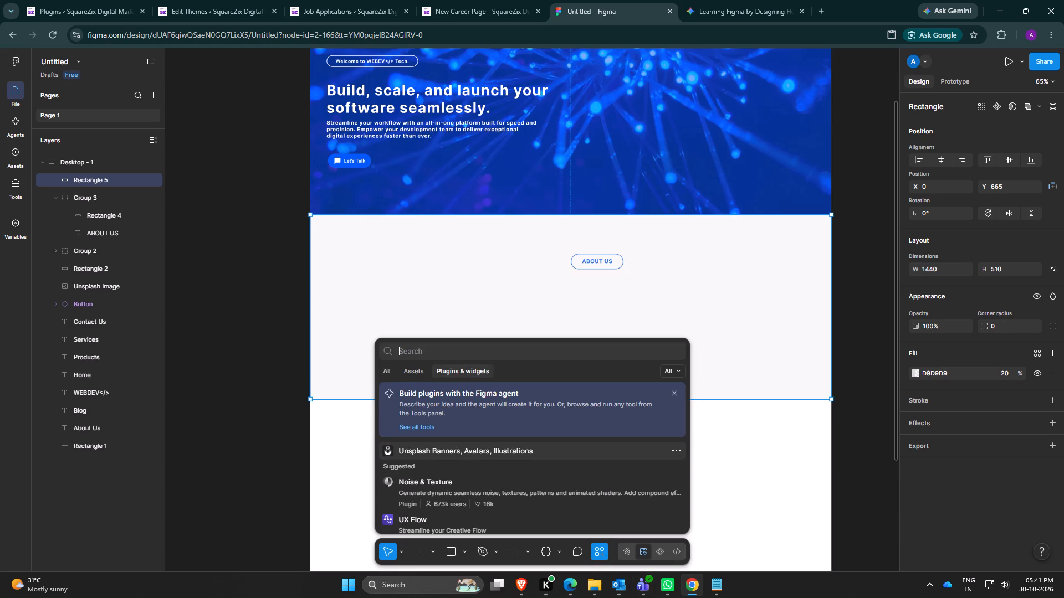
scroll(458, 455, down, 1)
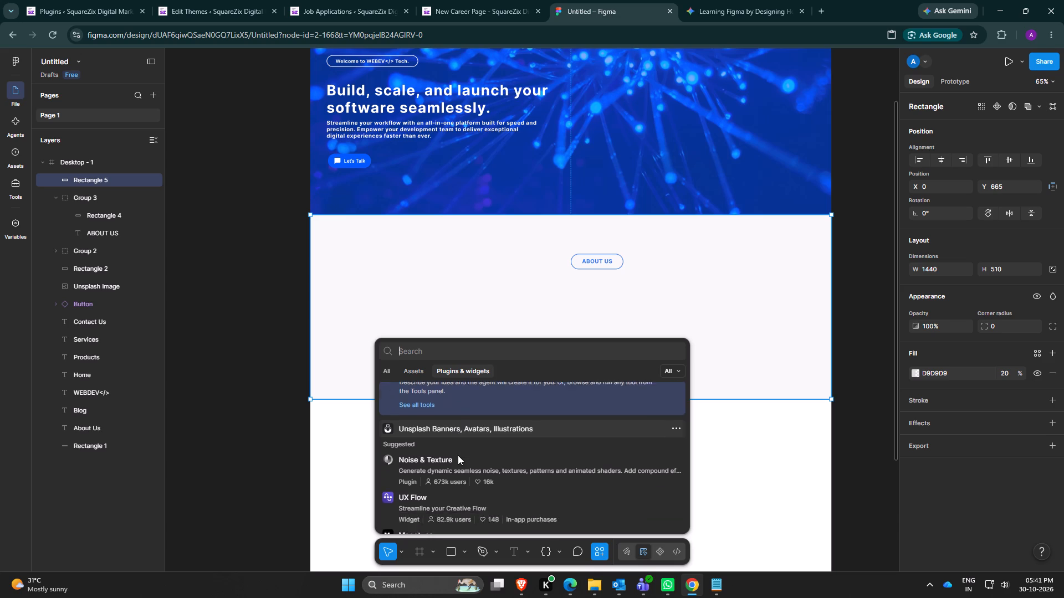
scroll(458, 455, down, 4)
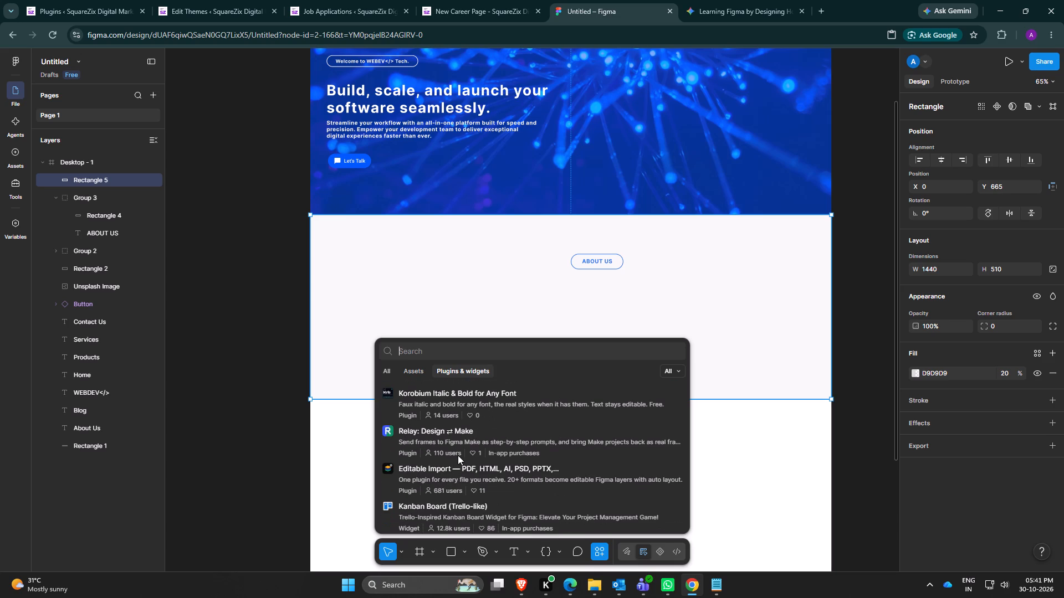
text(unsplash)
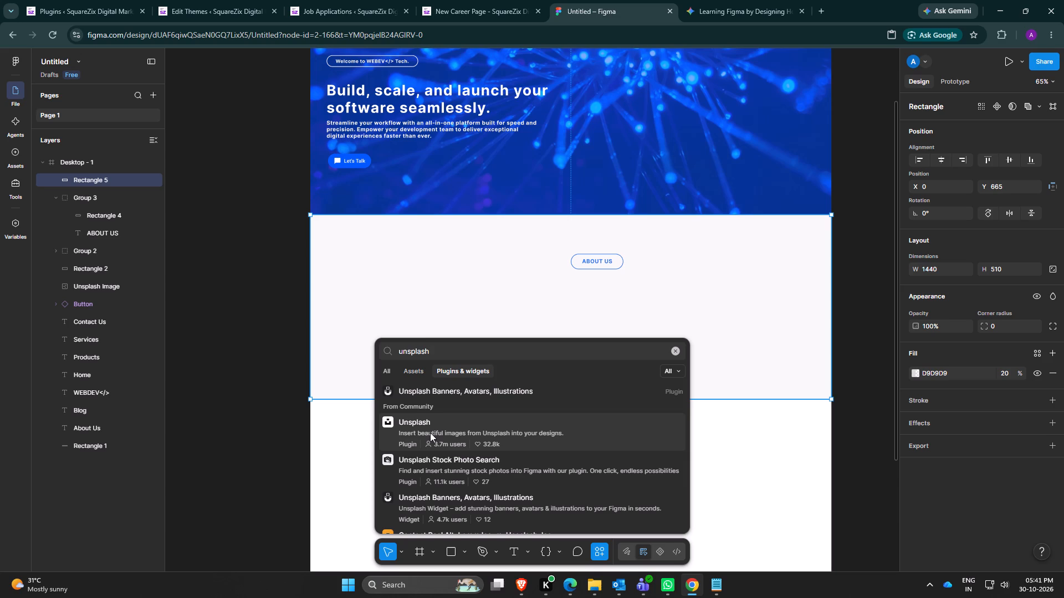
click(427, 474)
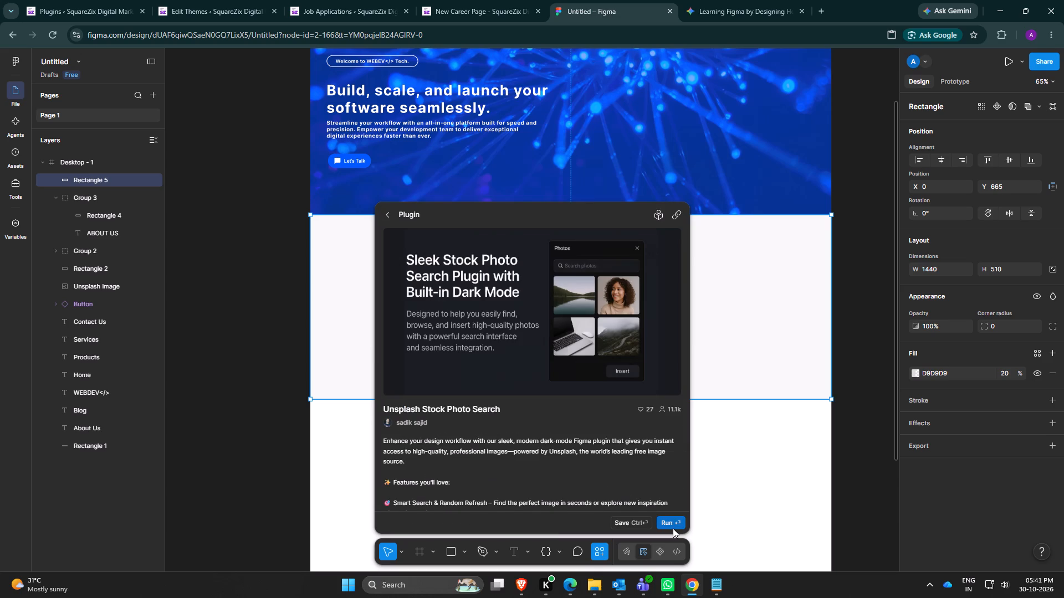
click(671, 527)
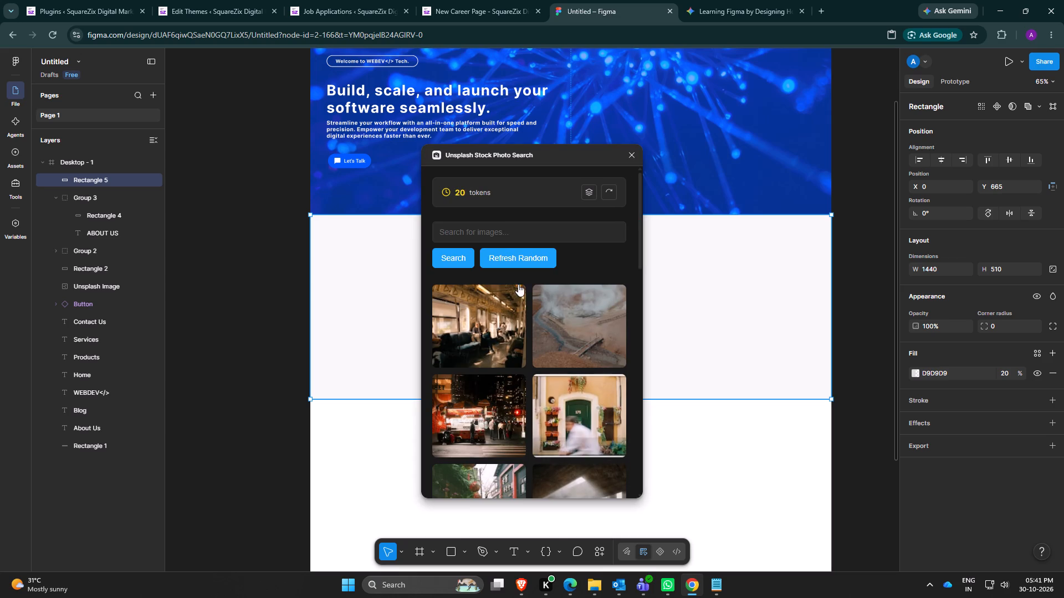
Search for "team", insert the photo of colleagues working on laptops around a table into the selected rectangle, and close the plugin.
scroll(497, 421, down, 3)
scroll(497, 421, up, 10)
click(485, 228)
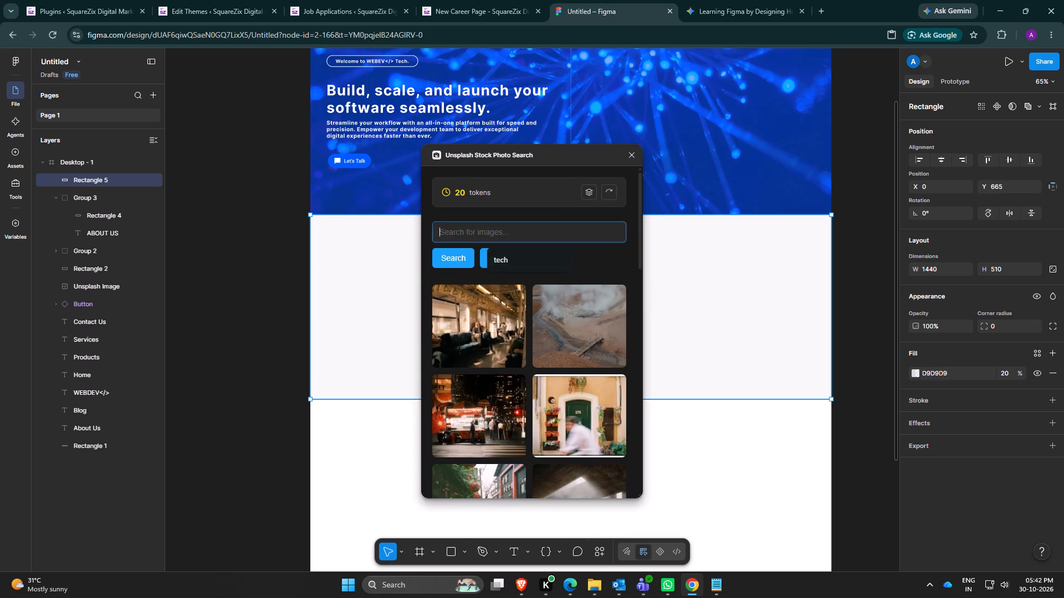
text(team)
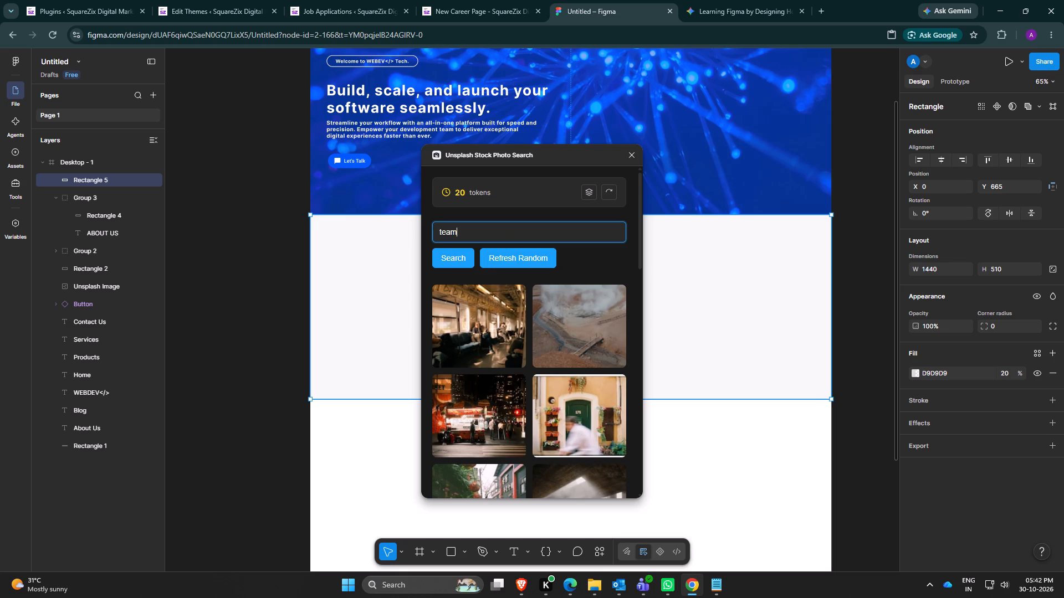
key(Return)
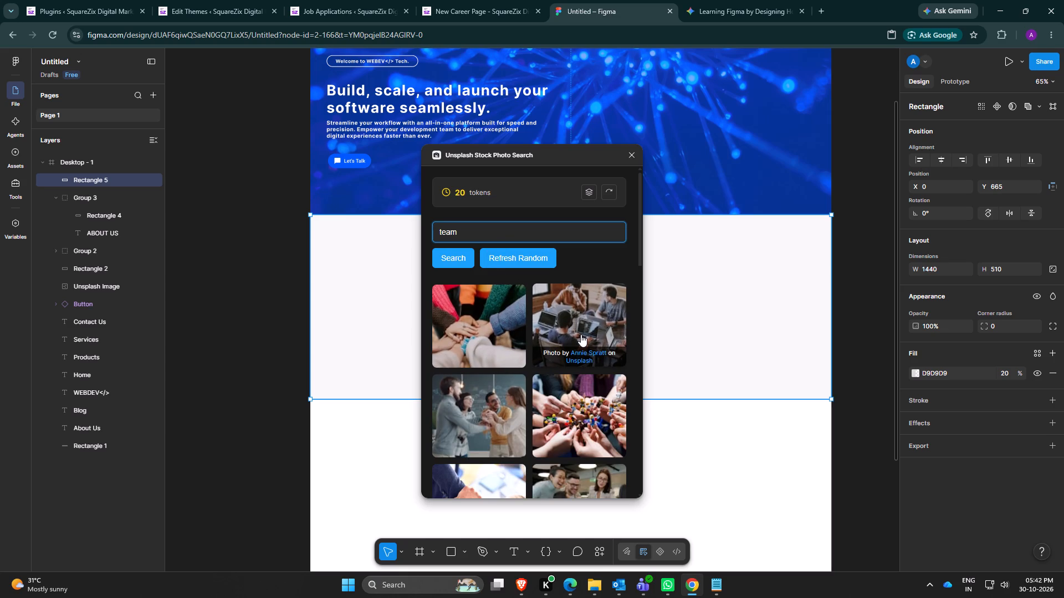
click(595, 323)
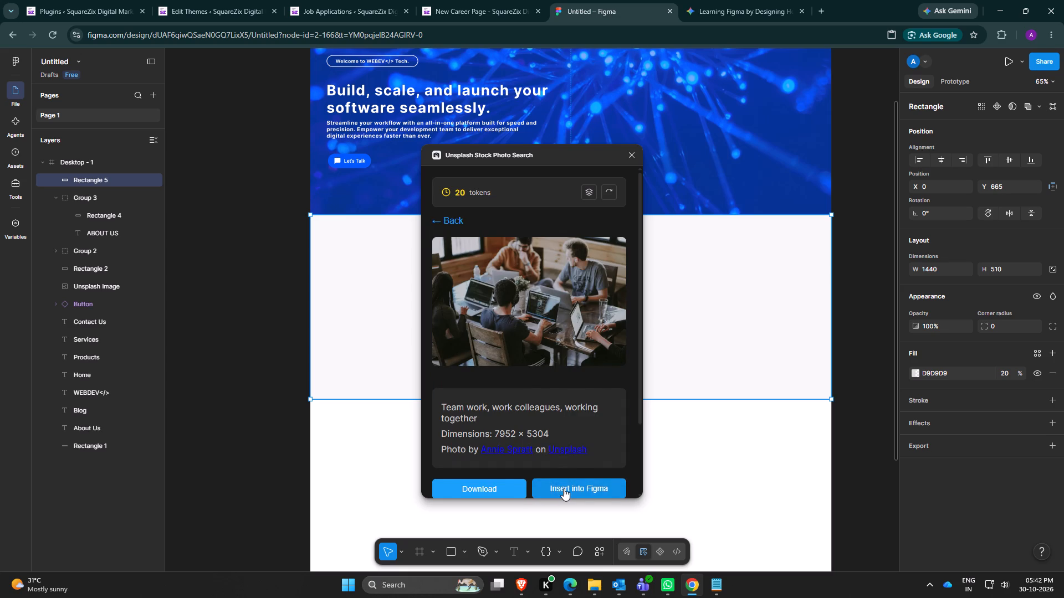
click(564, 488)
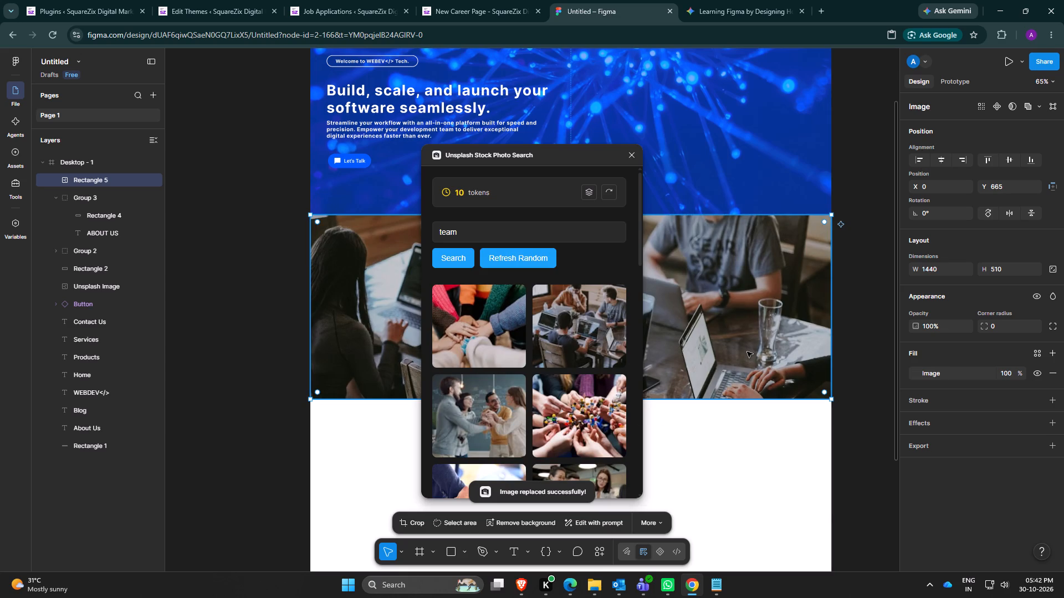
click(722, 471)
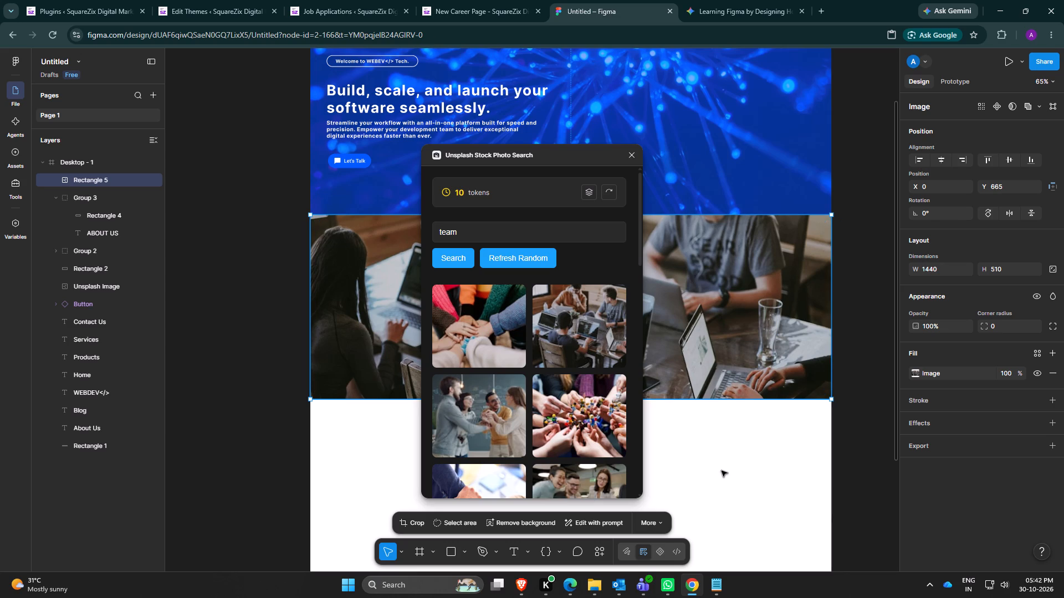
click(630, 155)
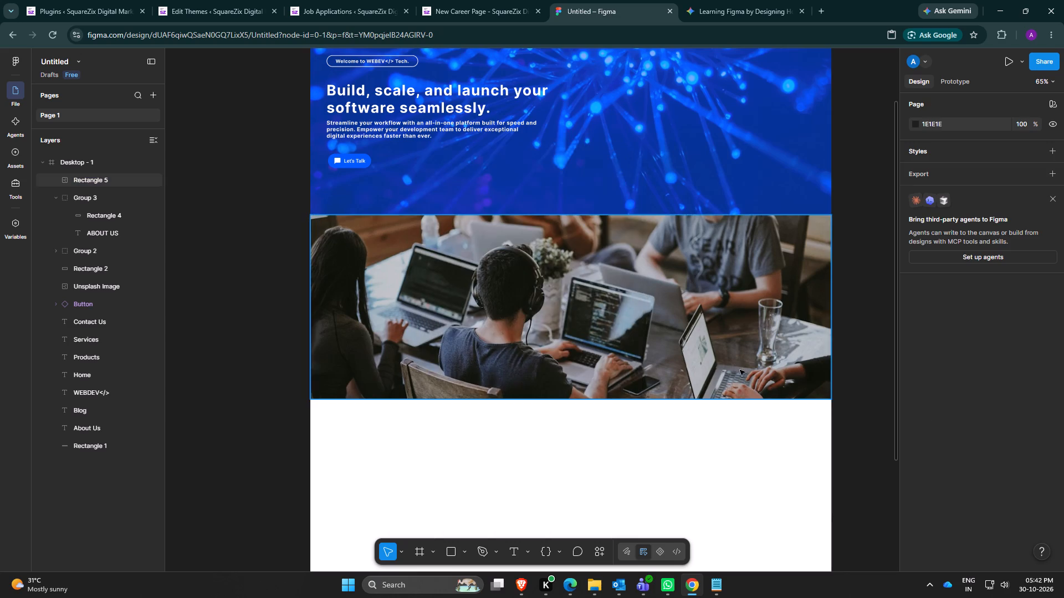
Narrow the team photo from its right edge to about 734 × 510, keeping it at X 0, Y 665.
click(719, 331)
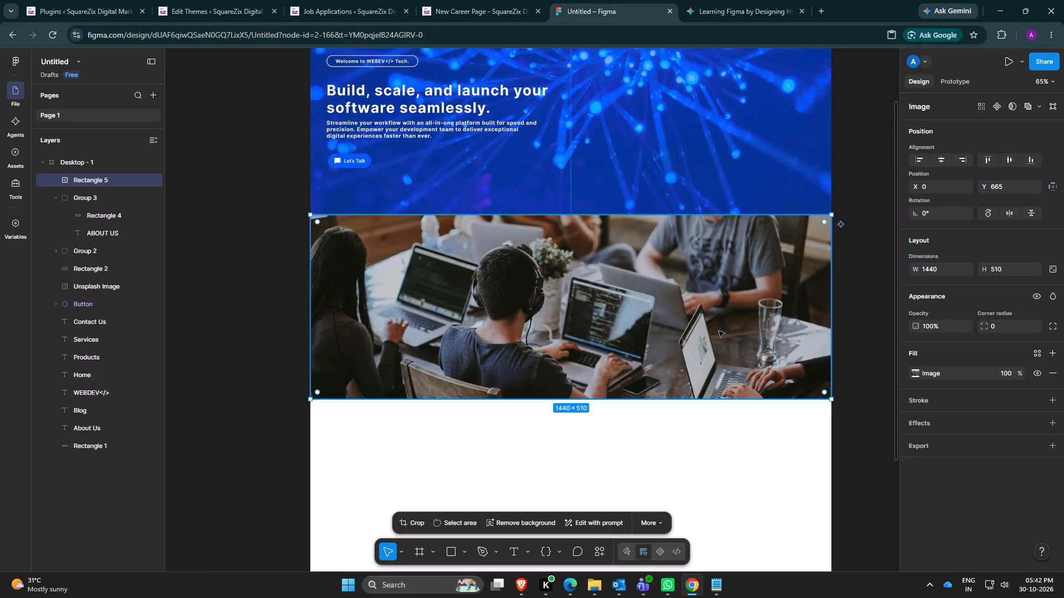
drag(832, 312, 817, 314)
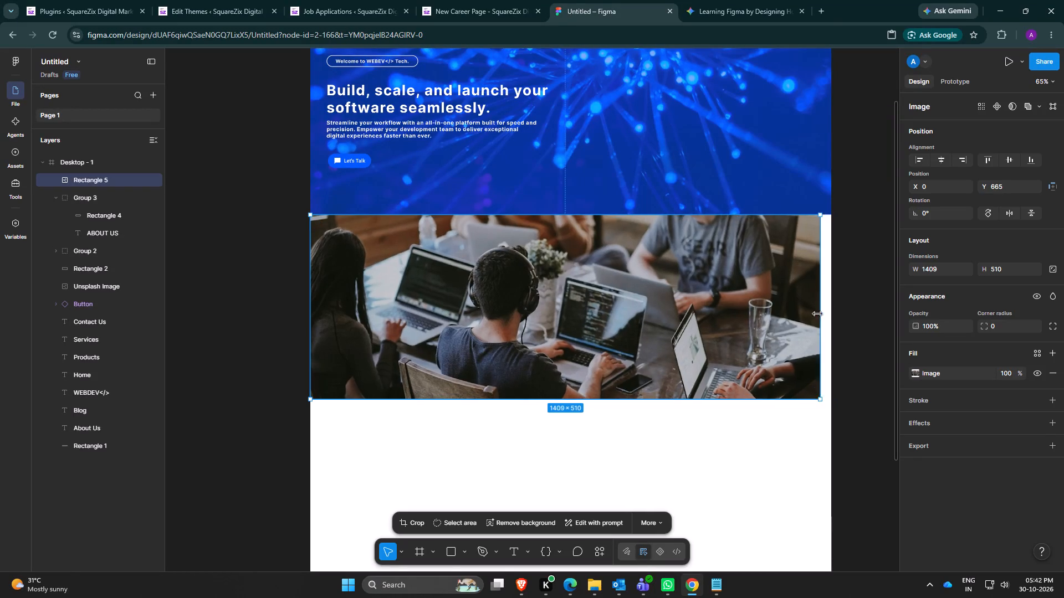
drag(817, 314, 553, 341)
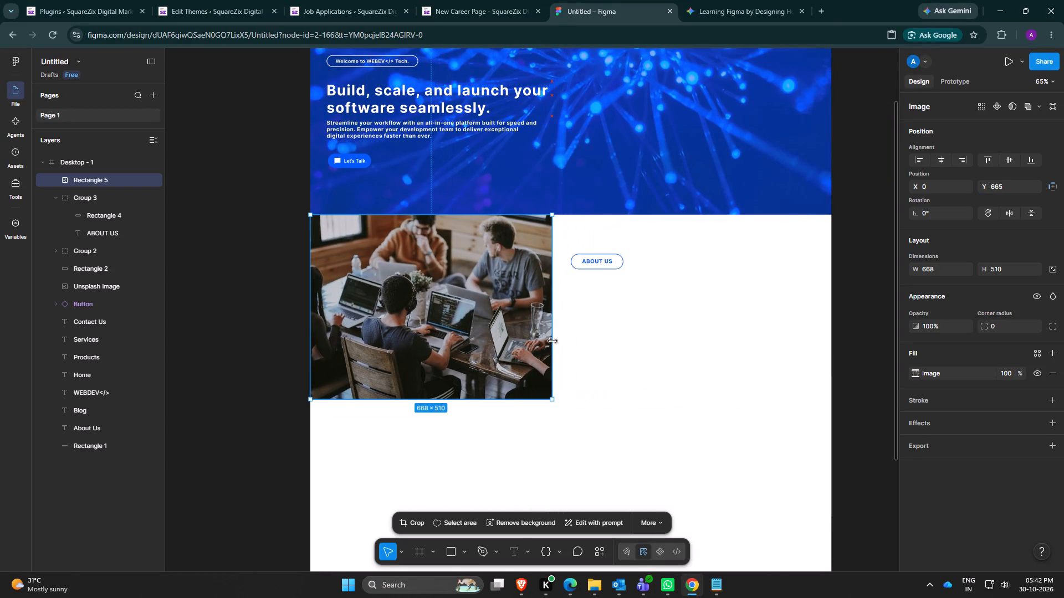
drag(553, 341, 580, 340)
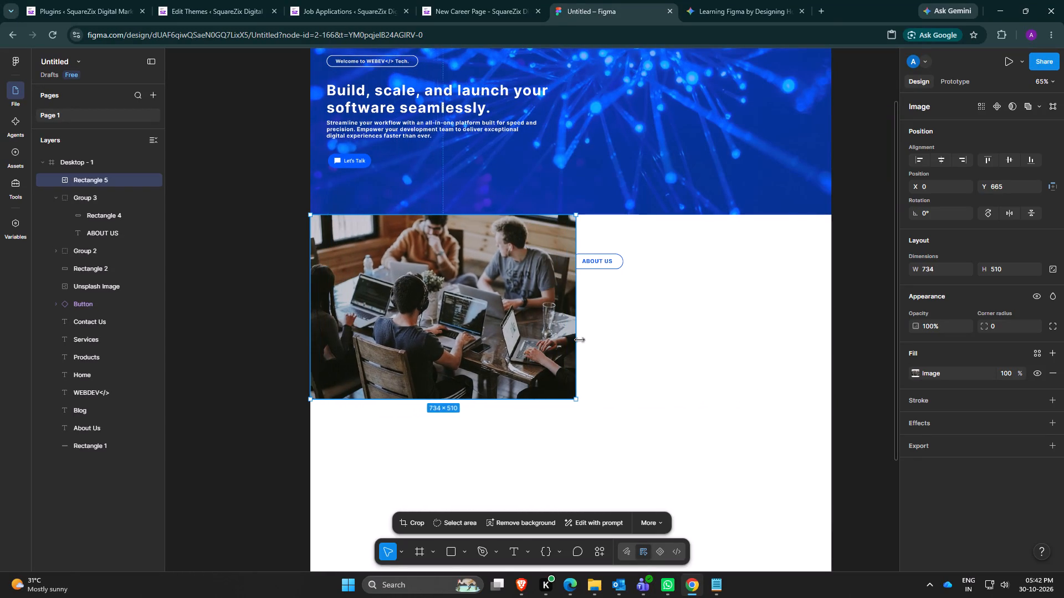
Resize the team photo to about 720 × 463, with its right edge on the page's vertical centre line.
drag(580, 340, 573, 341)
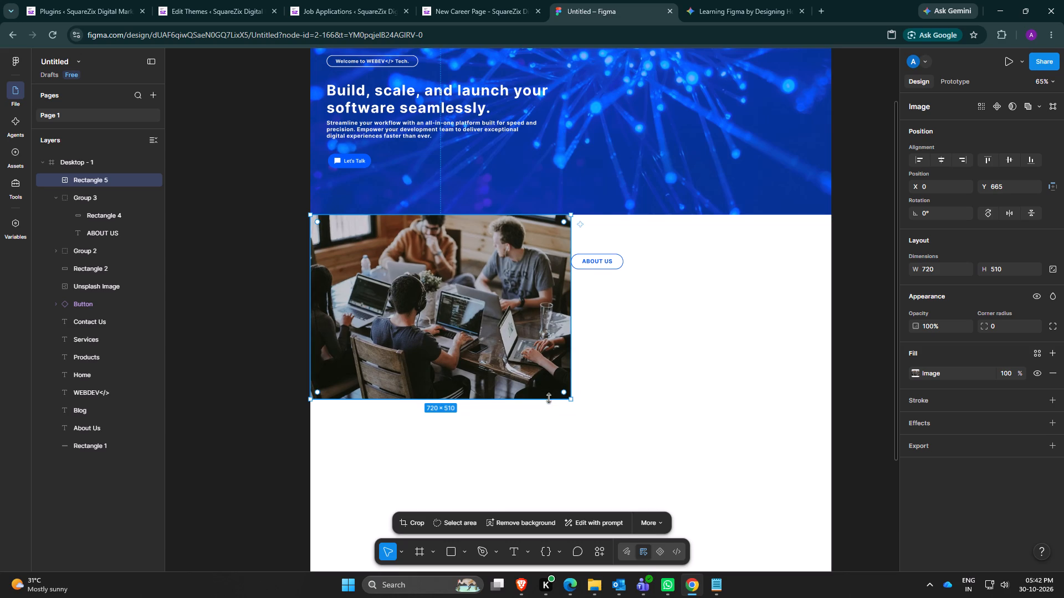
drag(571, 399, 572, 405)
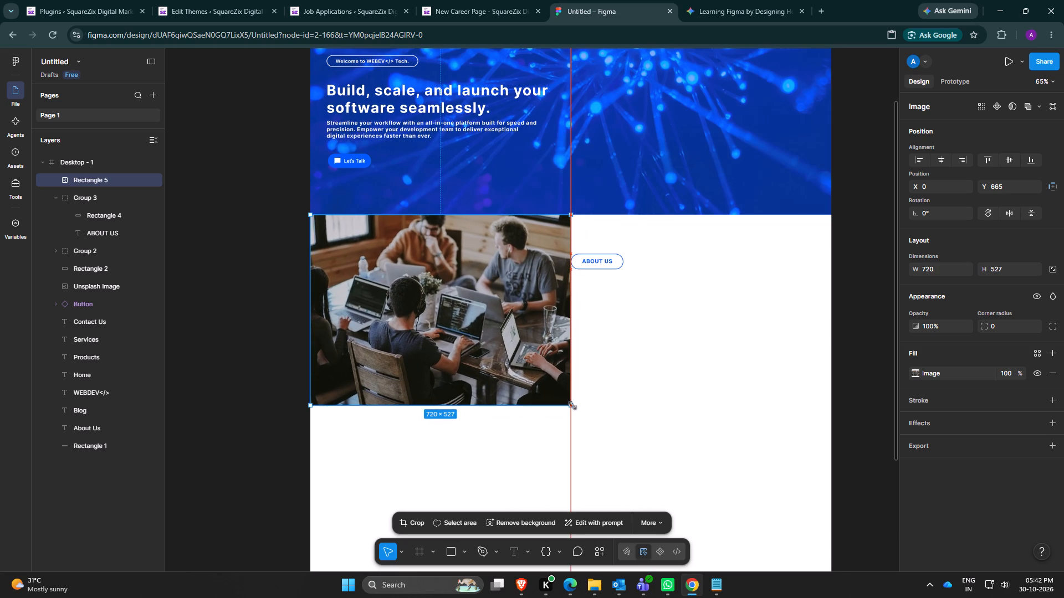
drag(572, 405, 564, 340)
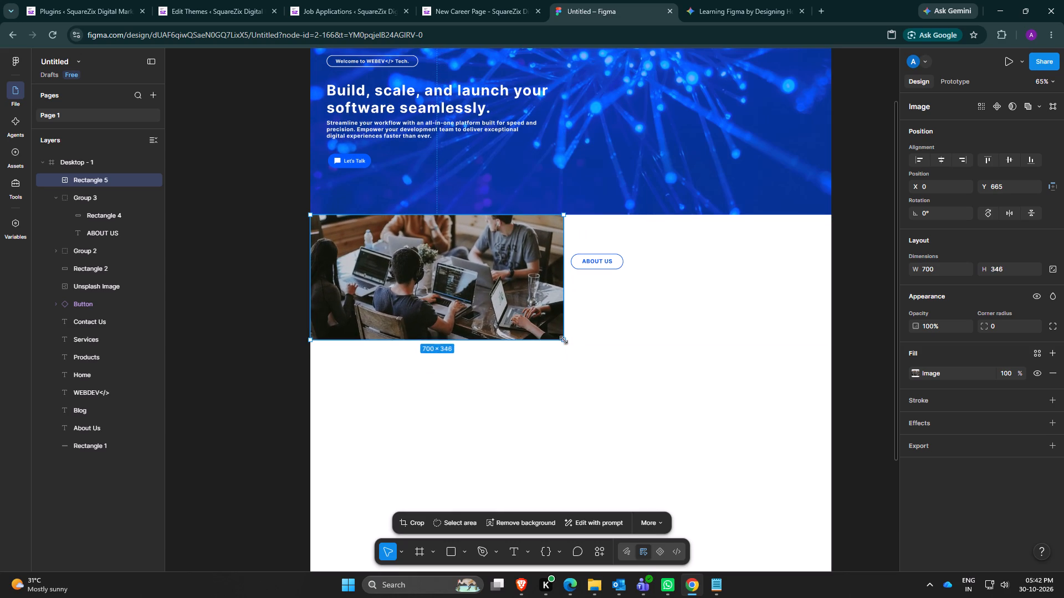
drag(564, 340, 561, 375)
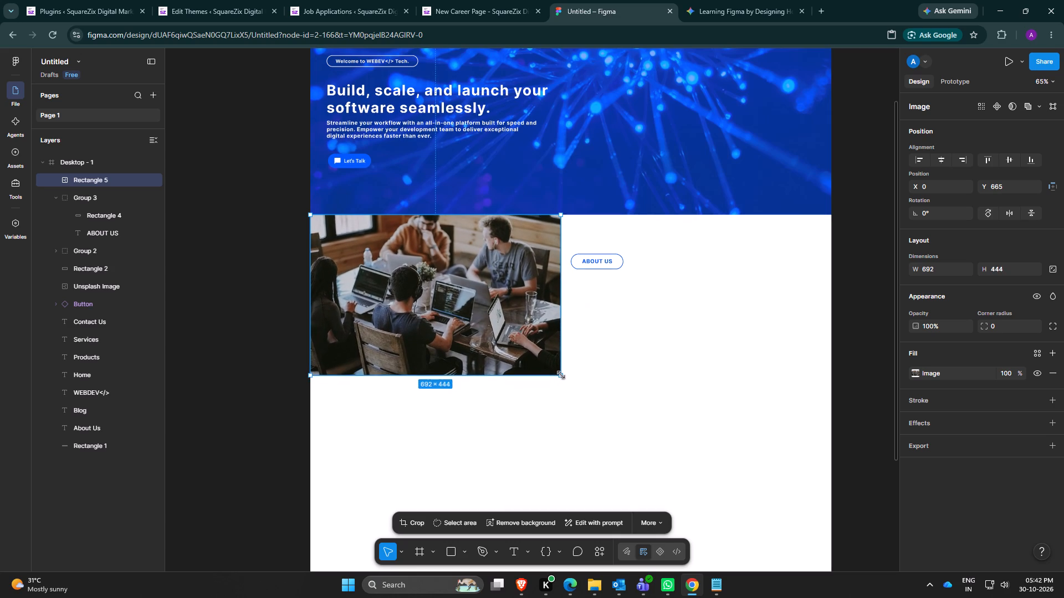
drag(561, 375, 570, 382)
Move the team photo down to X 0, Y 773, aligning its top edge with the ABOUT US badge.
drag(468, 311, 468, 339)
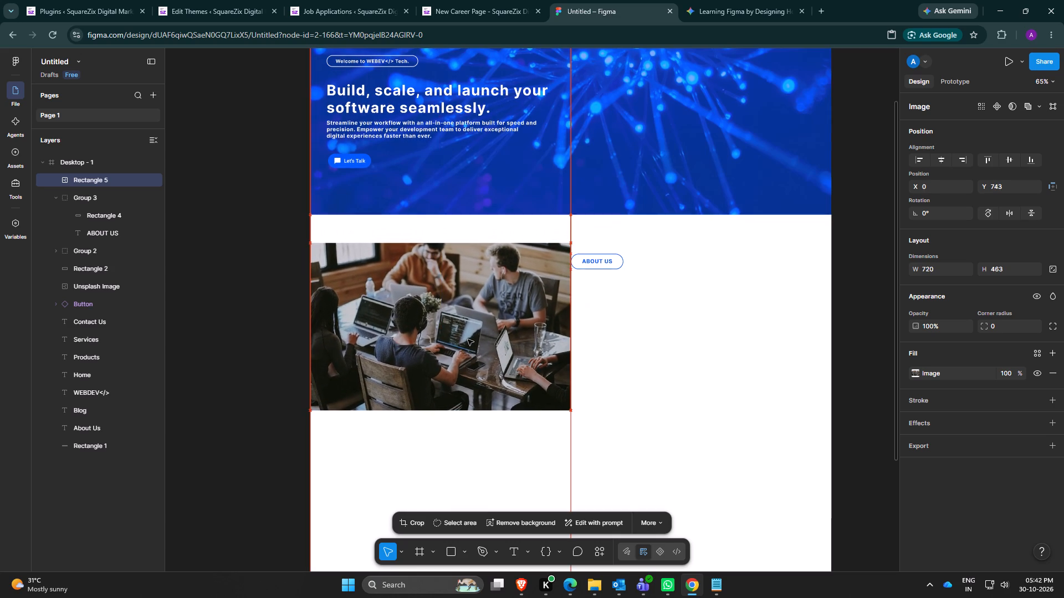
drag(468, 339, 468, 349)
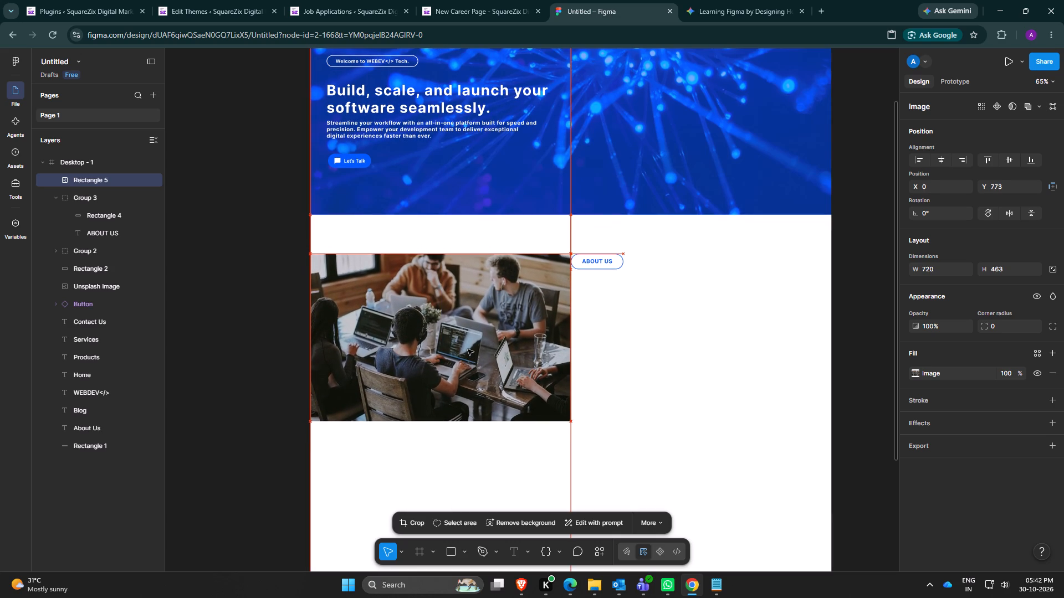
drag(468, 349, 468, 349)
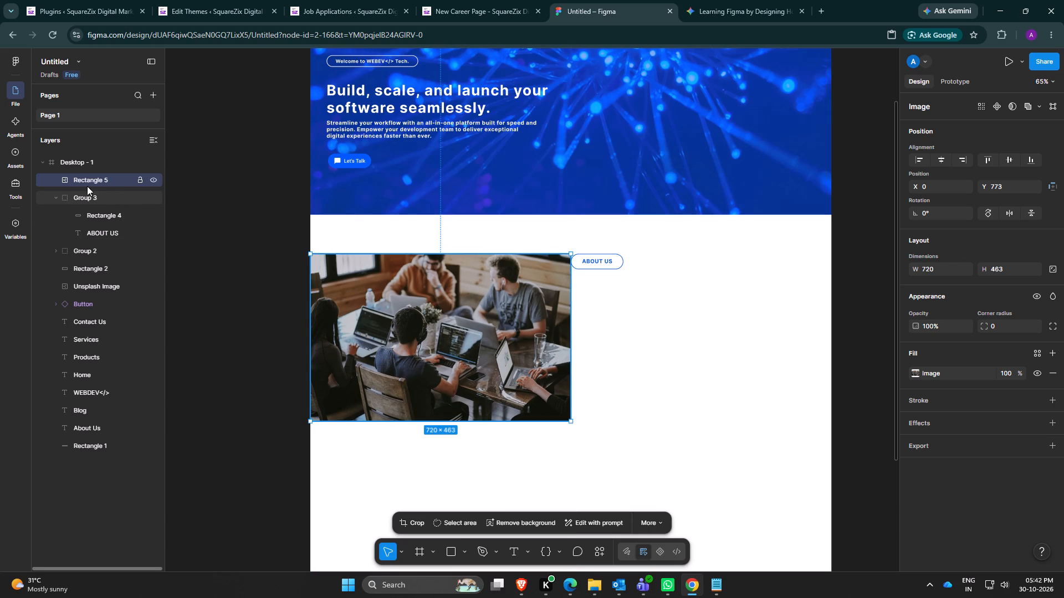
Check the ABOUT US badge outline's position against the team photo's, leaving the photo selected.
click(96, 178)
click(98, 220)
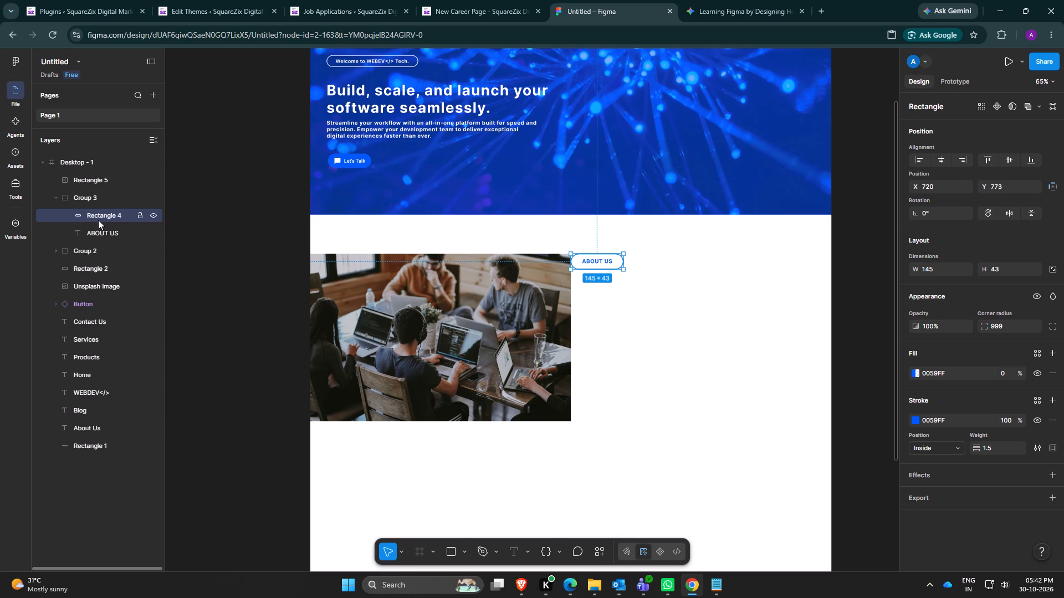
click(114, 175)
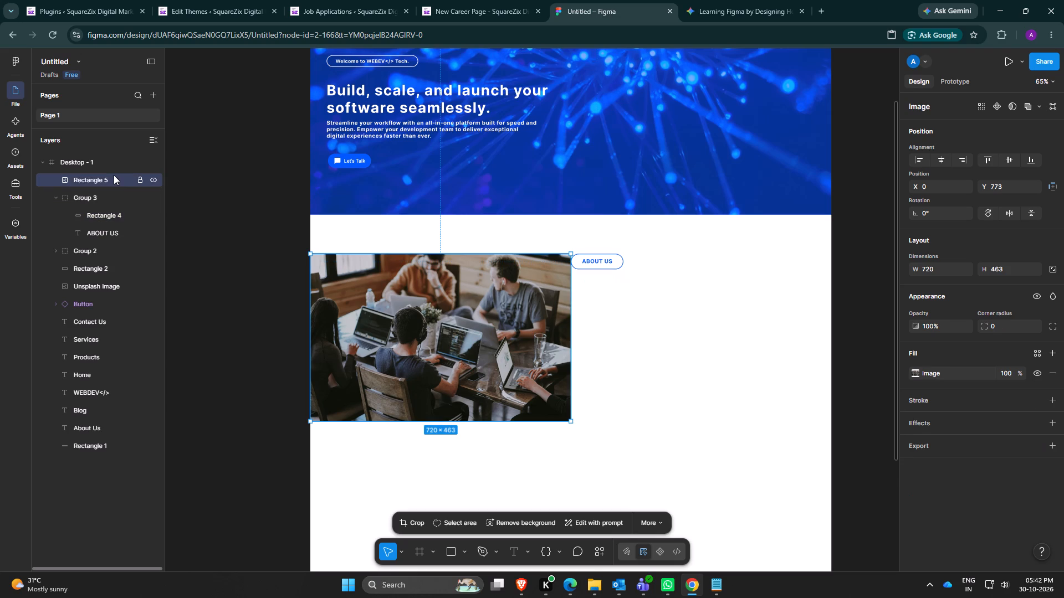
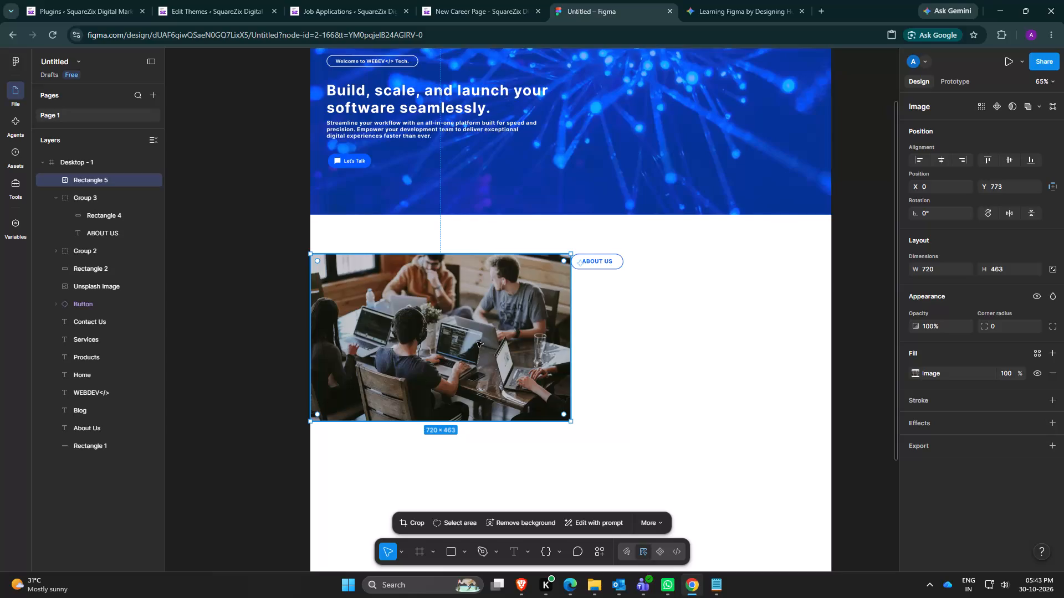
Undo the team photo's move, resizes and image fill back to the plain 1440 × 510 section rectangle behind the ABOUT US badge.
key(ctrl+z)
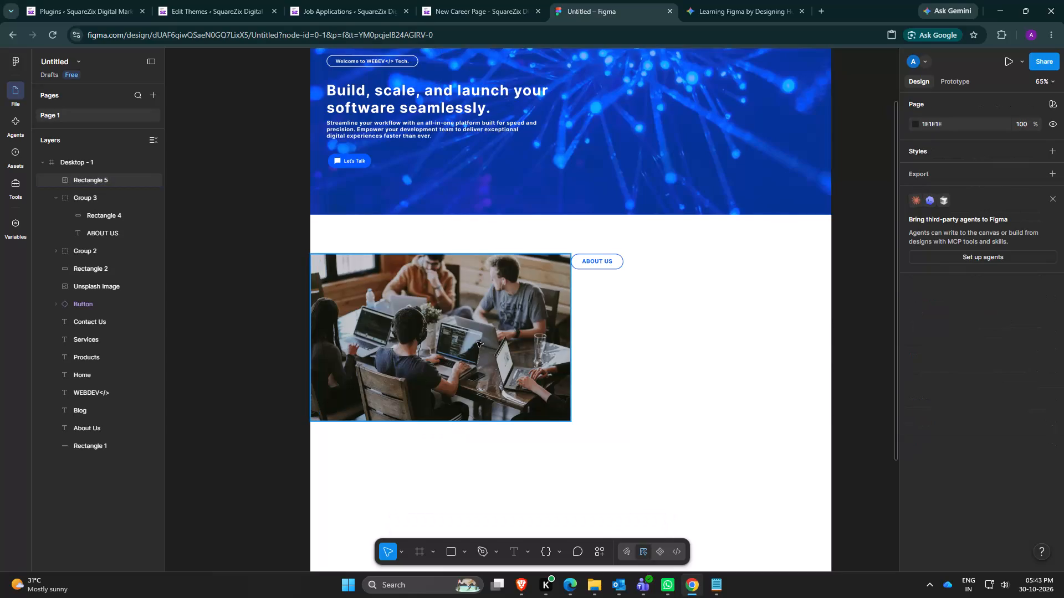
key(ctrl+z)
key(ctrl+z)
key(ctrl+z)
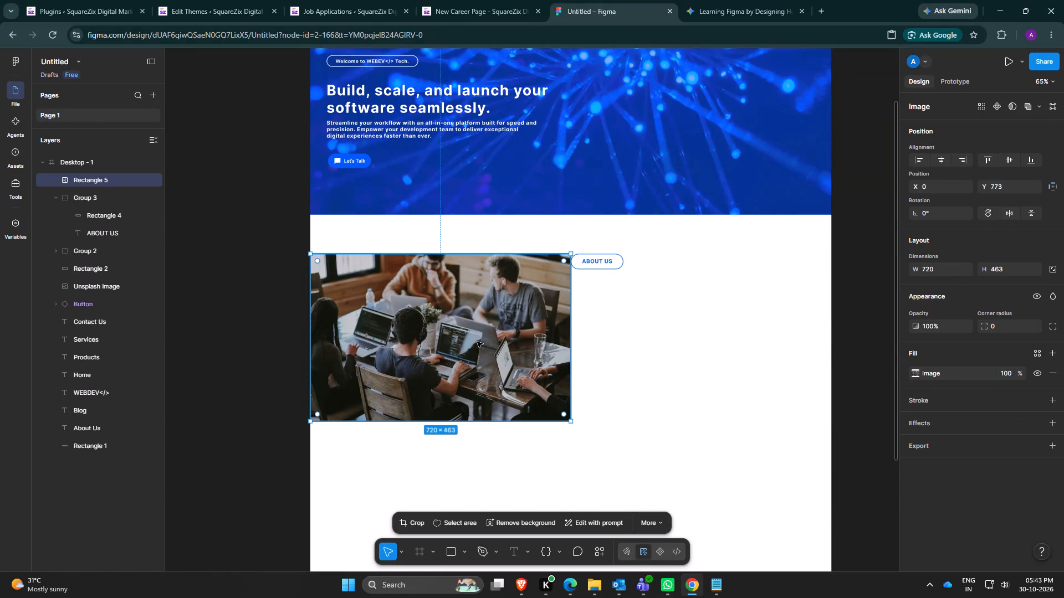
key(ctrl+z)
key(ctrl+z)
key(ctrl+z)
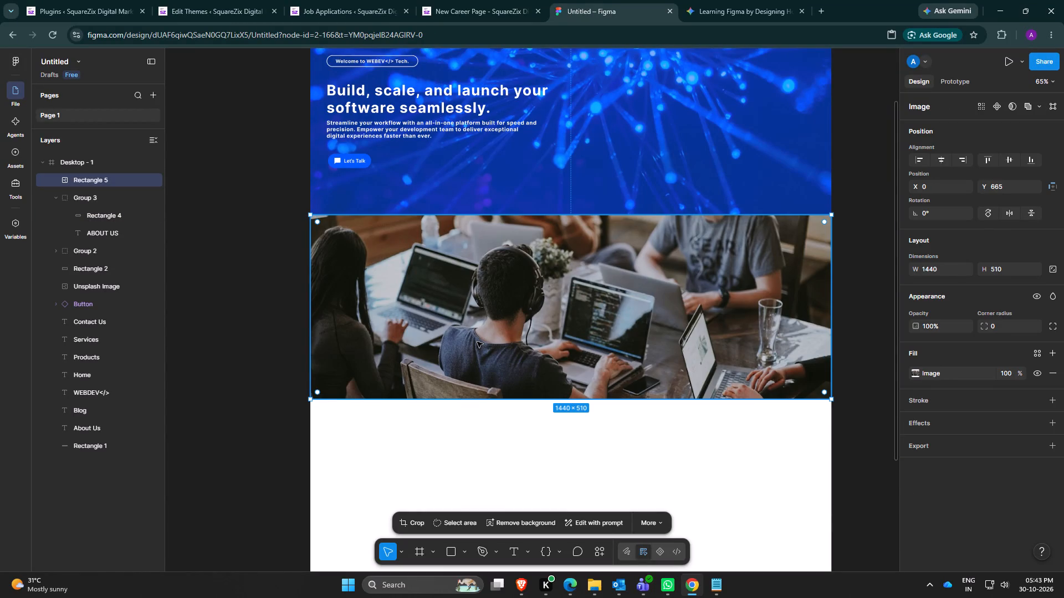
key(ctrl+z)
key(ctrl+z)
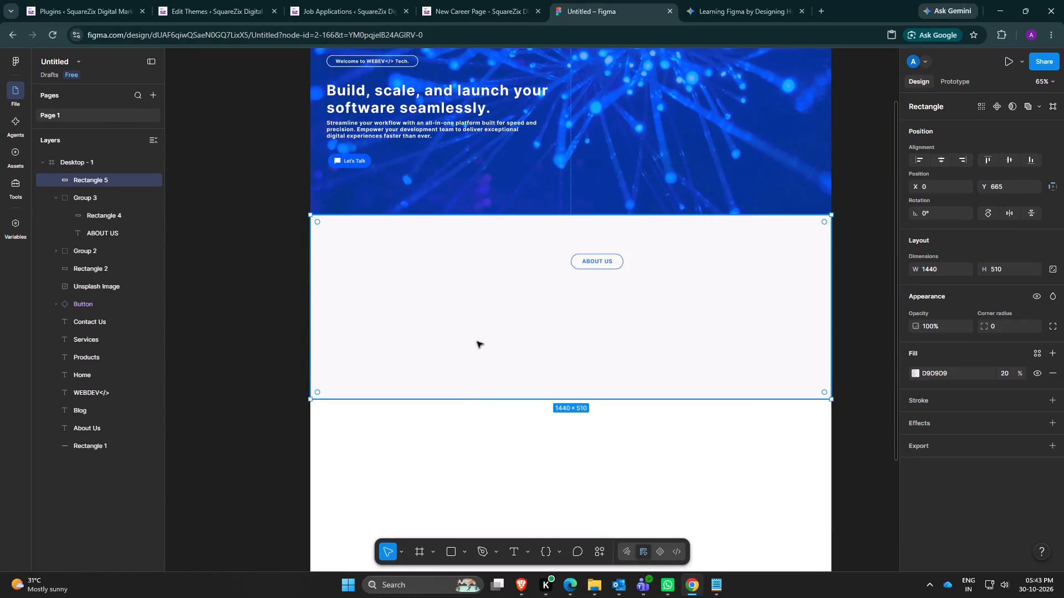
click(476, 341)
click(412, 496)
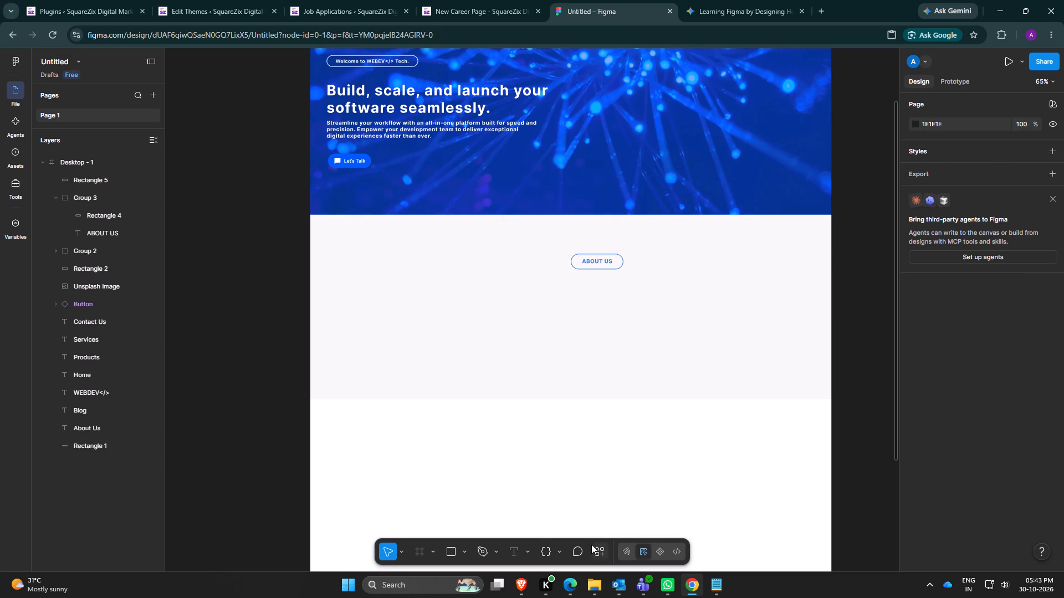
Search Unsplash Stock Photo Search for "team" and insert the photo of colleagues working on laptops around a table.
click(603, 547)
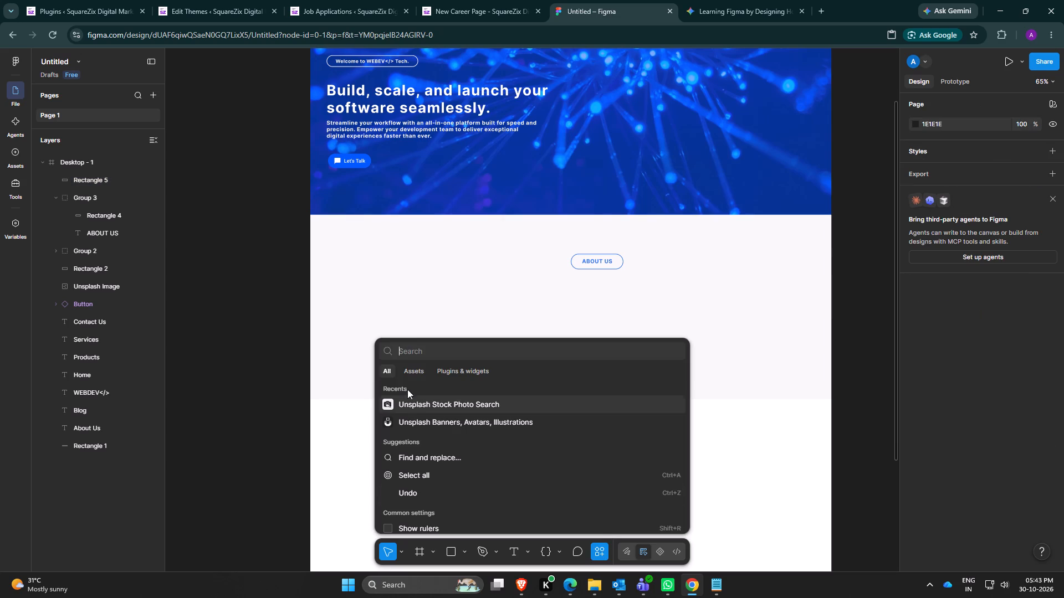
click(422, 399)
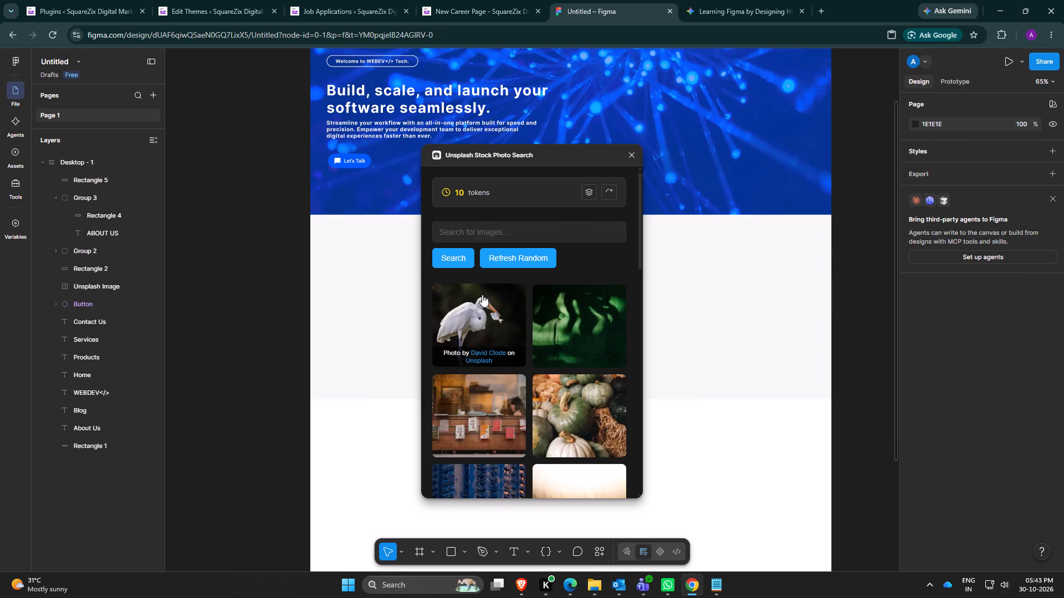
click(451, 238)
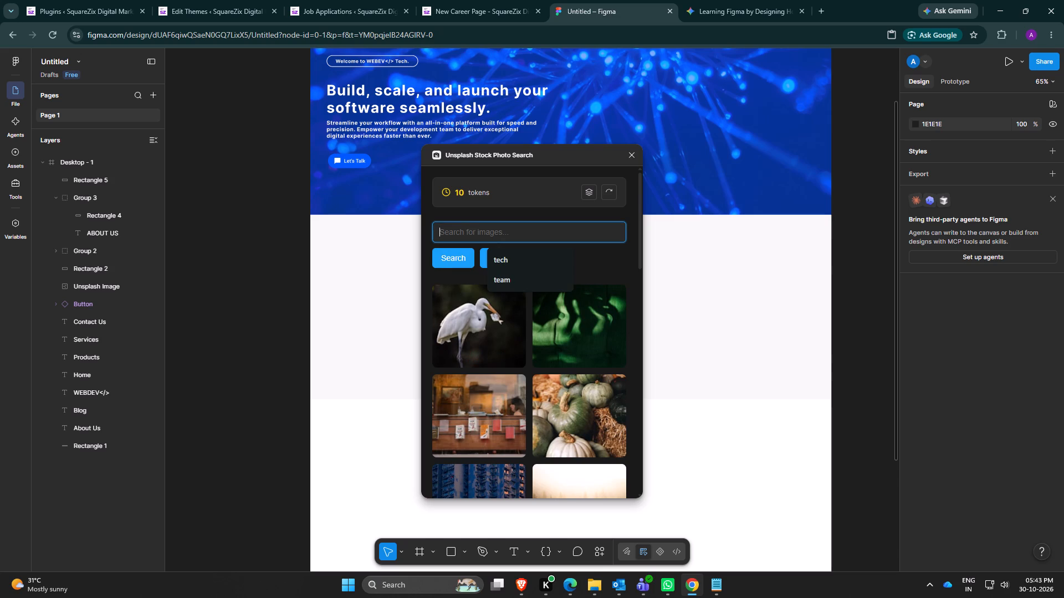
click(535, 283)
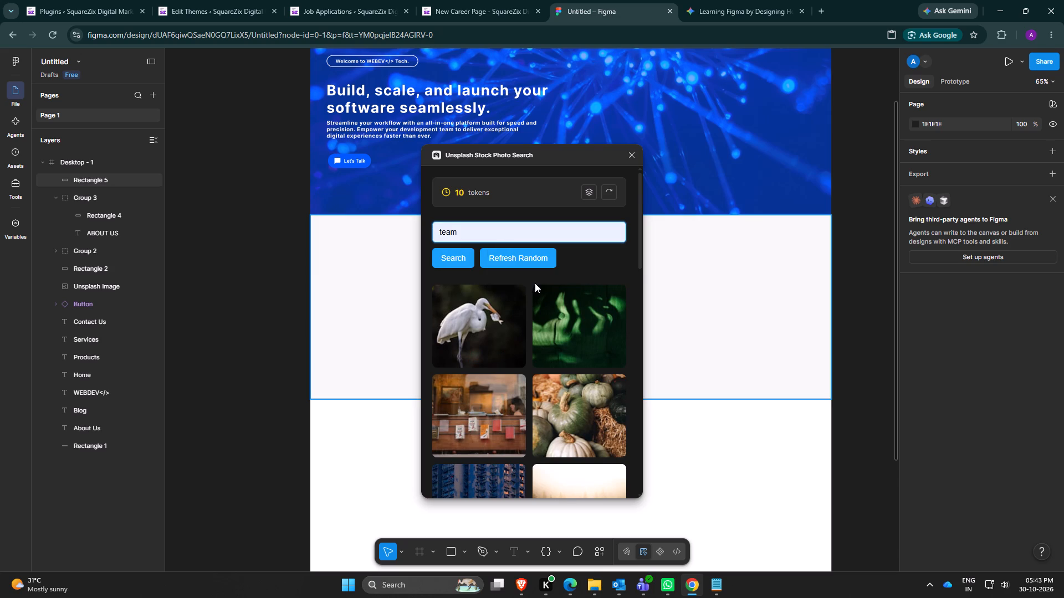
key(Return)
scroll(484, 432, down, 1)
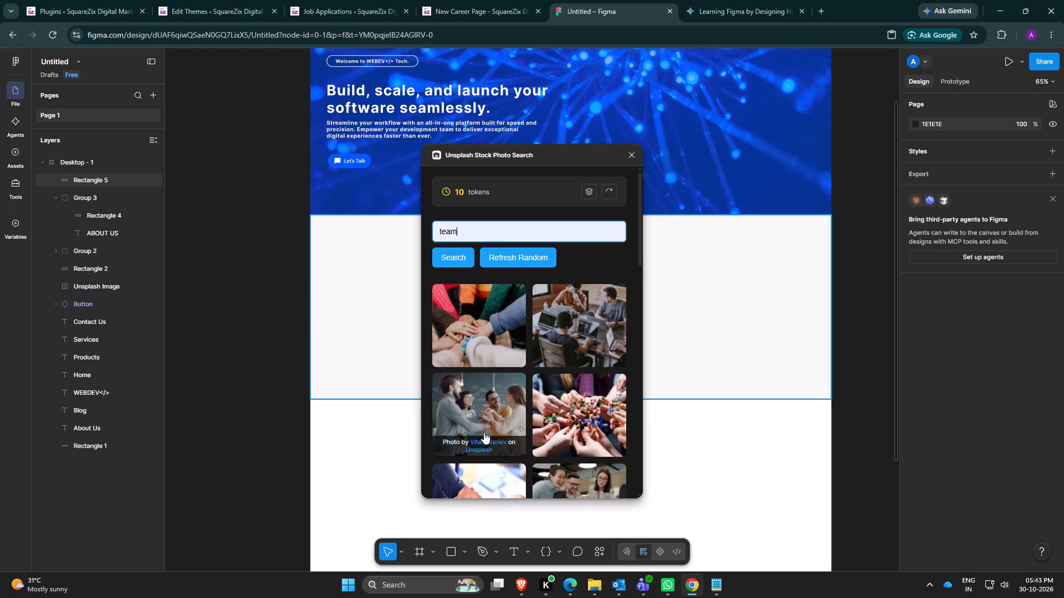
scroll(484, 432, down, 1)
scroll(528, 413, up, 2)
click(565, 339)
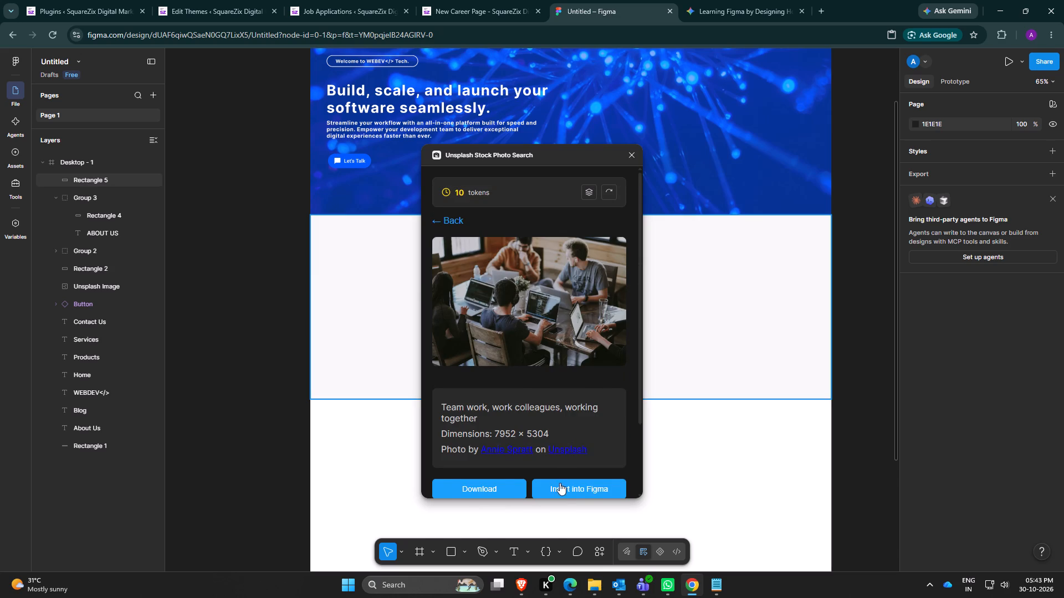
click(566, 491)
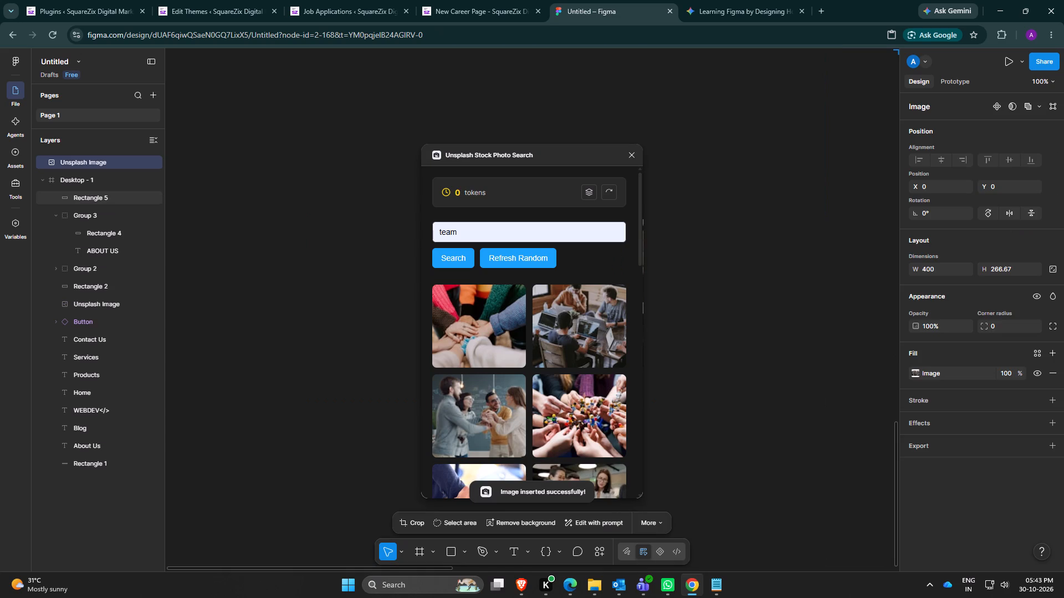
click(744, 437)
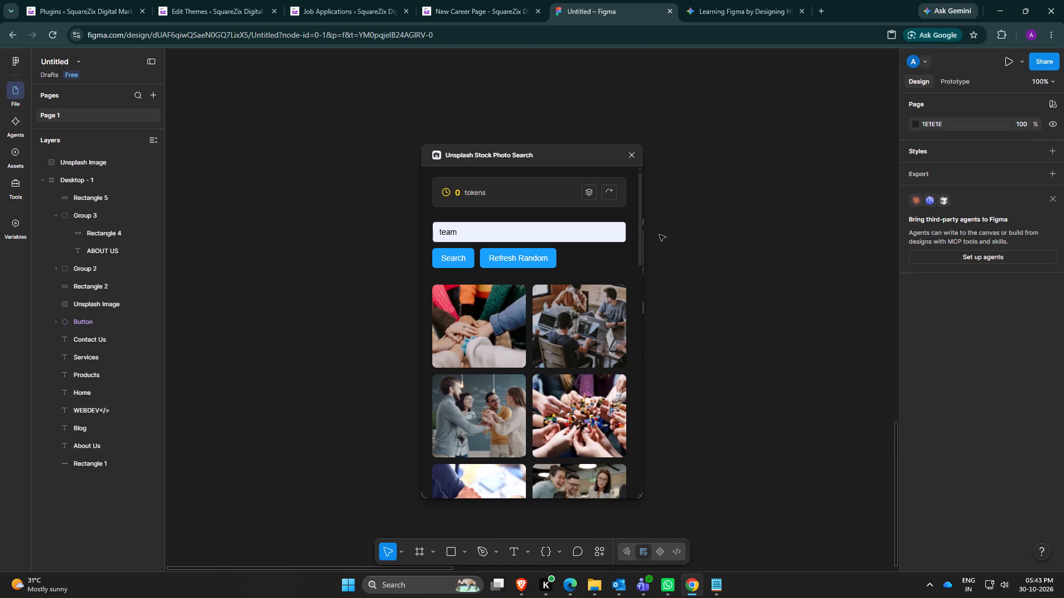
click(632, 157)
Move the inserted team photo into the About Us section at X 45, Y 773, level with the ABOUT US badge's top.
ctrl+scroll(550, 372, down, 5)
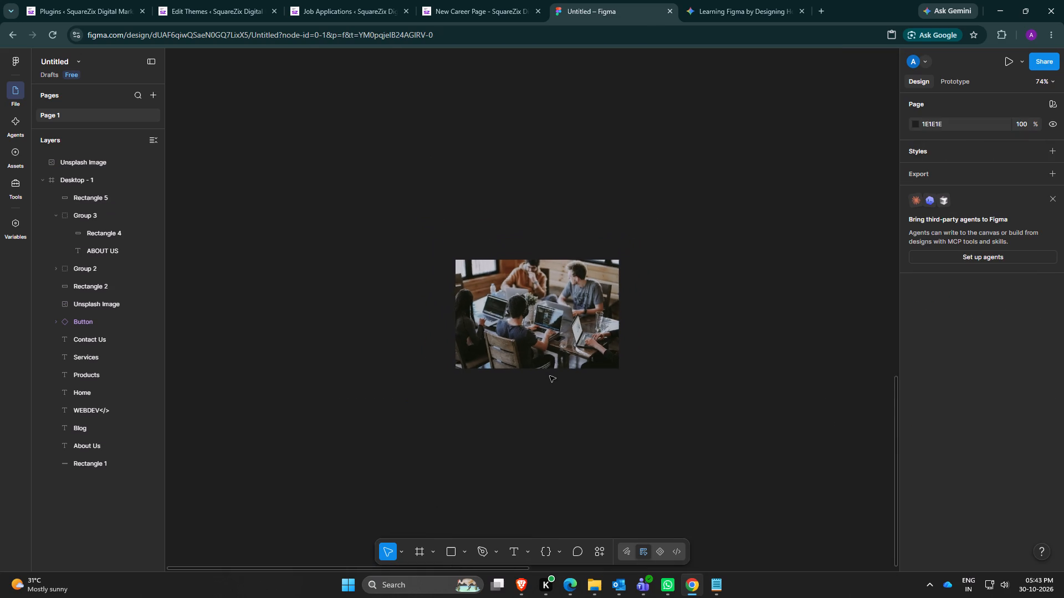
ctrl+scroll(550, 376, down, 12)
drag(542, 357, 715, 131)
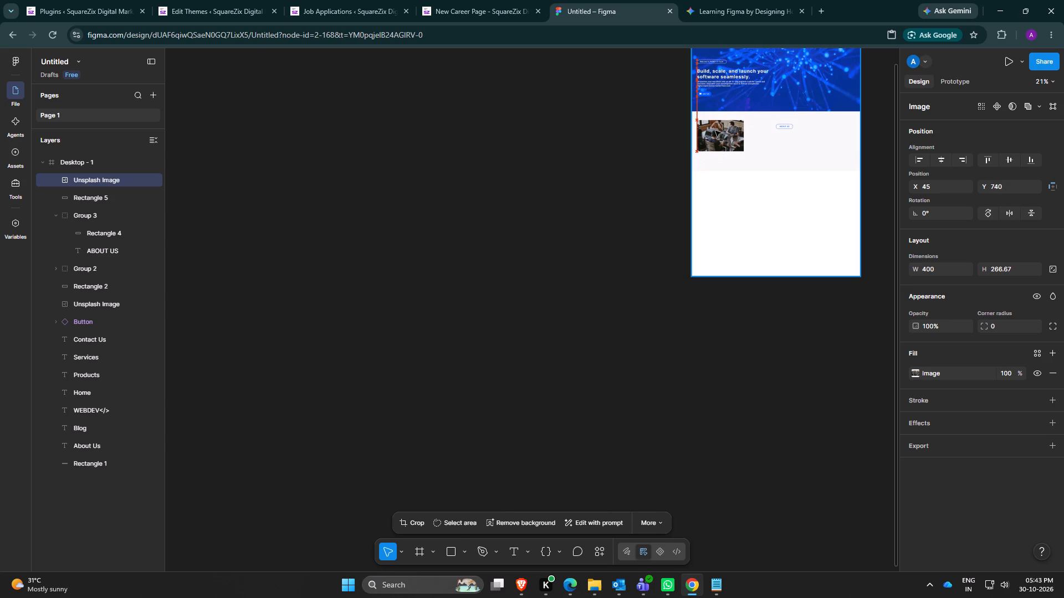
drag(715, 131, 714, 135)
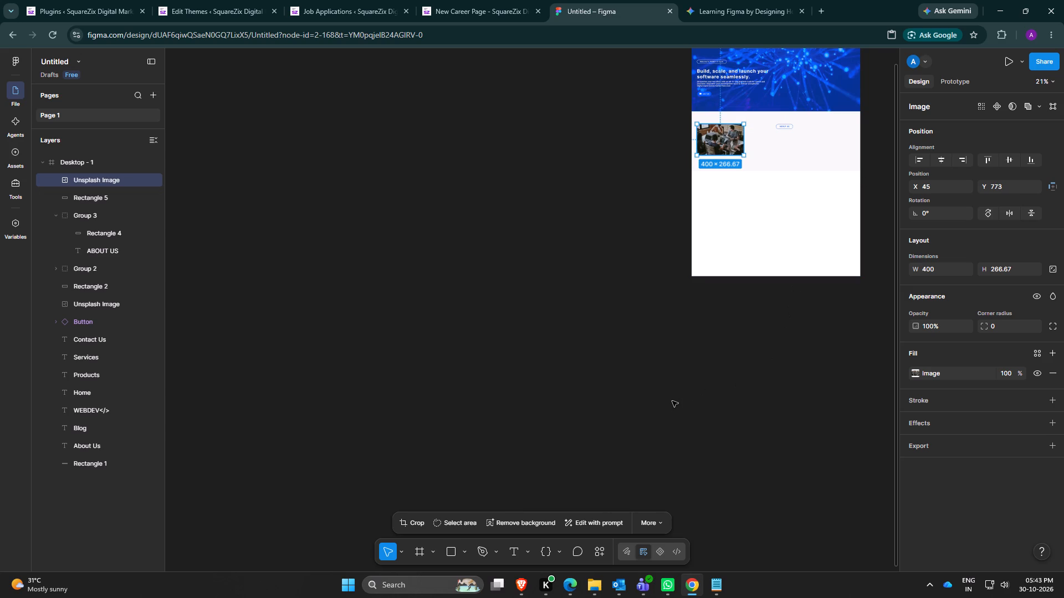
Resize the team photo to about 609 wide and extend its bottom edge to the bottom of the section rectangle.
scroll(724, 401, up, 3)
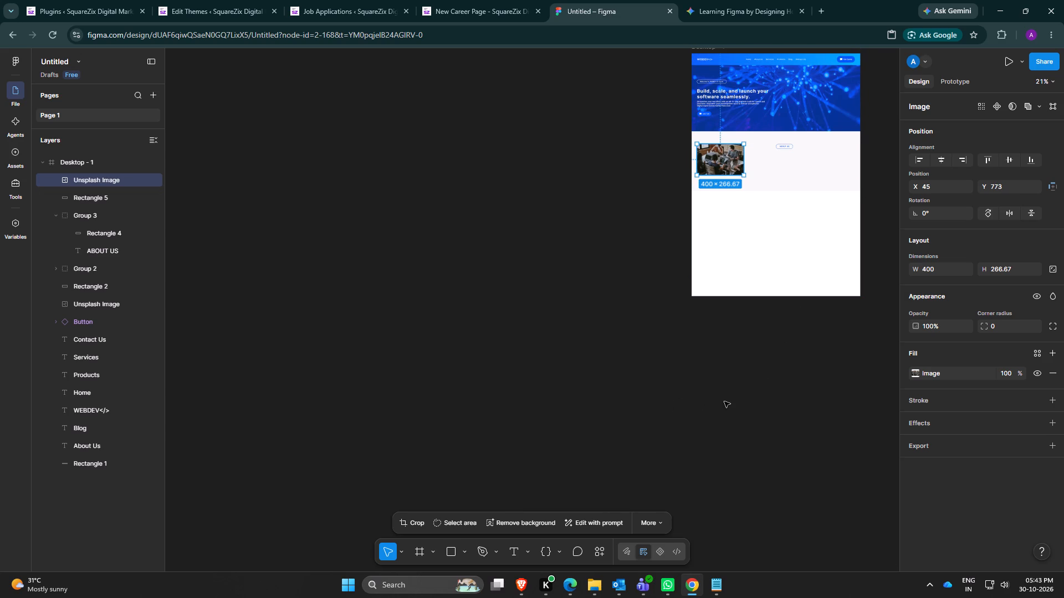
ctrl+scroll(724, 413, up, 8)
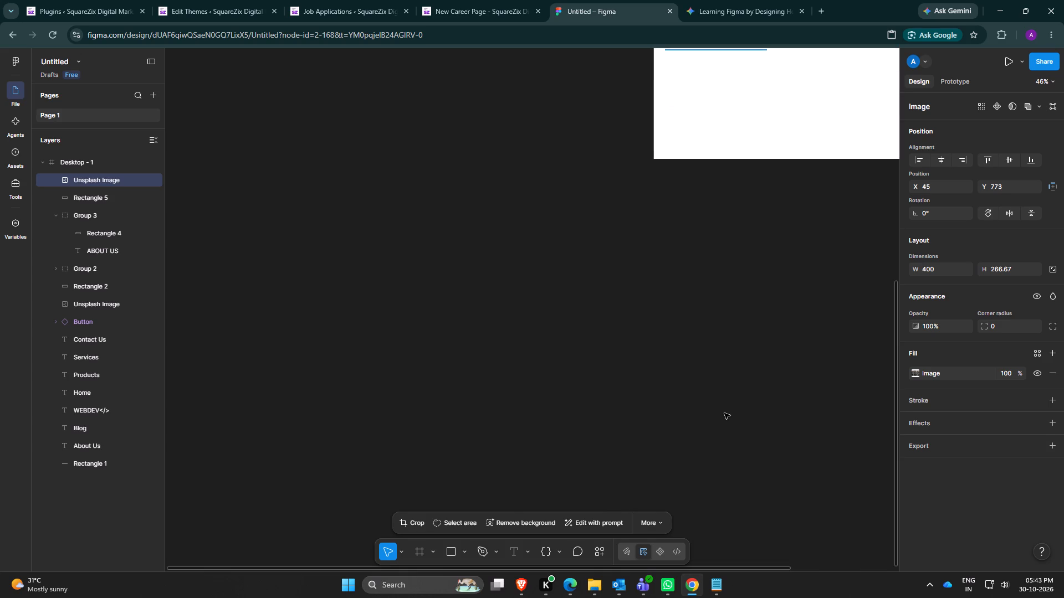
drag(336, 567, 563, 575)
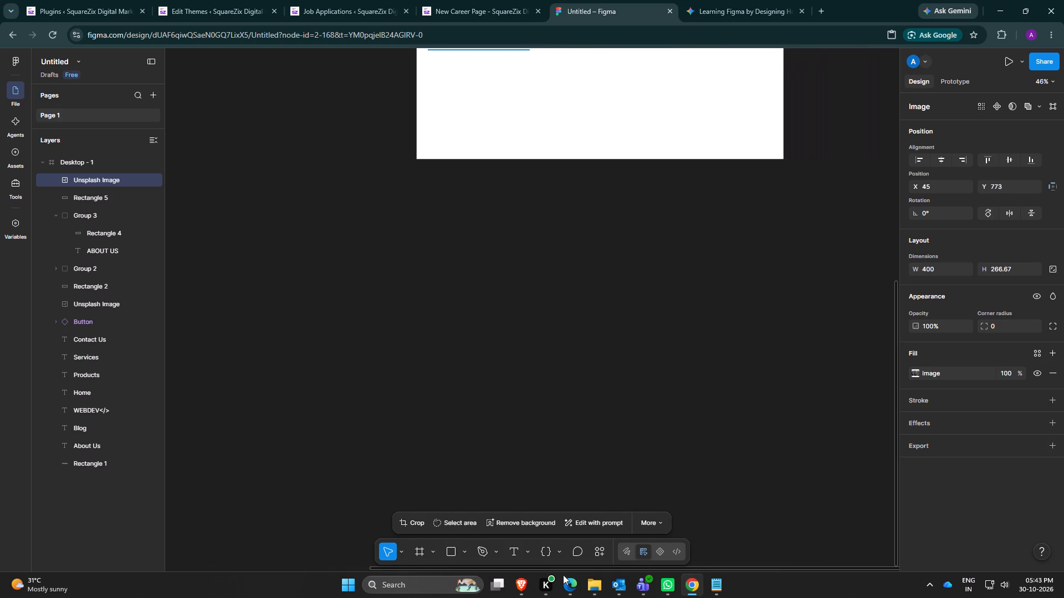
drag(563, 575, 602, 575)
scroll(553, 367, up, 13)
ctrl+scroll(553, 367, up, 5)
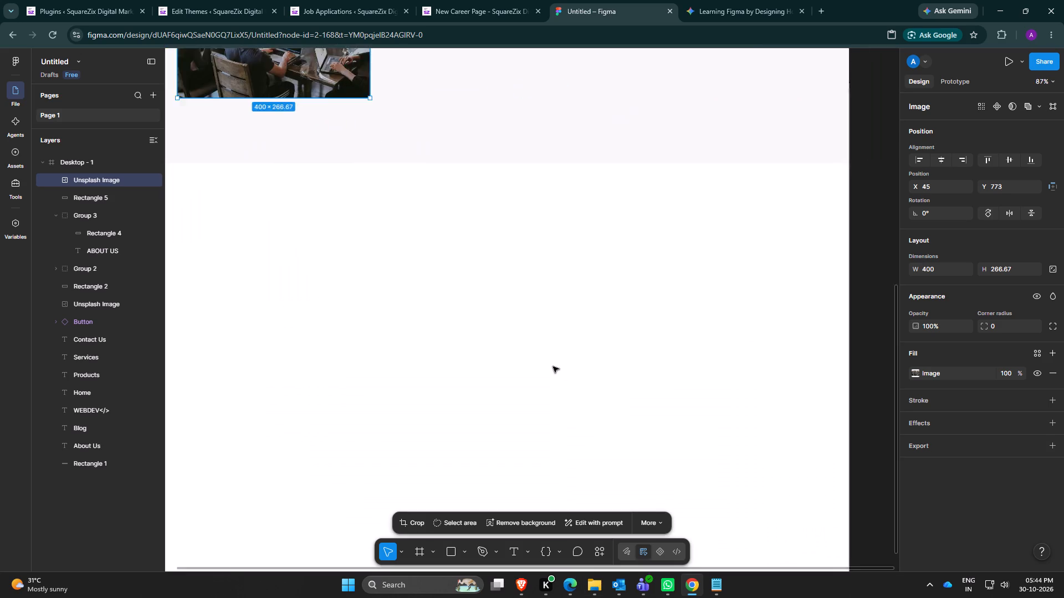
ctrl+scroll(553, 367, up, 2)
ctrl+scroll(553, 367, down, 5)
scroll(443, 403, up, 7)
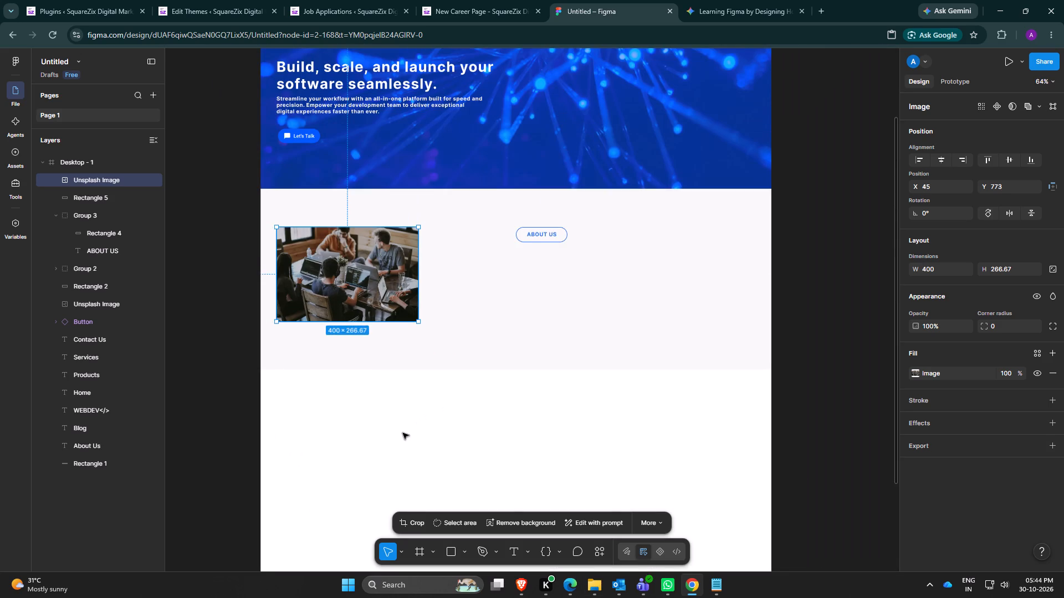
ctrl+scroll(403, 433, down, 1)
click(350, 280)
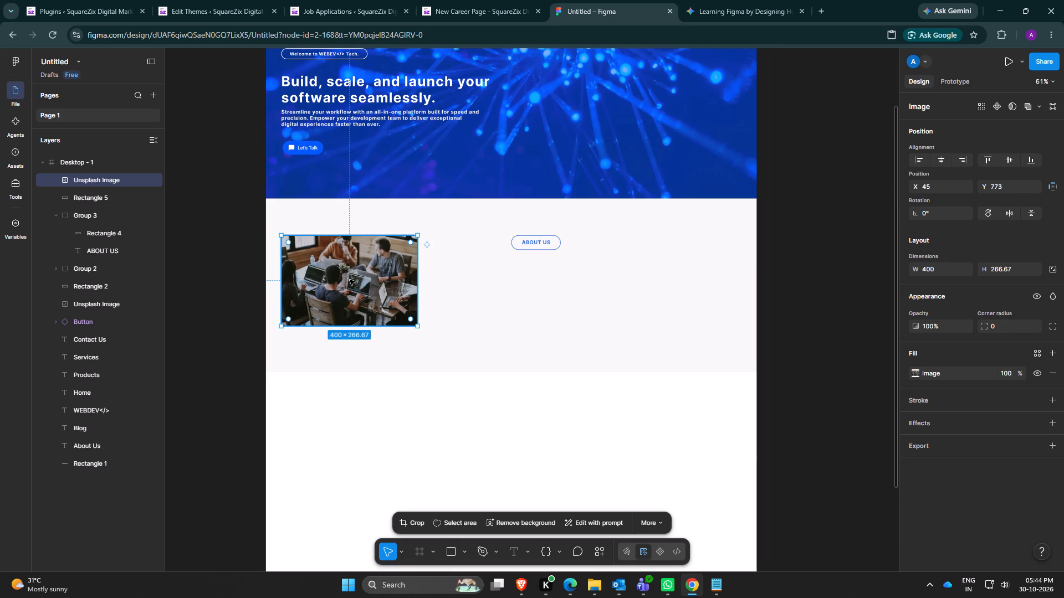
click(339, 295)
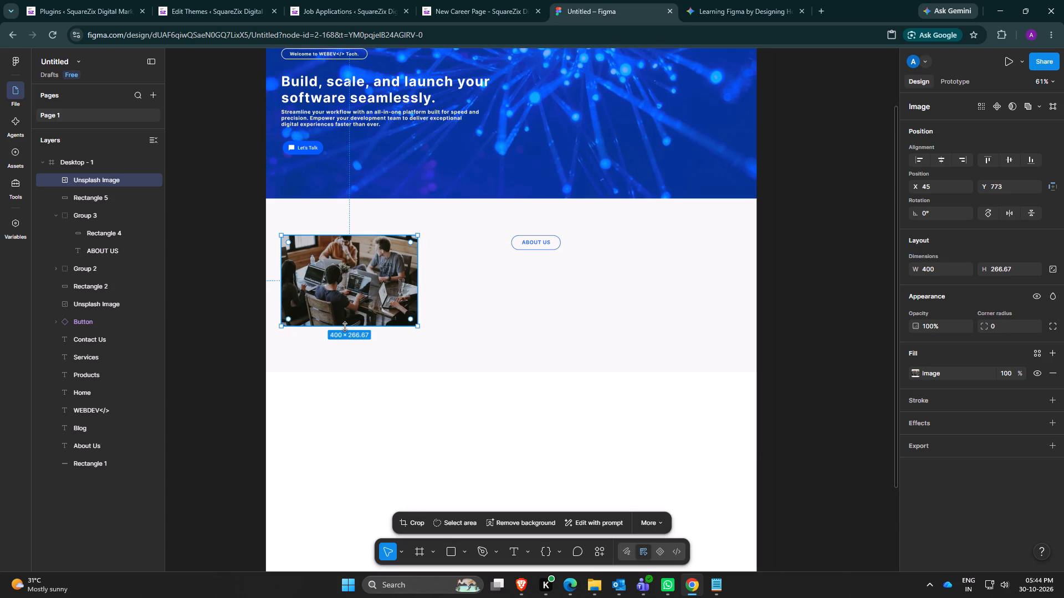
drag(345, 327, 345, 346)
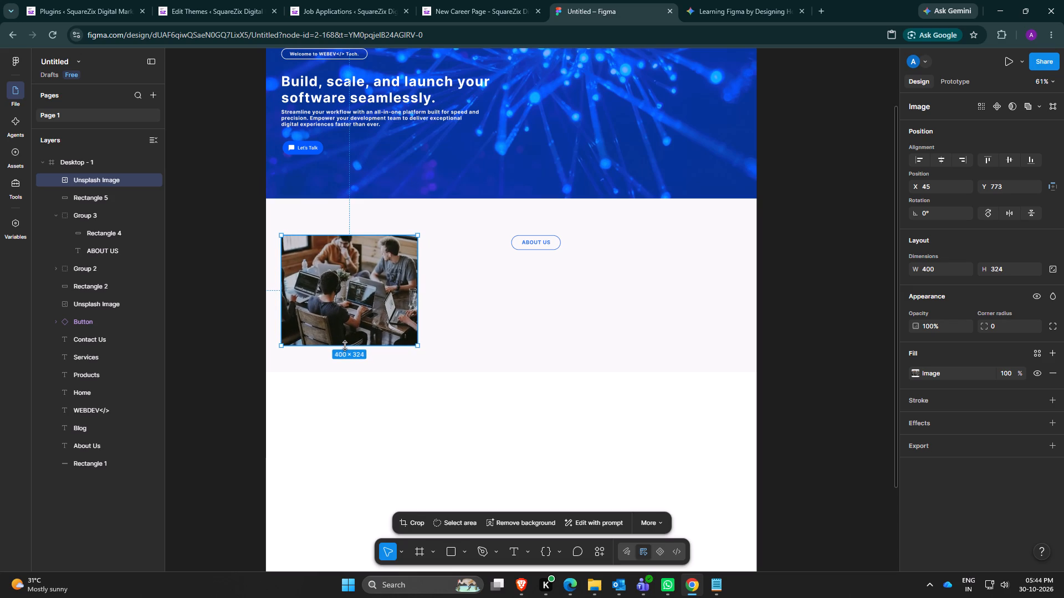
drag(345, 346, 347, 332)
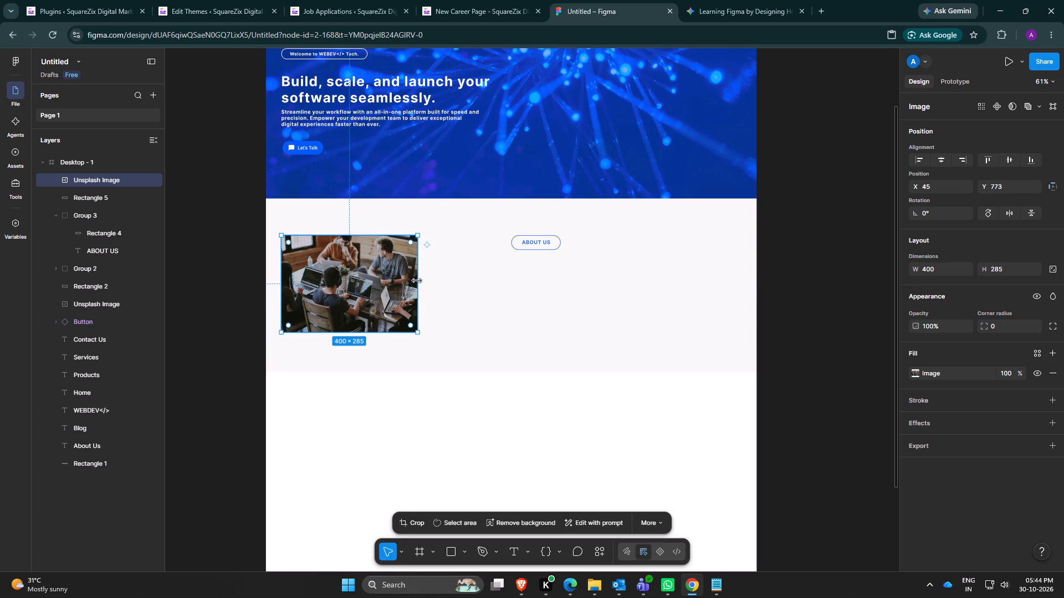
drag(417, 281, 501, 281)
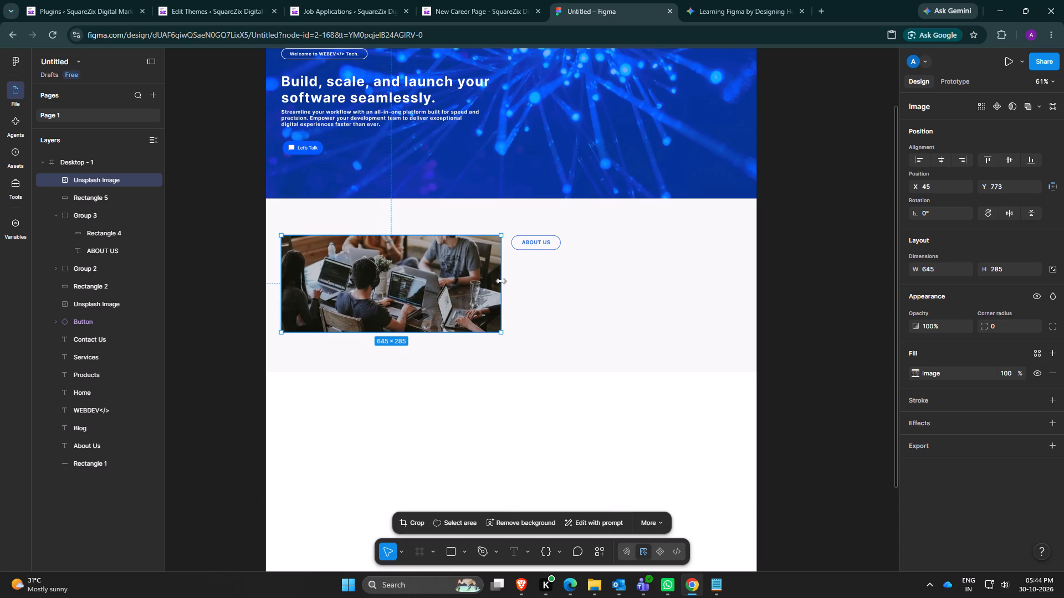
drag(501, 281, 489, 283)
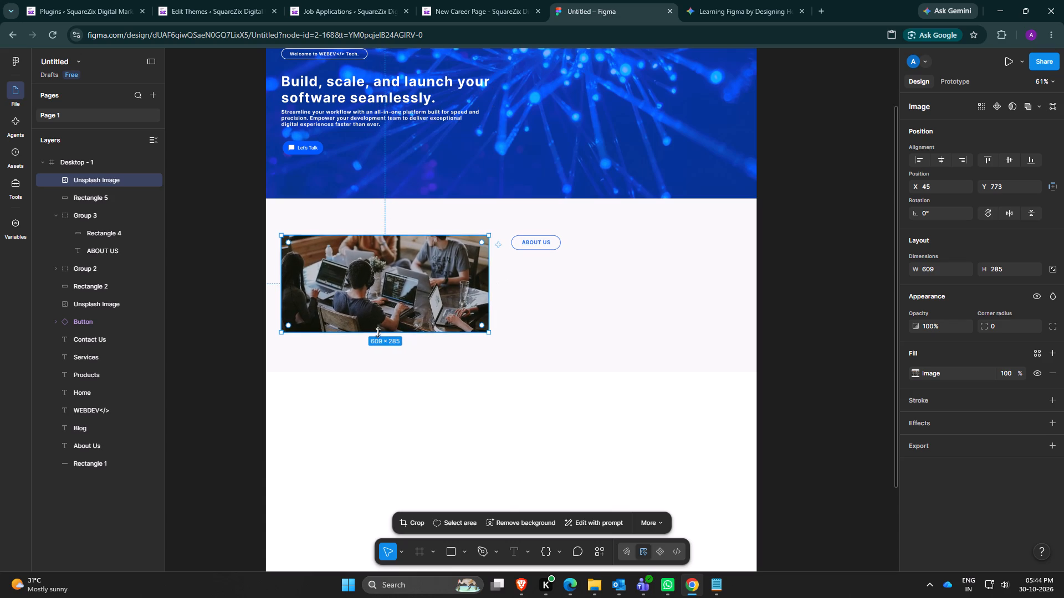
drag(378, 333, 377, 371)
Set the About Us section rectangle's fill to F8F5F5 at 100% opacity.
click(412, 219)
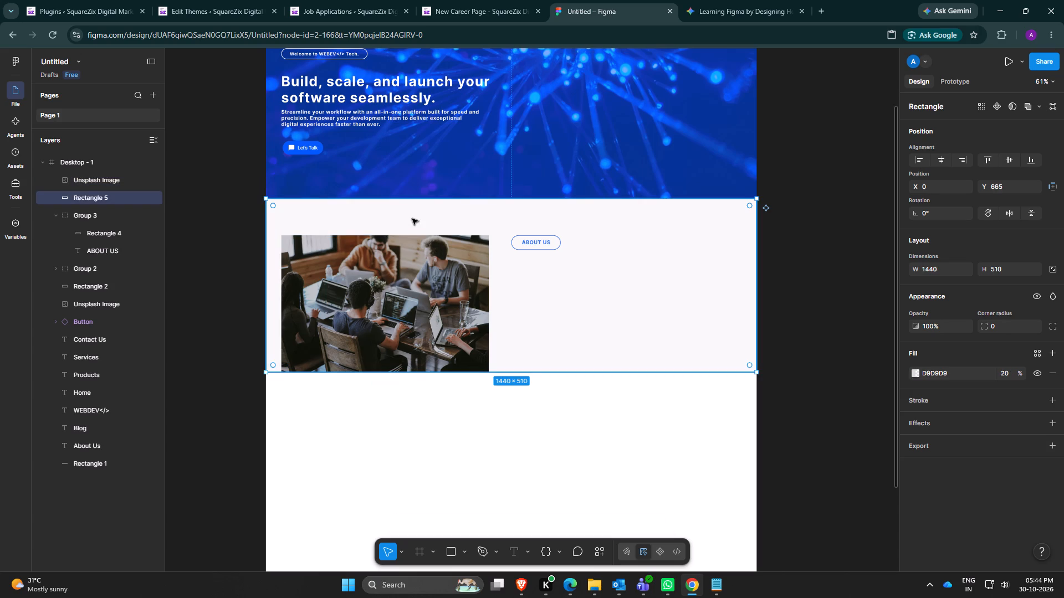
click(915, 374)
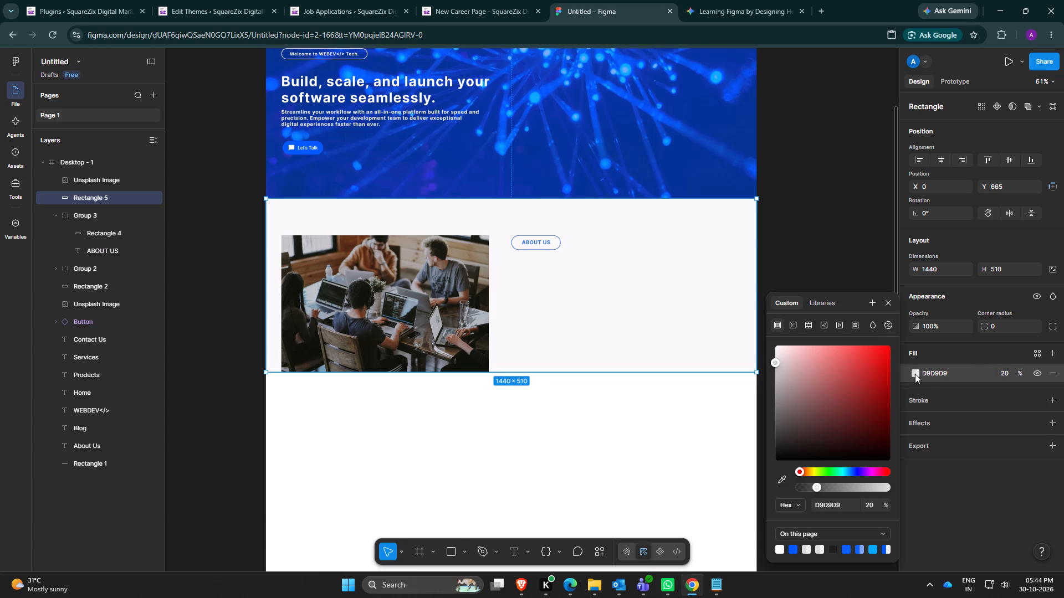
drag(775, 360, 779, 393)
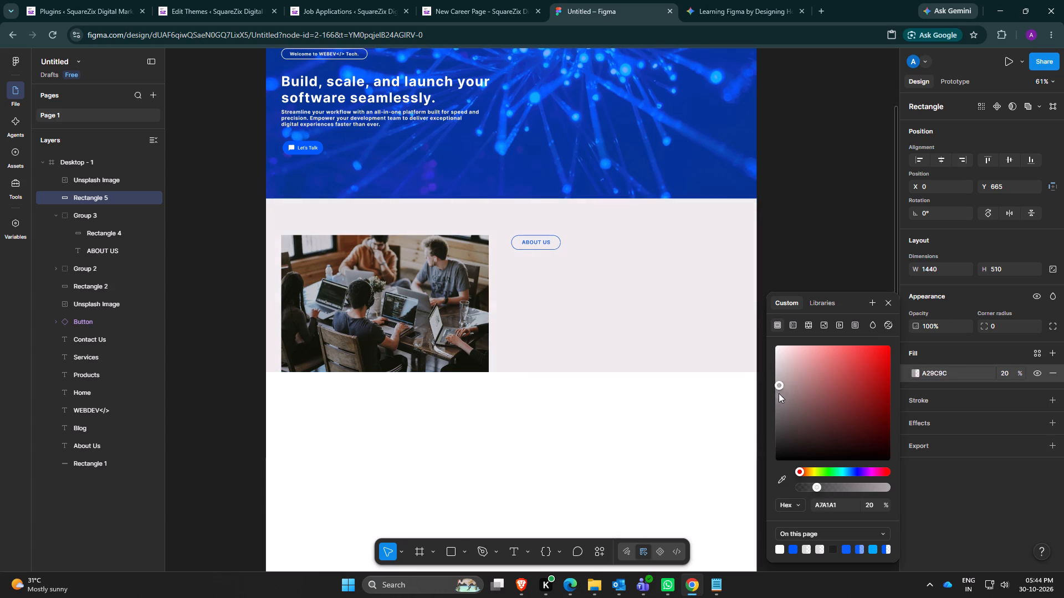
drag(779, 393, 778, 372)
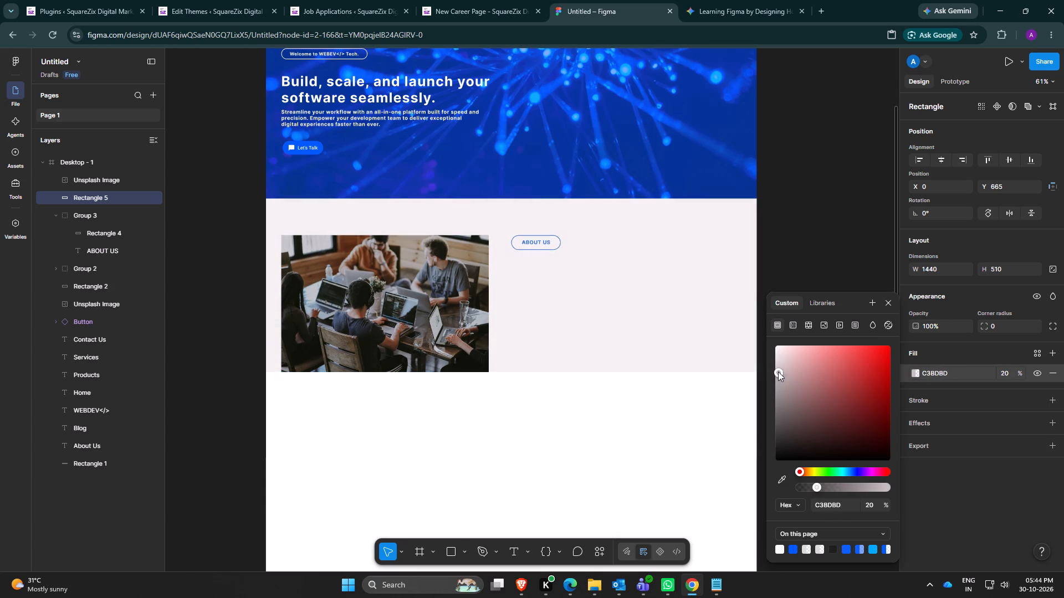
drag(778, 372, 777, 369)
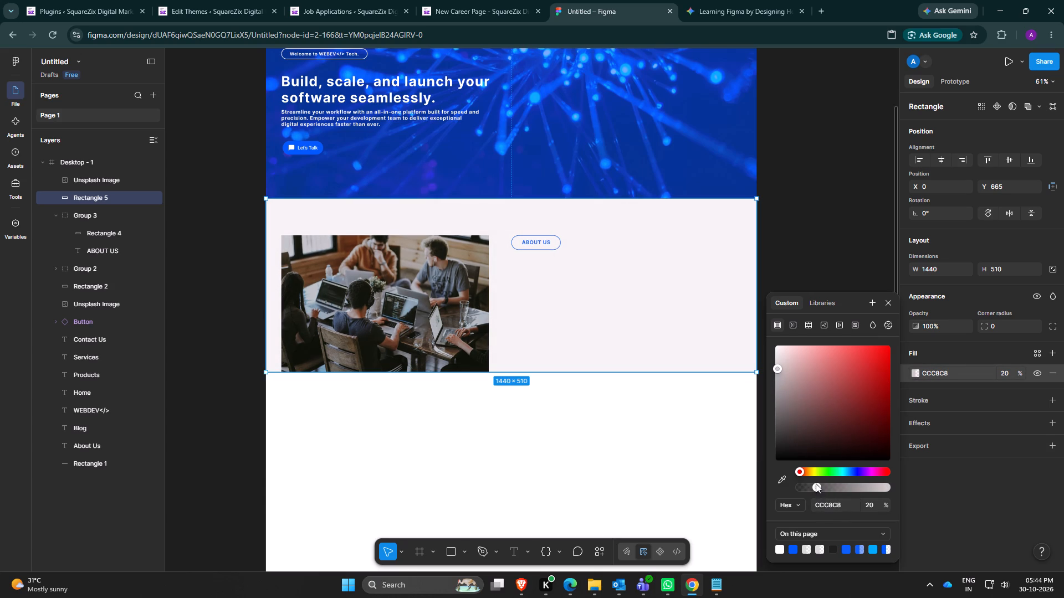
drag(816, 483, 925, 474)
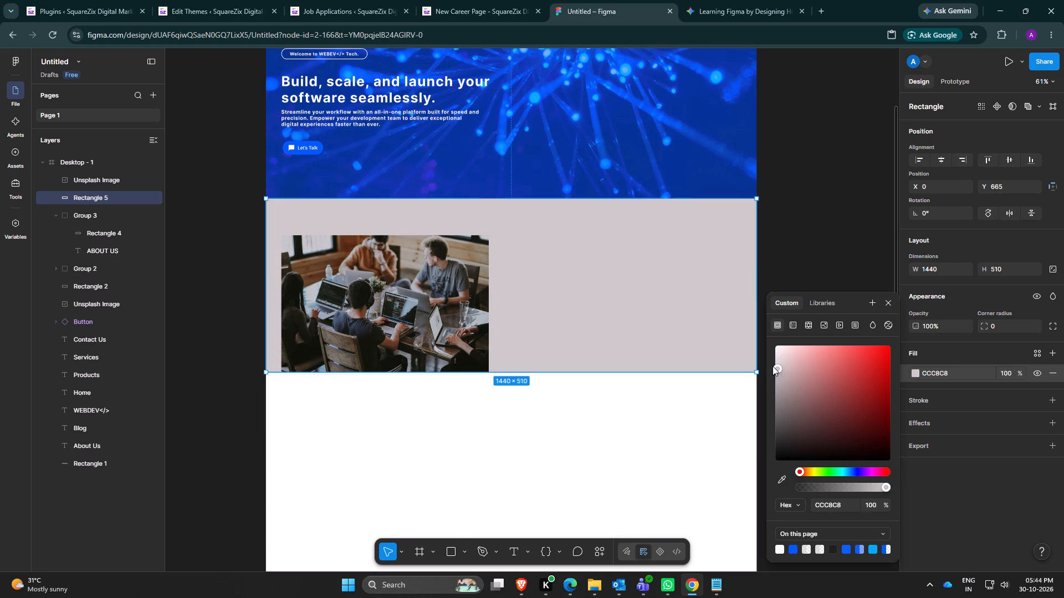
drag(776, 367, 781, 348)
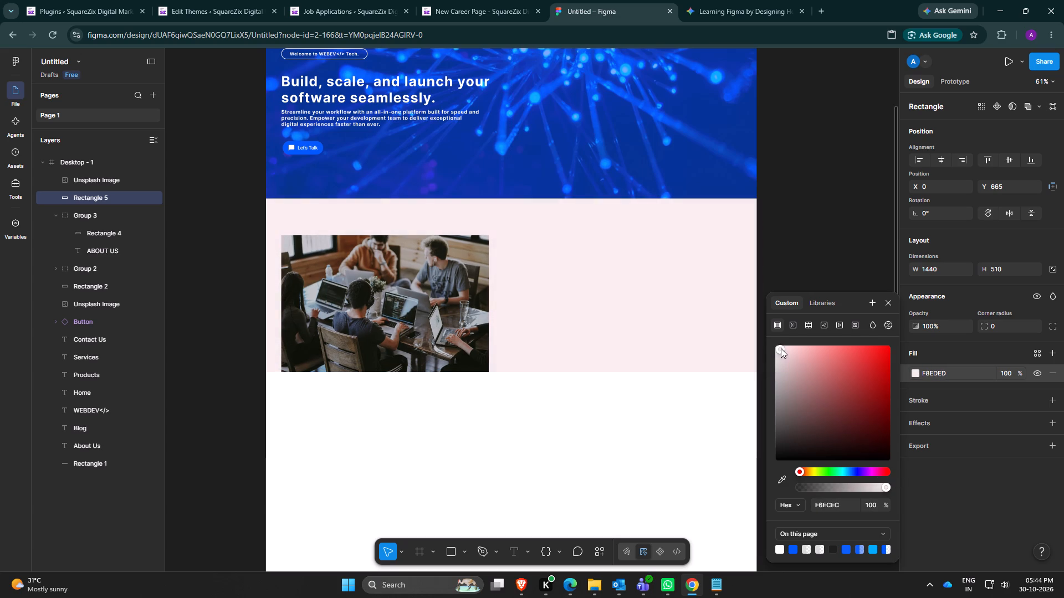
drag(781, 348, 775, 350)
drag(775, 350, 776, 349)
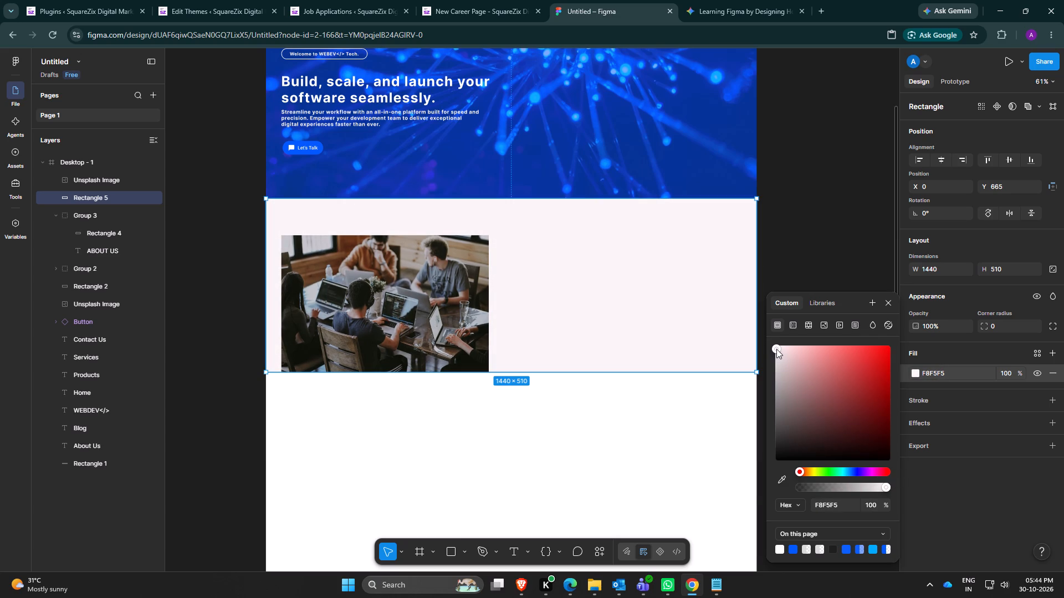
Extend the bottom edge of the About Us section rectangle to make it about 1440 × 622.
drag(549, 369, 549, 378)
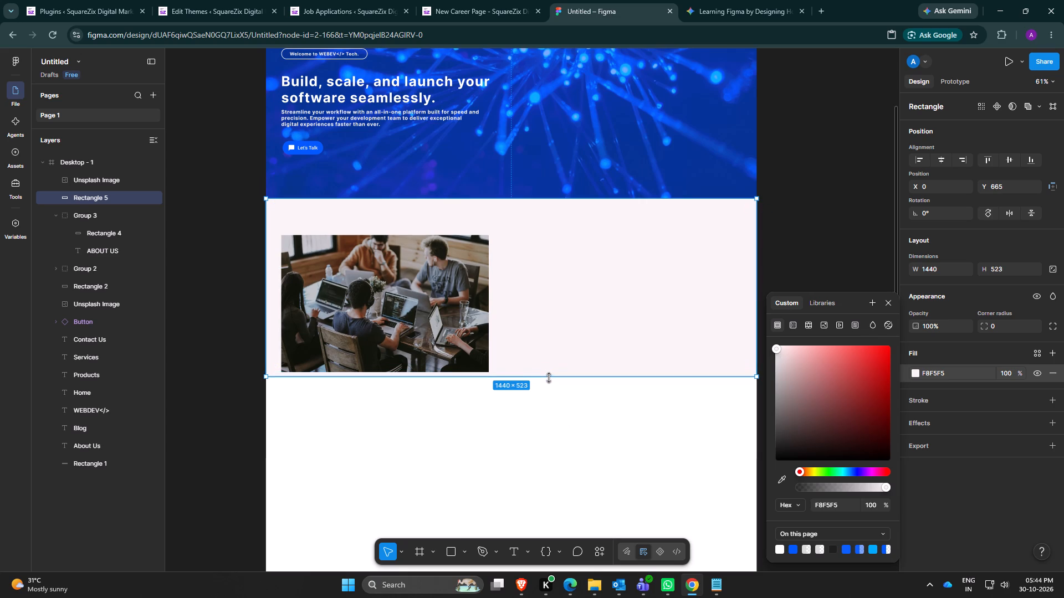
drag(549, 378, 546, 410)
Bring the ABOUT US badge group to the front and place it beside the team photo at X 720, Y 764.
click(96, 209)
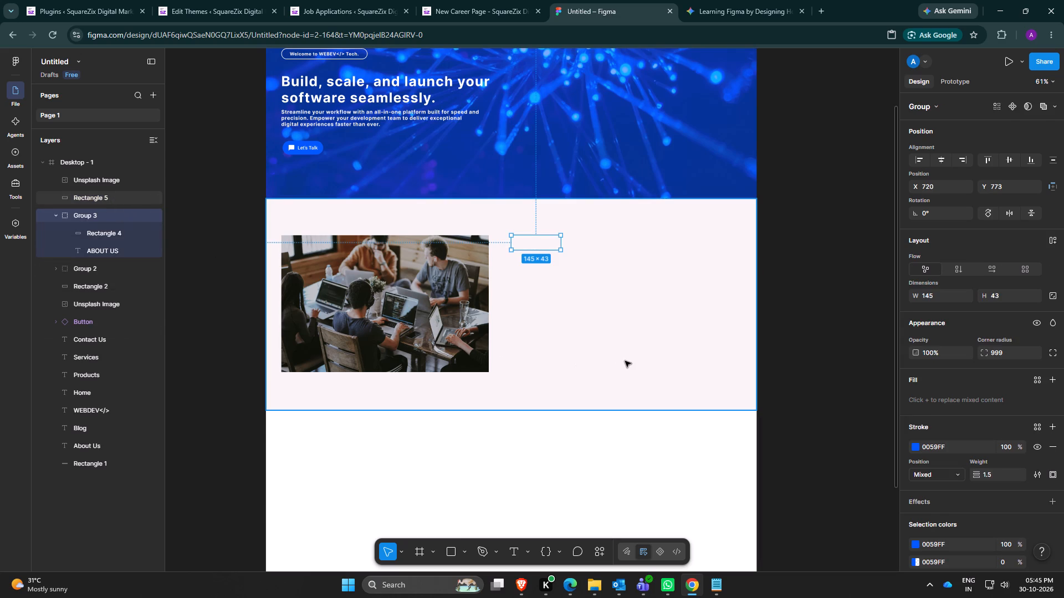
drag(548, 241, 548, 241)
drag(548, 241, 546, 448)
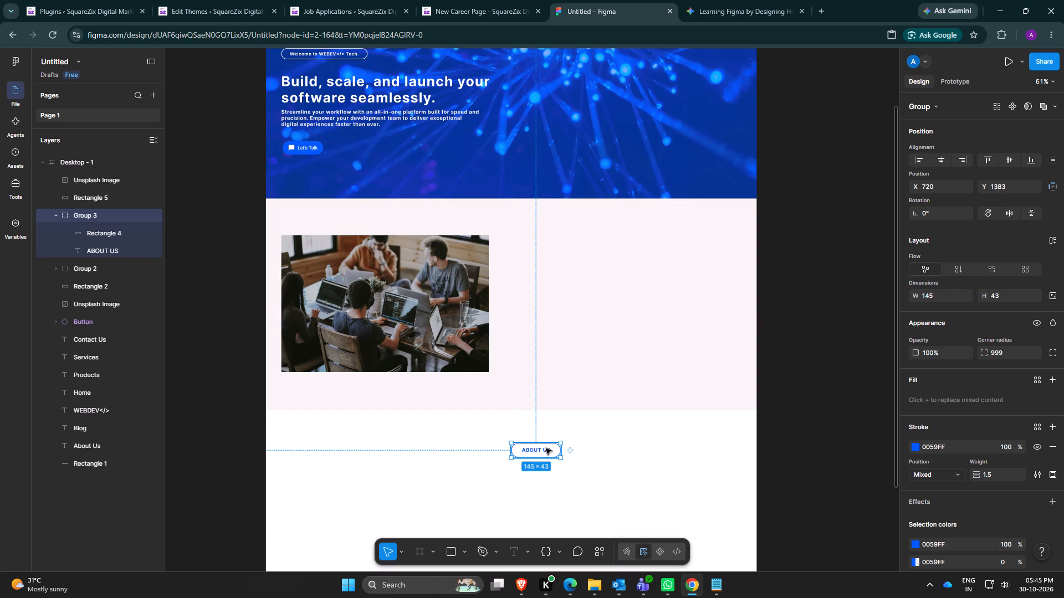
drag(544, 450, 551, 448)
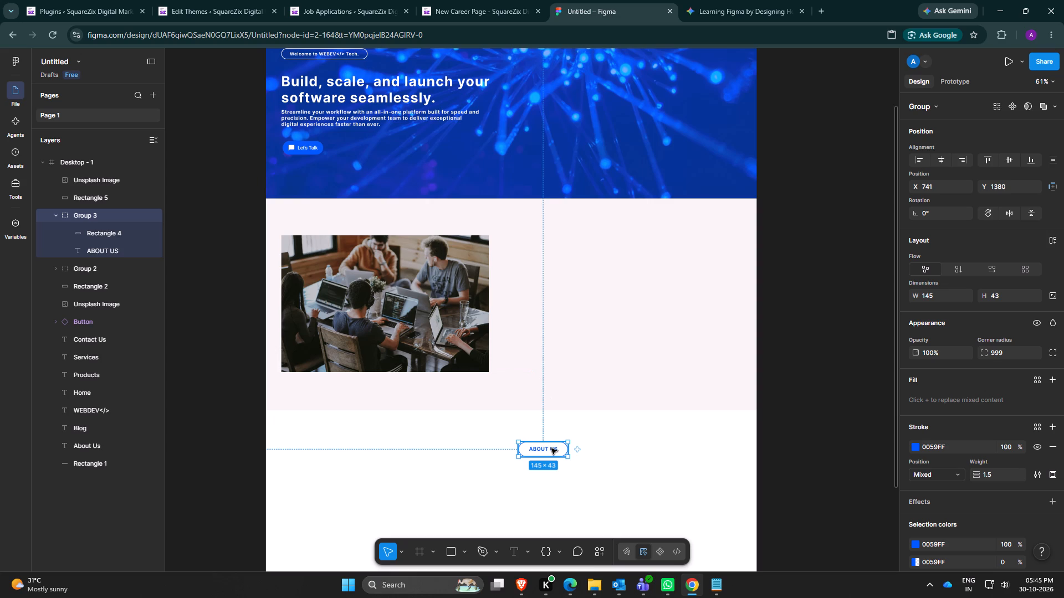
right_click(91, 215)
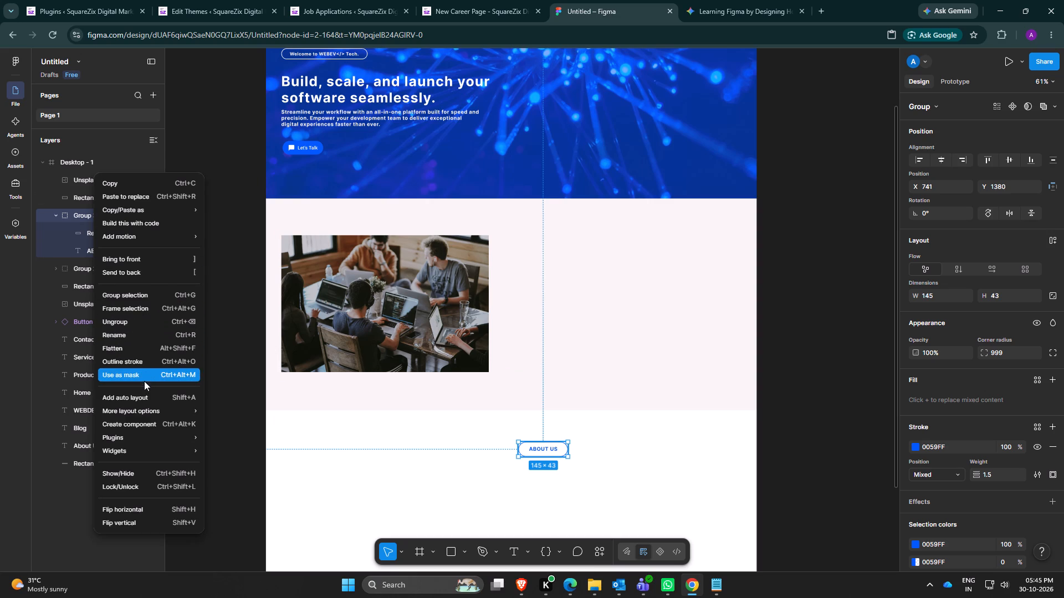
click(124, 262)
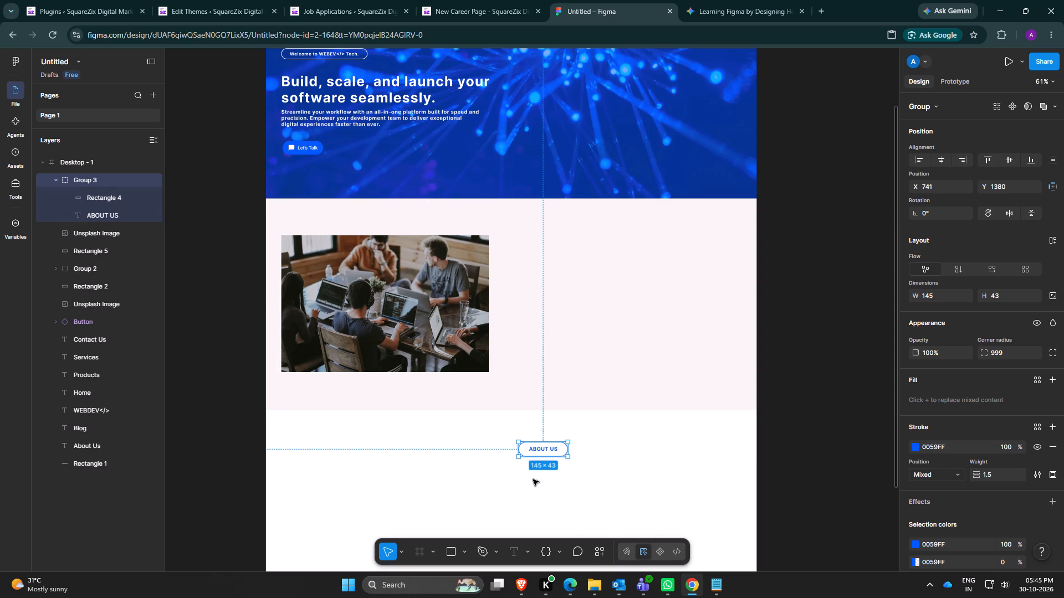
drag(553, 450, 551, 243)
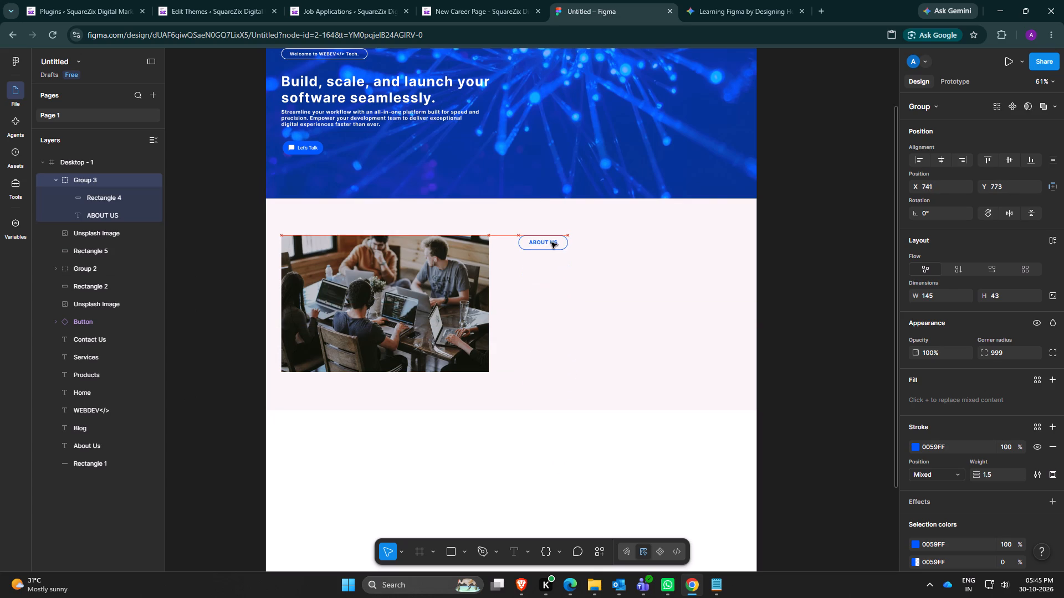
drag(551, 243, 545, 240)
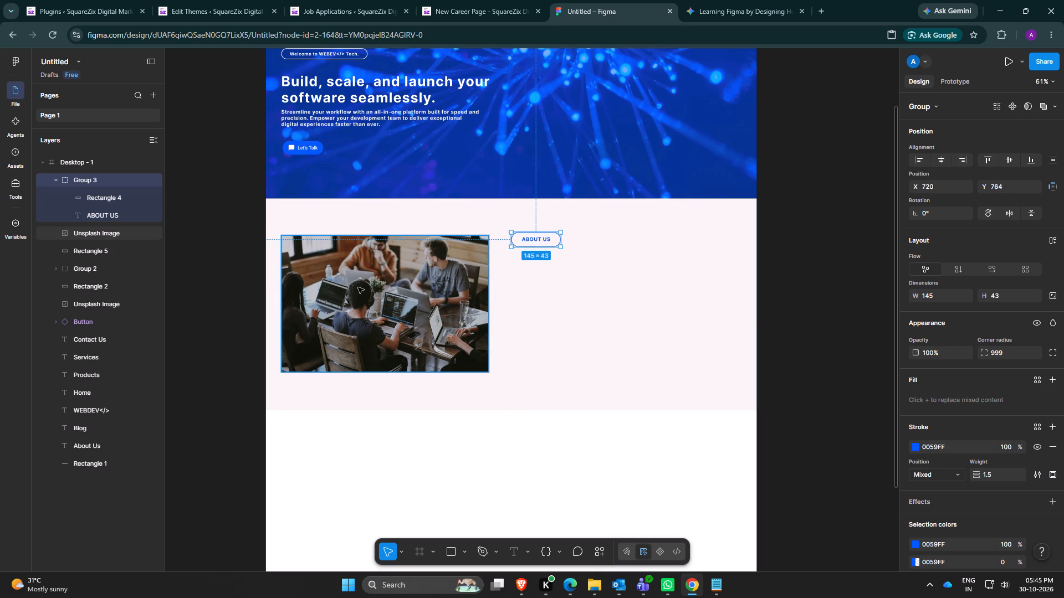
Move the team photo within the About Us section to X 59, Y 775.
click(358, 287)
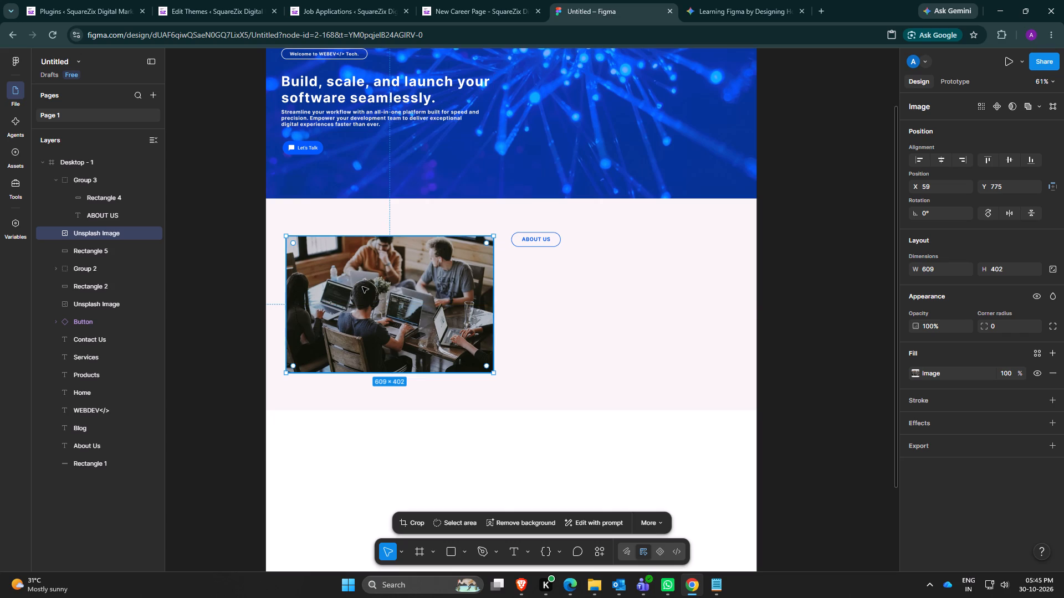
Shrink the ABOUT US badge group to about 124 × 32.
click(548, 242)
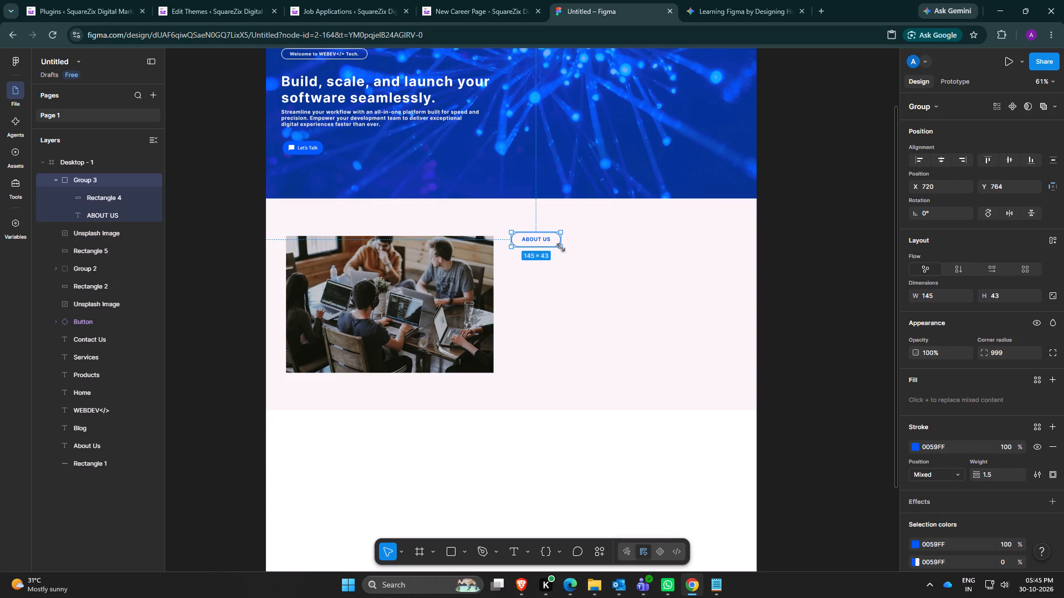
drag(561, 247, 555, 243)
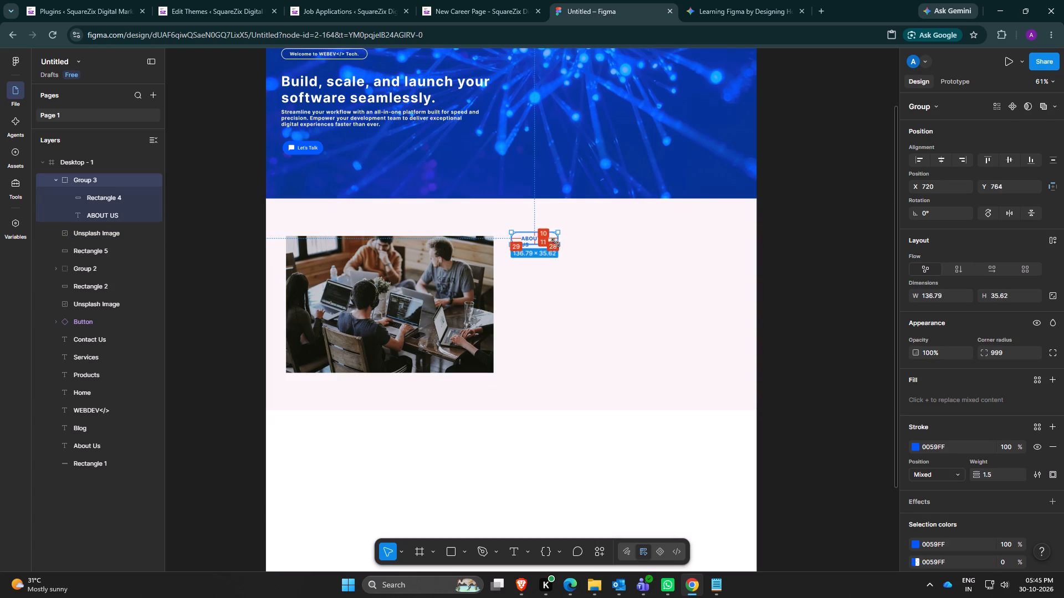
drag(555, 243, 554, 241)
Shift the ABOUT US text inside its badge to X 746 and narrow its text box to 64 × 14.
click(531, 236)
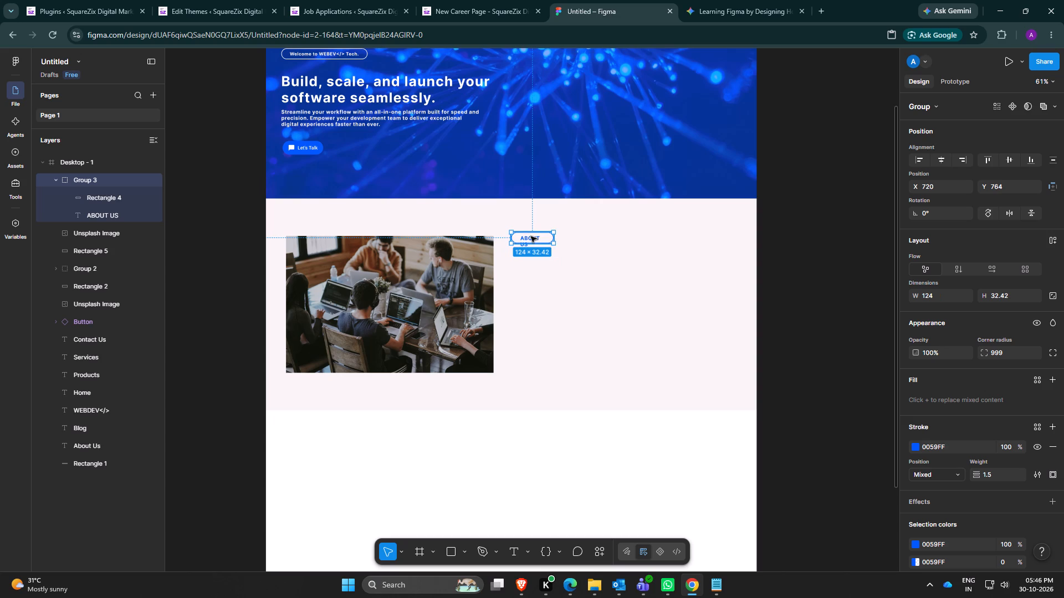
click(96, 217)
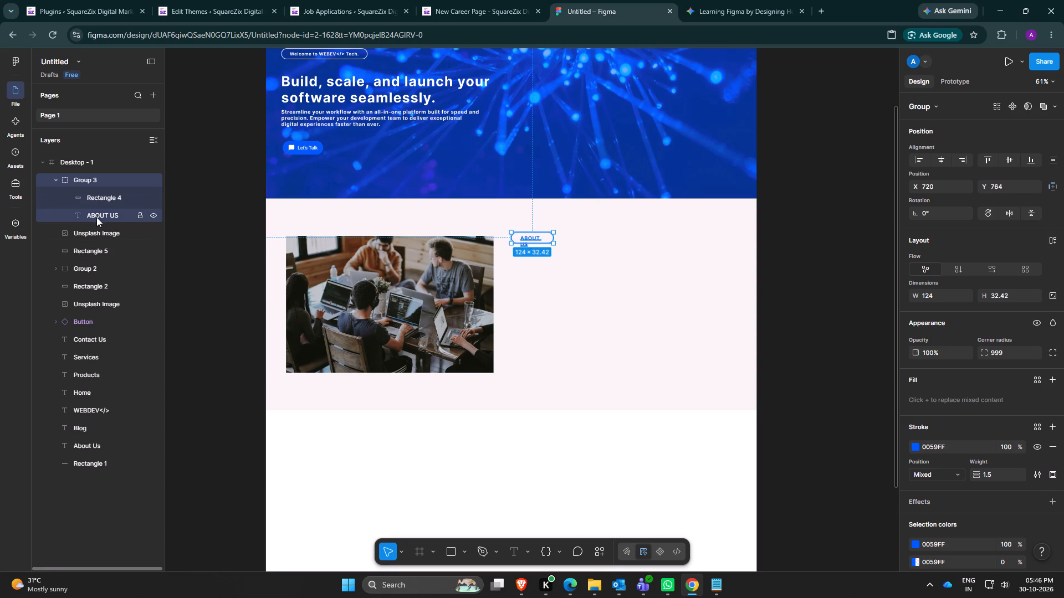
click(530, 237)
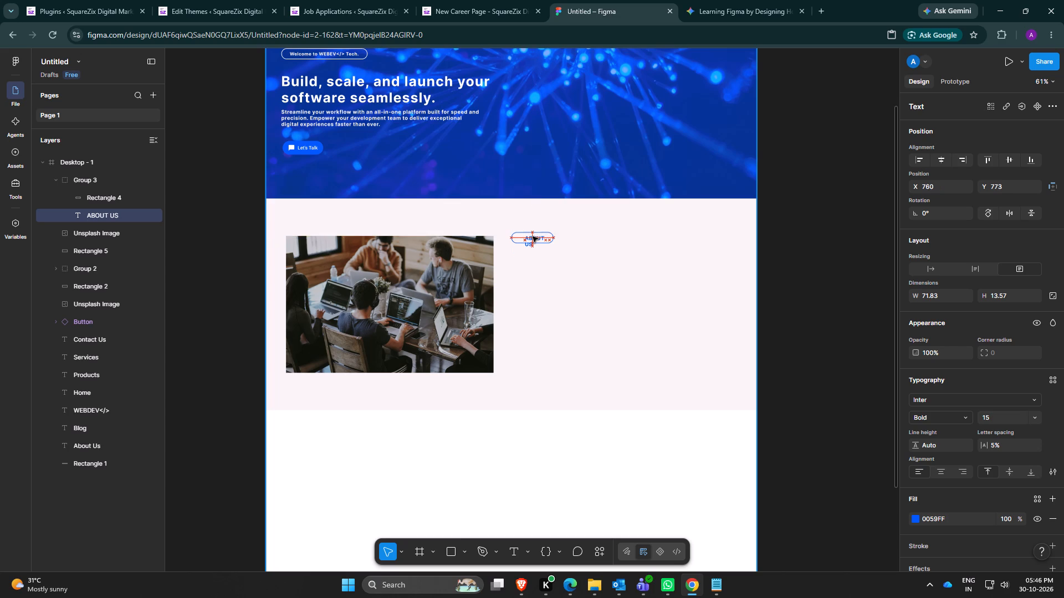
click(526, 316)
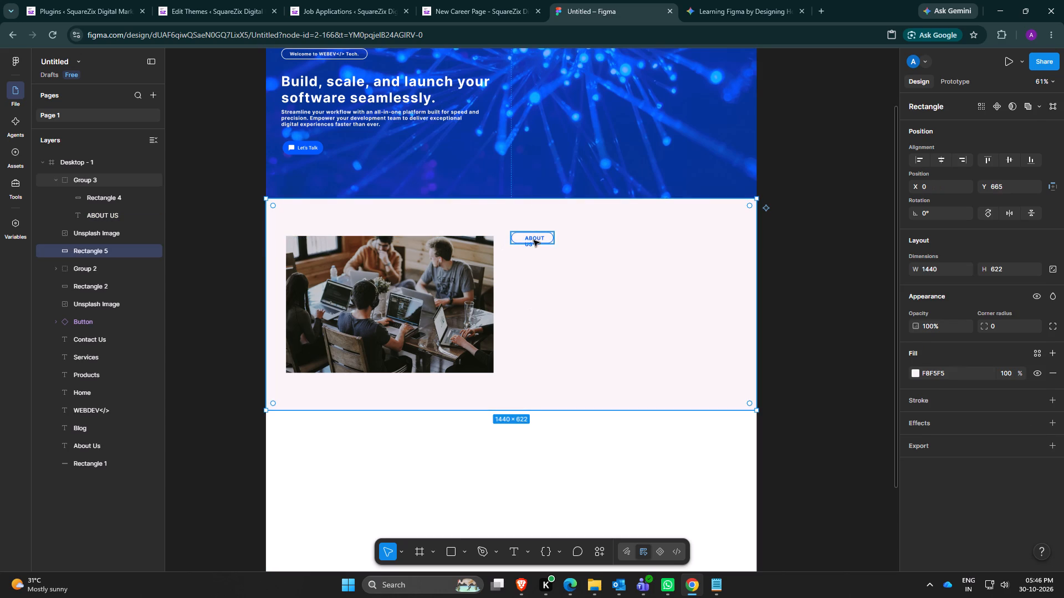
click(535, 236)
click(535, 236)
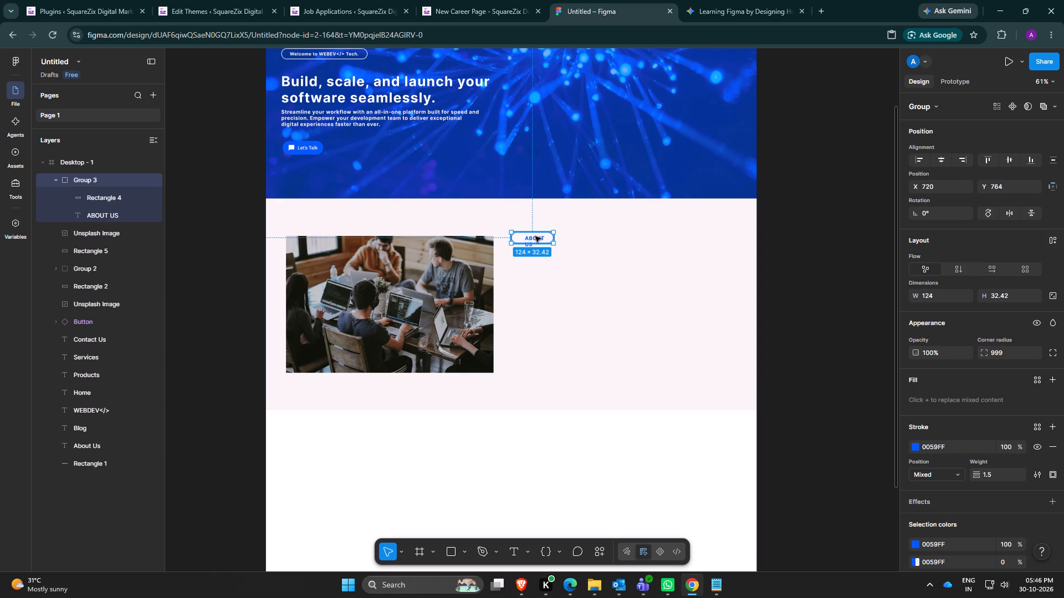
click(105, 209)
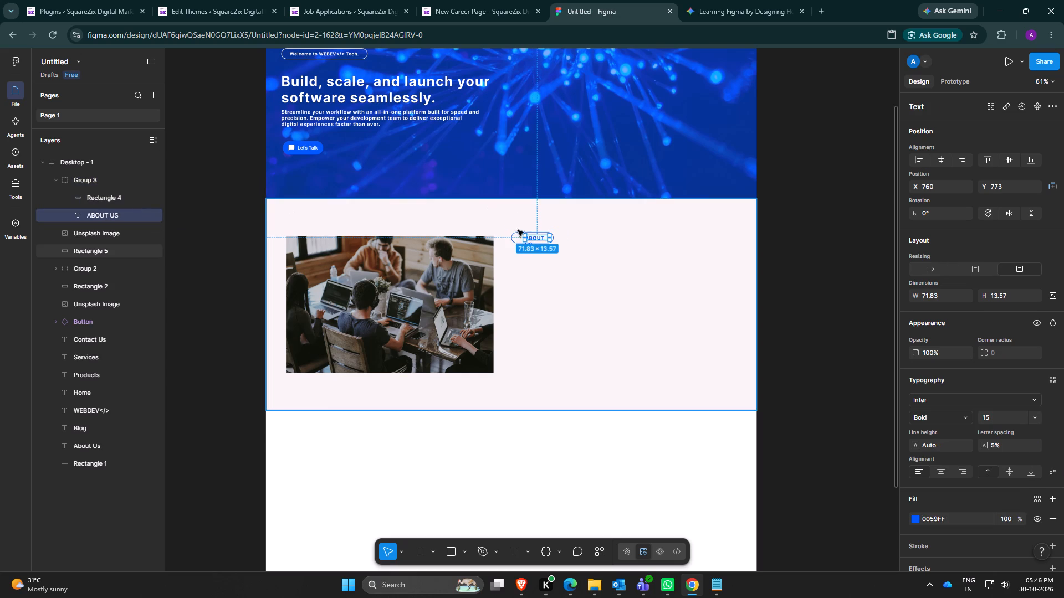
drag(532, 238, 527, 238)
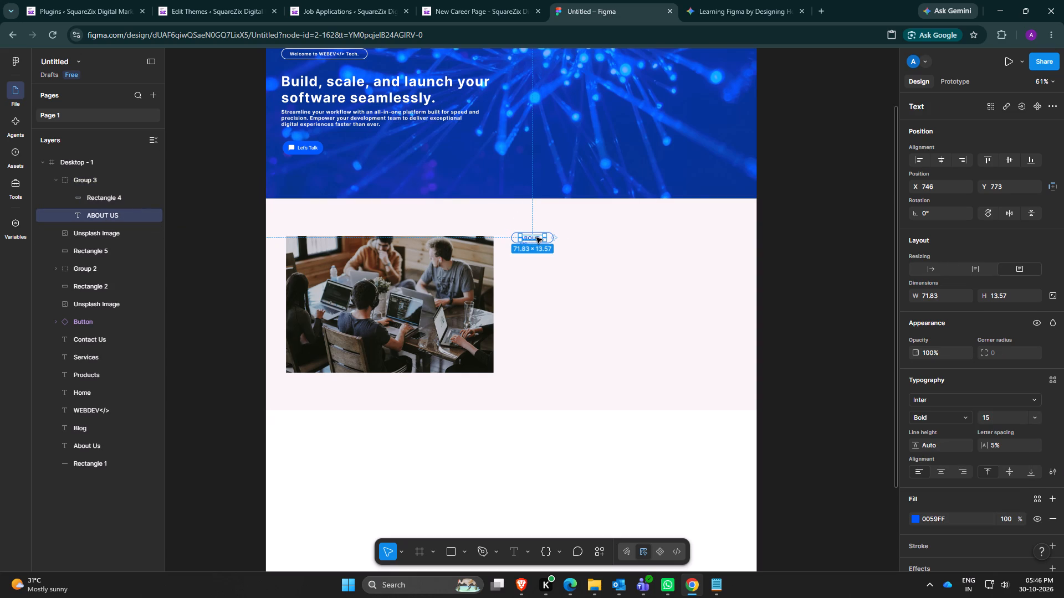
click(545, 238)
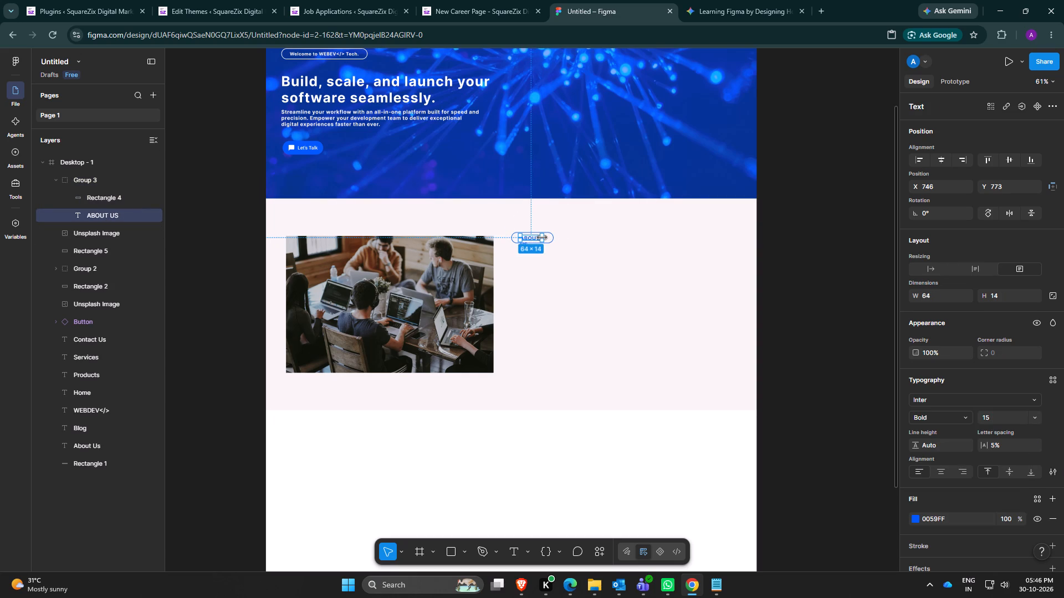
click(560, 316)
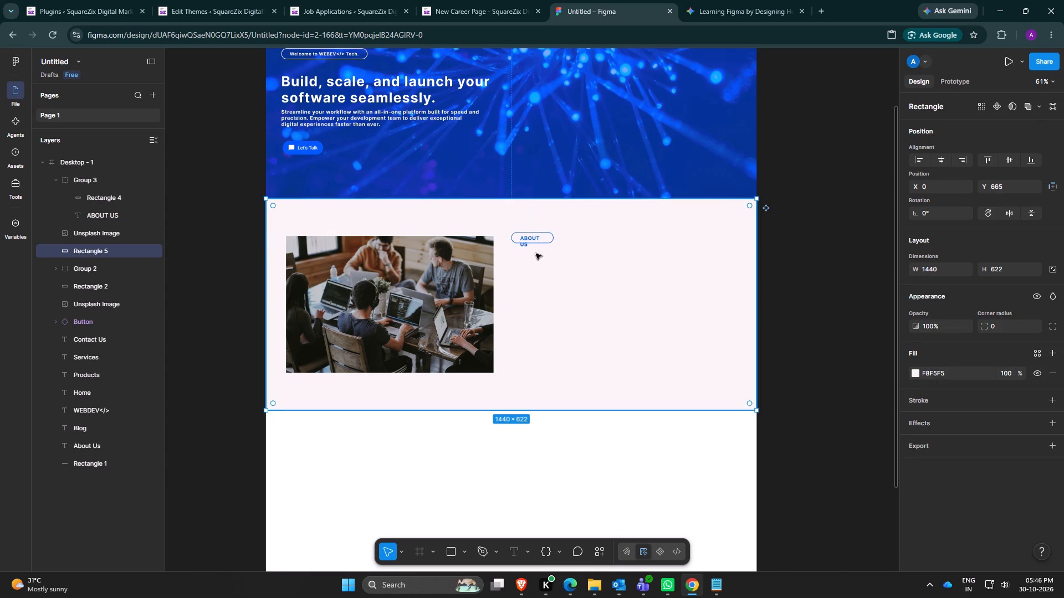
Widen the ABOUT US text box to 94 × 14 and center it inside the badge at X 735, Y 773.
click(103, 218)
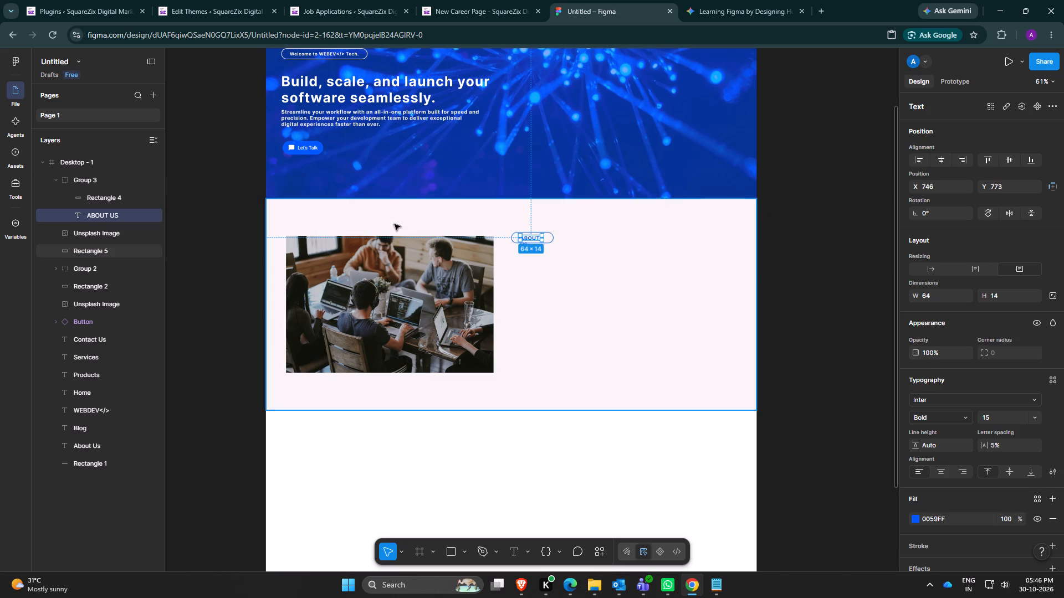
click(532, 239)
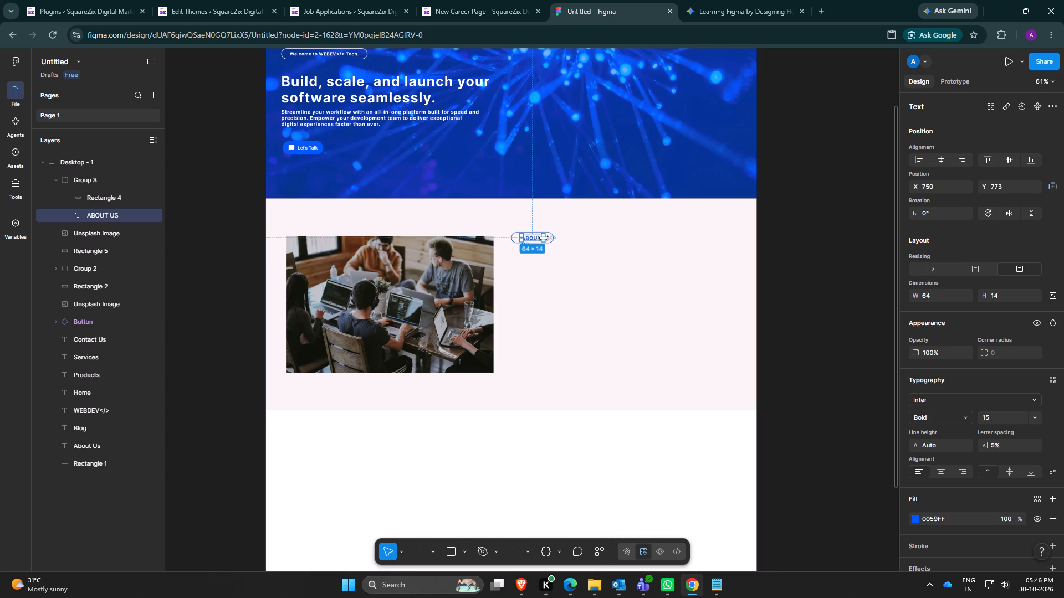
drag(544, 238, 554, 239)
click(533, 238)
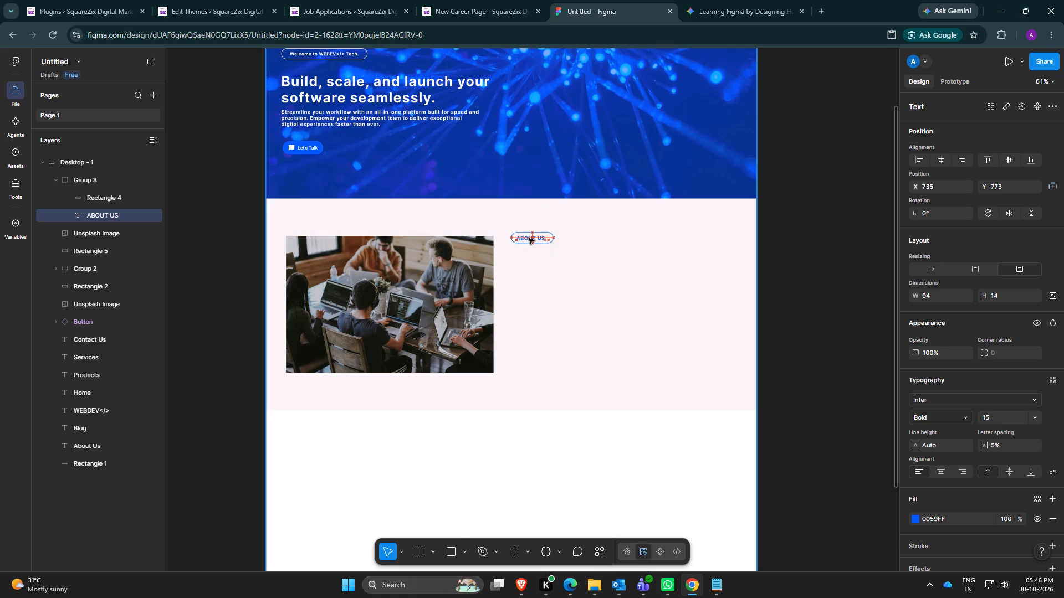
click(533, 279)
Undo the shrinking of the ABOUT US badge group and all the moves and resizes of its text box.
key(ctrl+z)
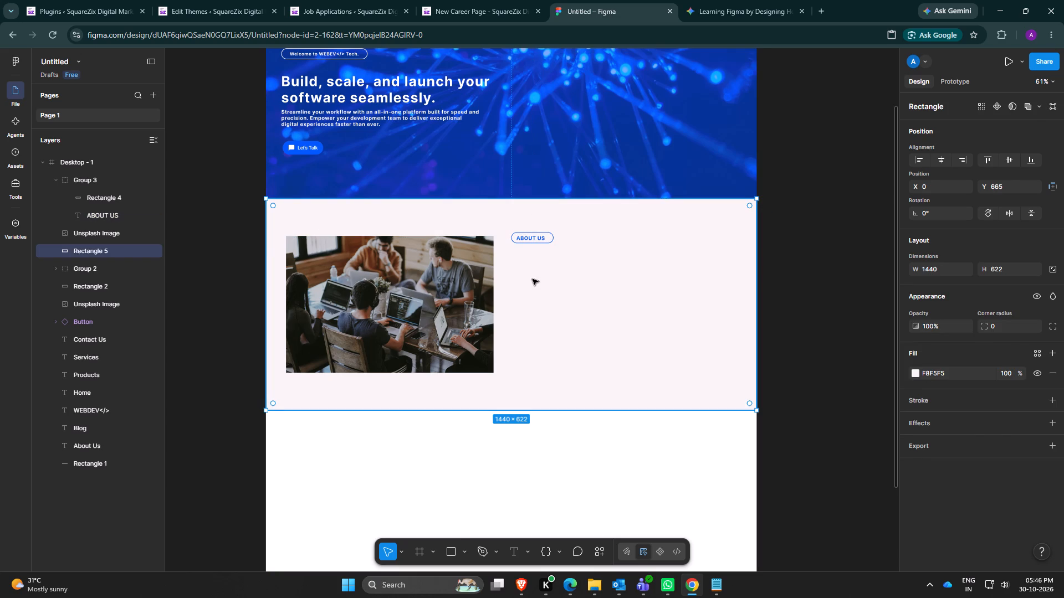
key(ctrl+z)
key(ctrl+z)
key(ctrl+z)
key(ctrl+z)
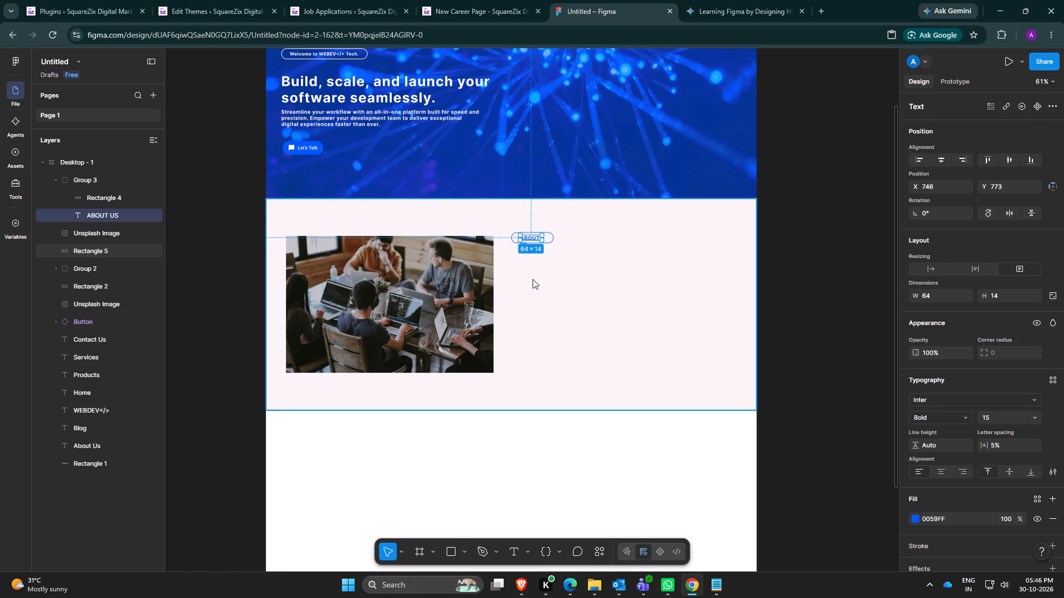
key(ctrl+z)
key(ctrl+z)
key(ctrl+z)
key(ctrl+z)
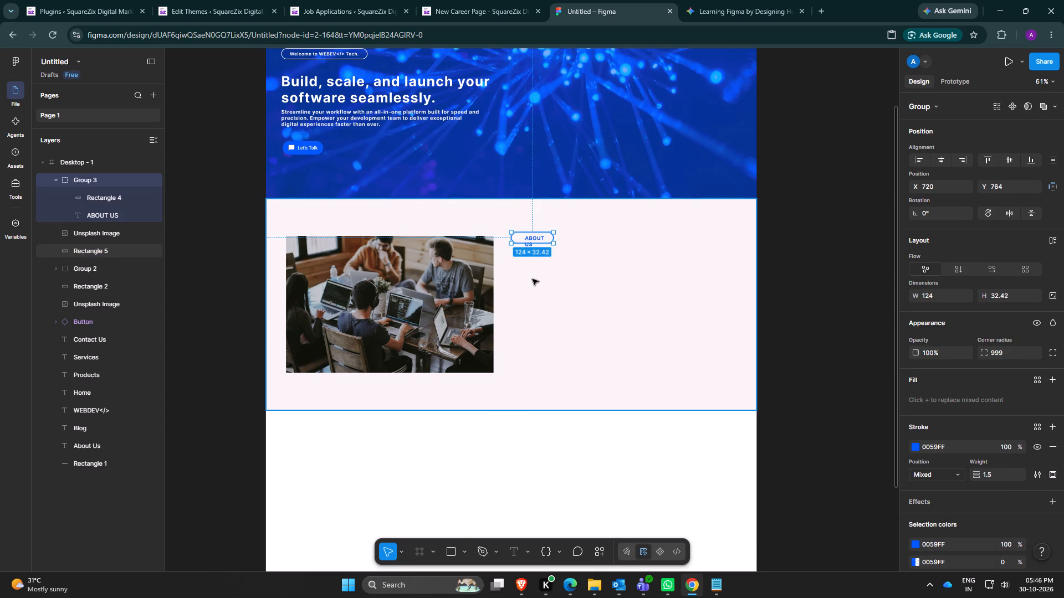
key(ctrl+z)
key(ctrl+z)
key(ctrl+z)
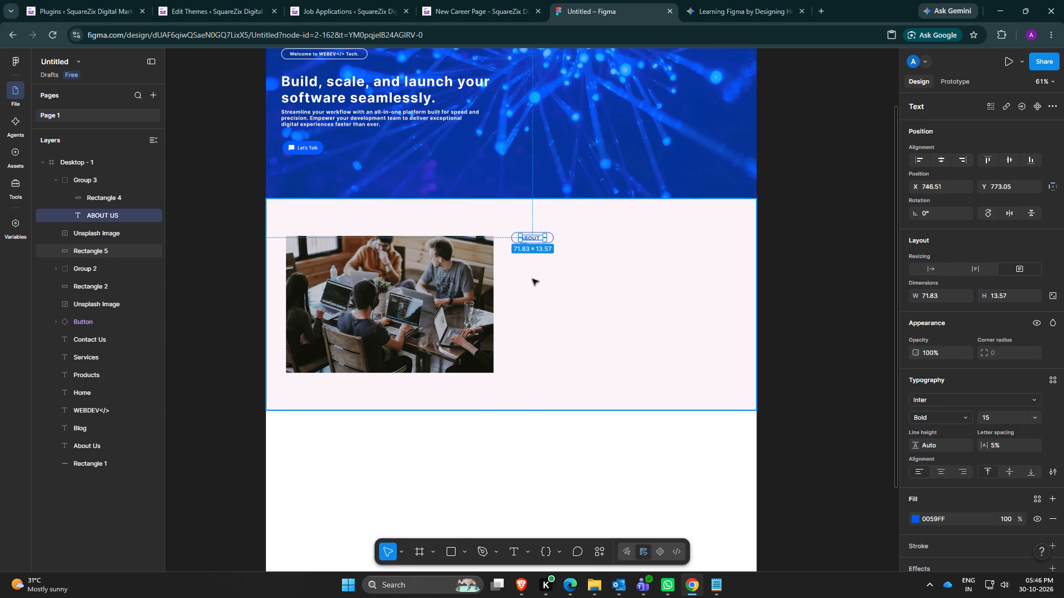
key(ctrl+z)
key(ctrl+z)
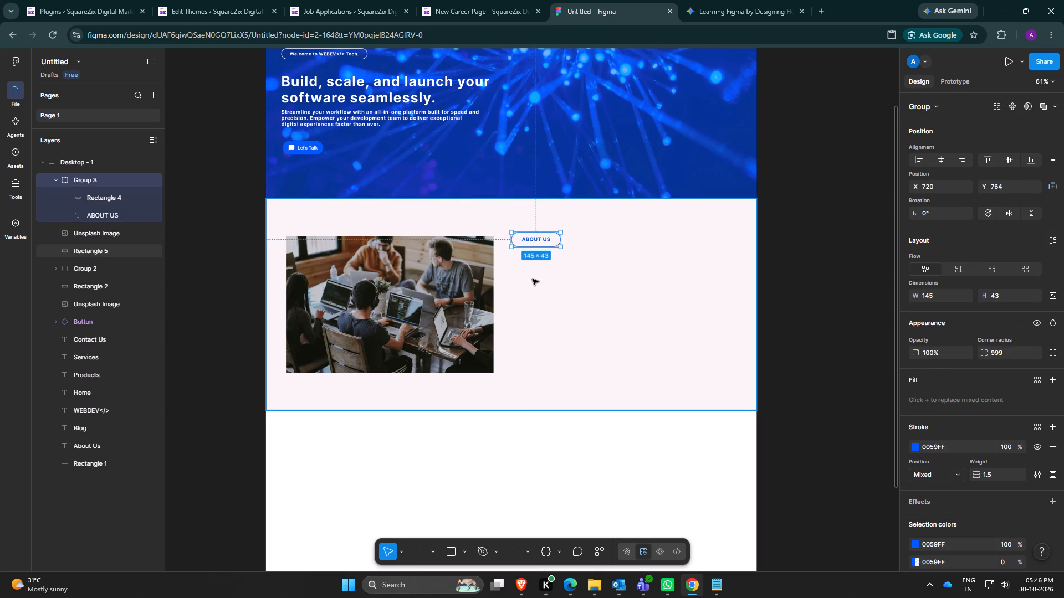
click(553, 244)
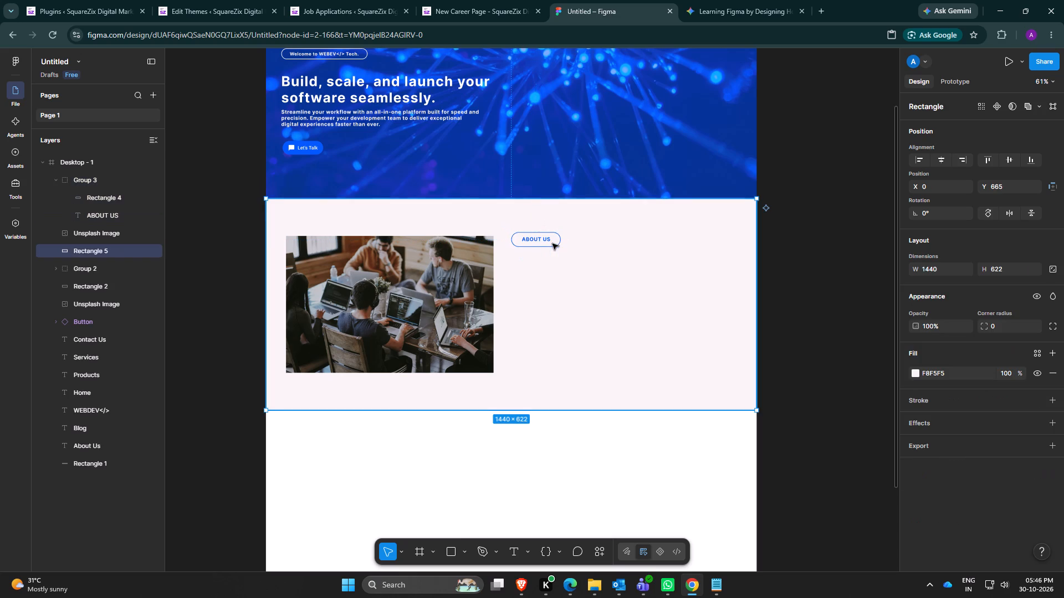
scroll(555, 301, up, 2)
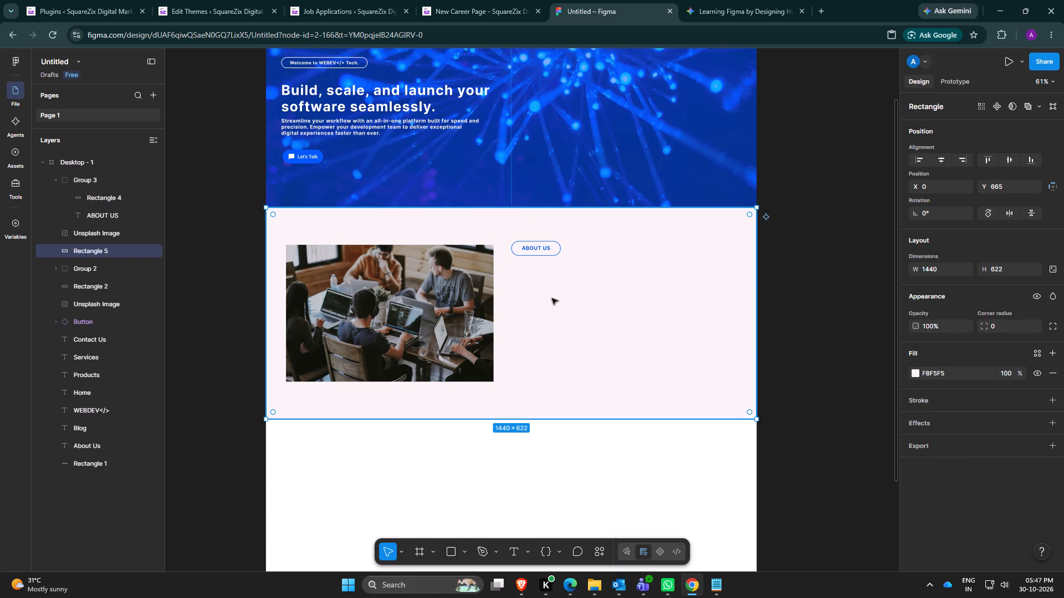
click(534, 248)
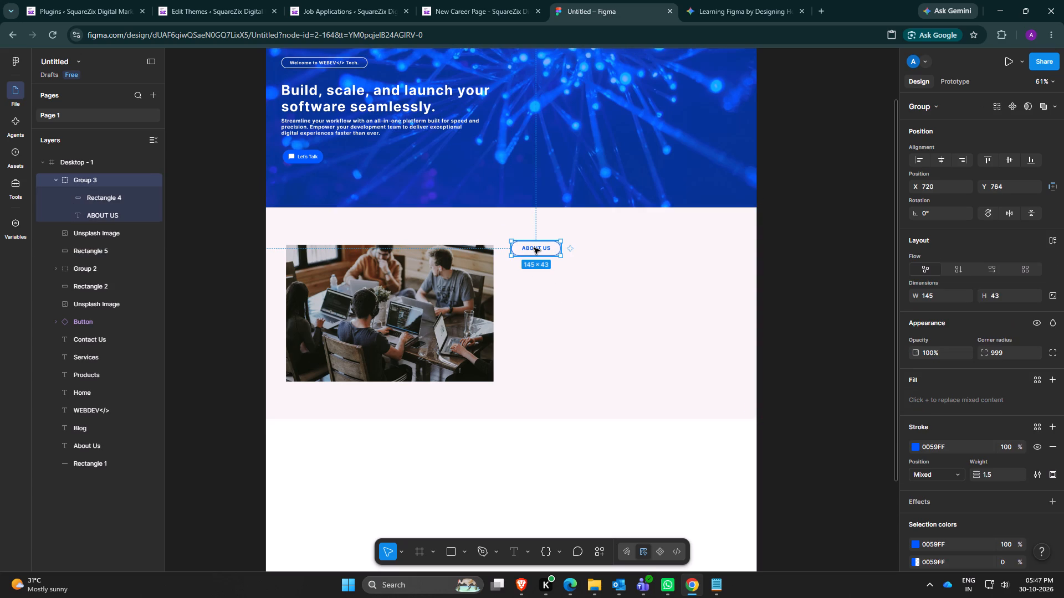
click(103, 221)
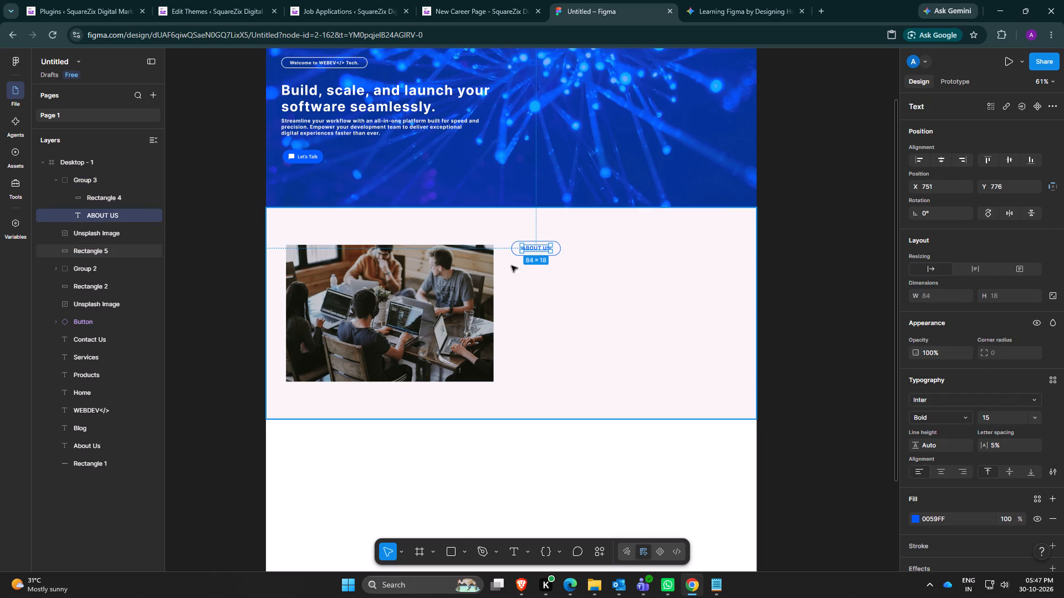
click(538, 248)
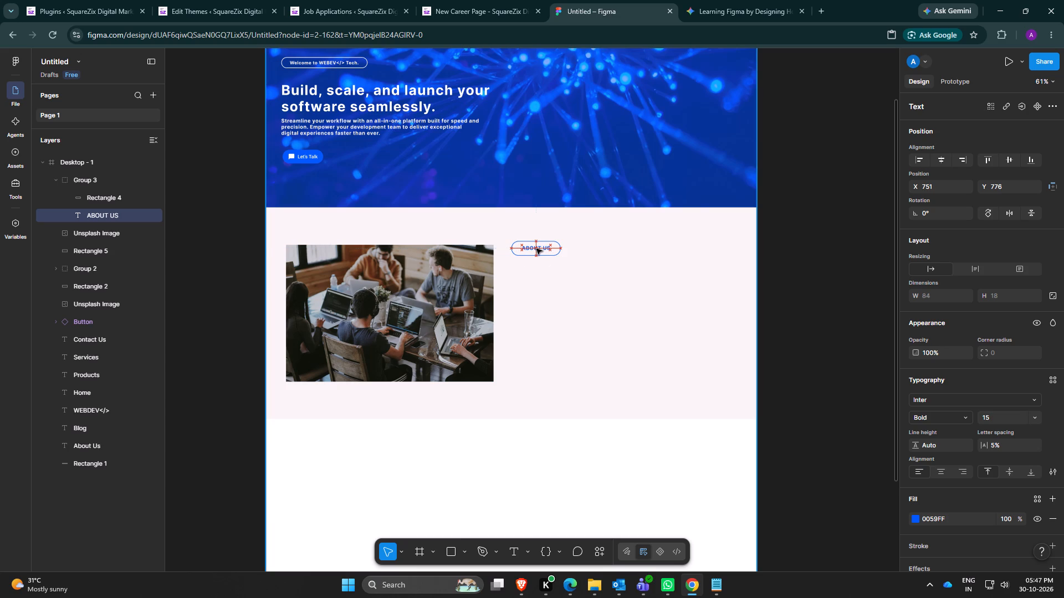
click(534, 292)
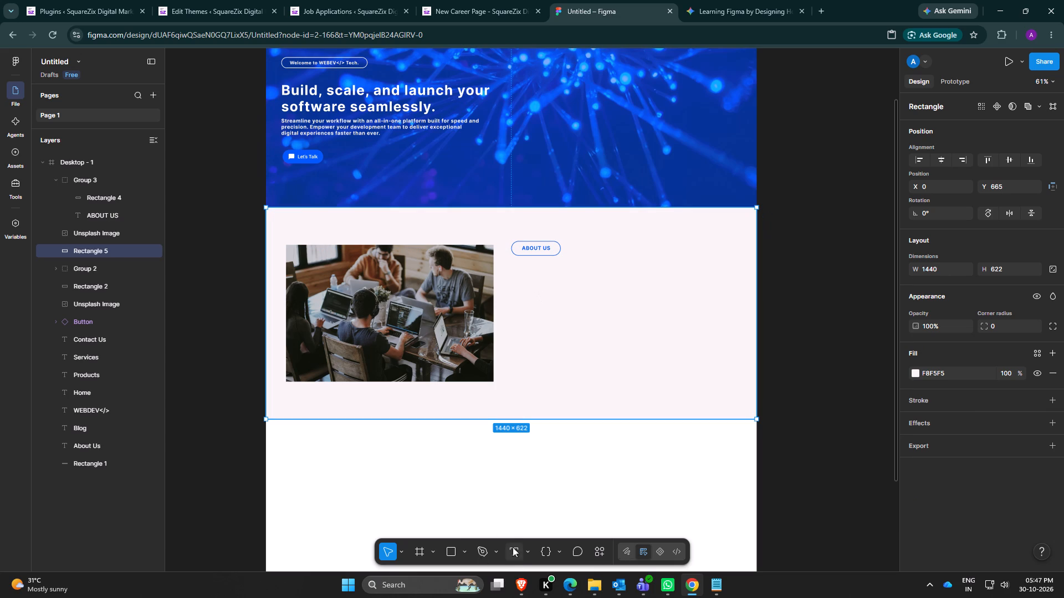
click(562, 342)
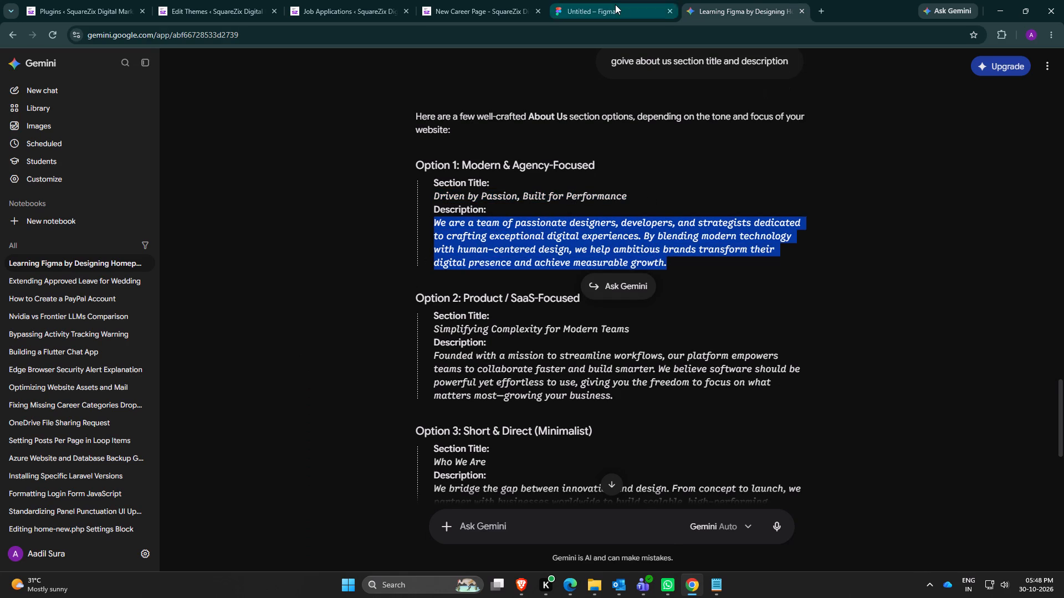
key(ctrl+v)
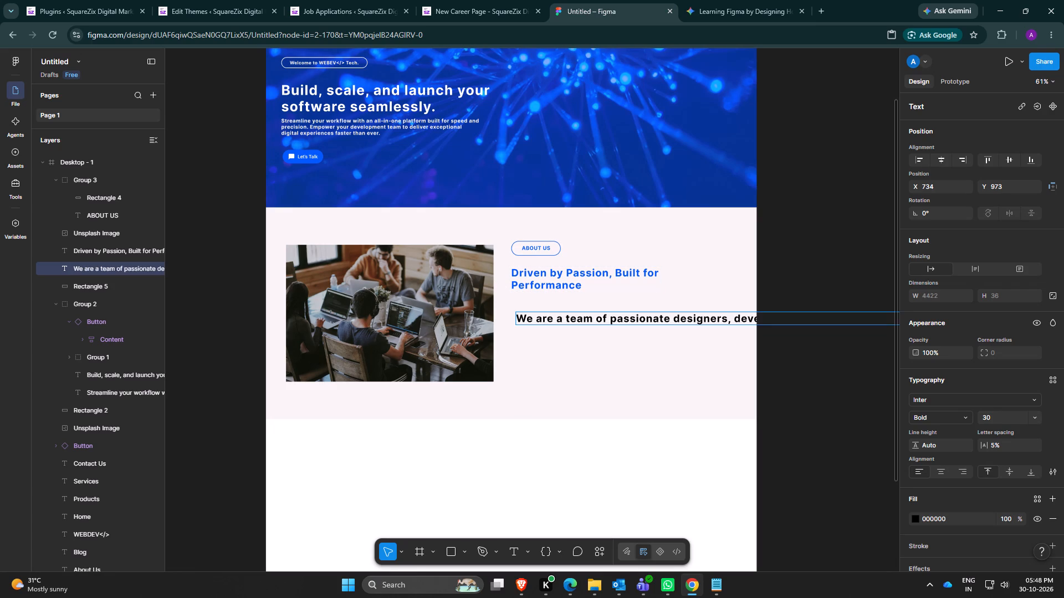
Break the description into seven lines starting "We are", "developers", "crafting", "By blending", "human-centered", "brands" and "and achieve".
triple_click(606, 319)
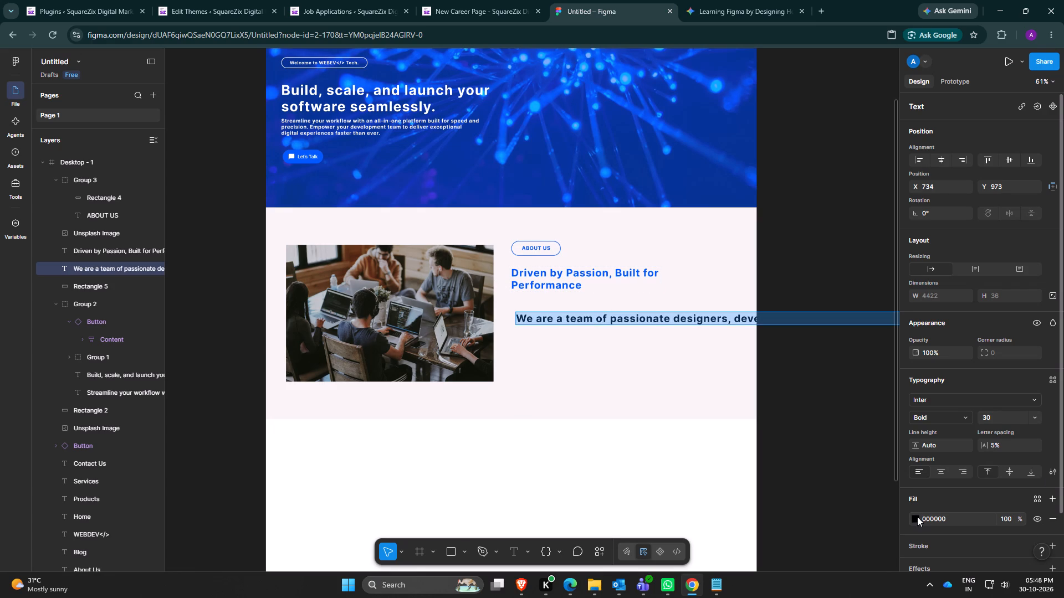
click(715, 322)
click(735, 317)
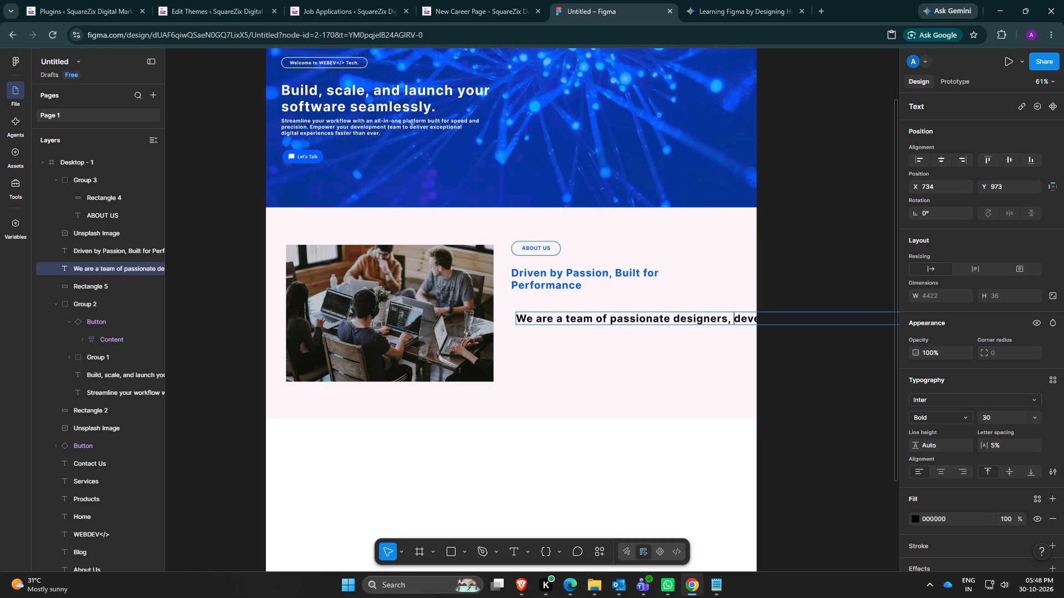
key(Return)
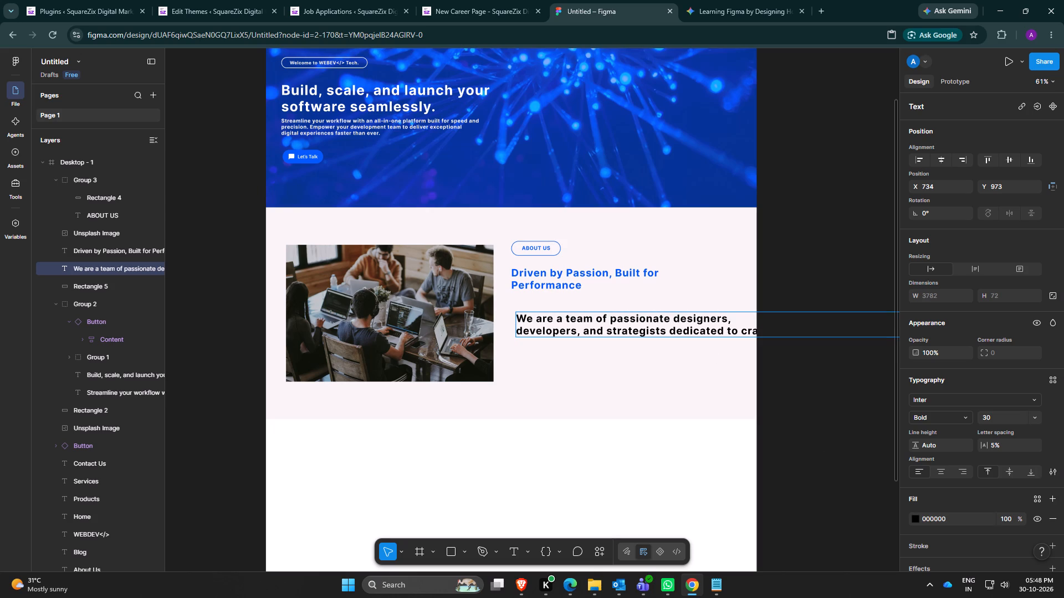
click(741, 332)
key(Return)
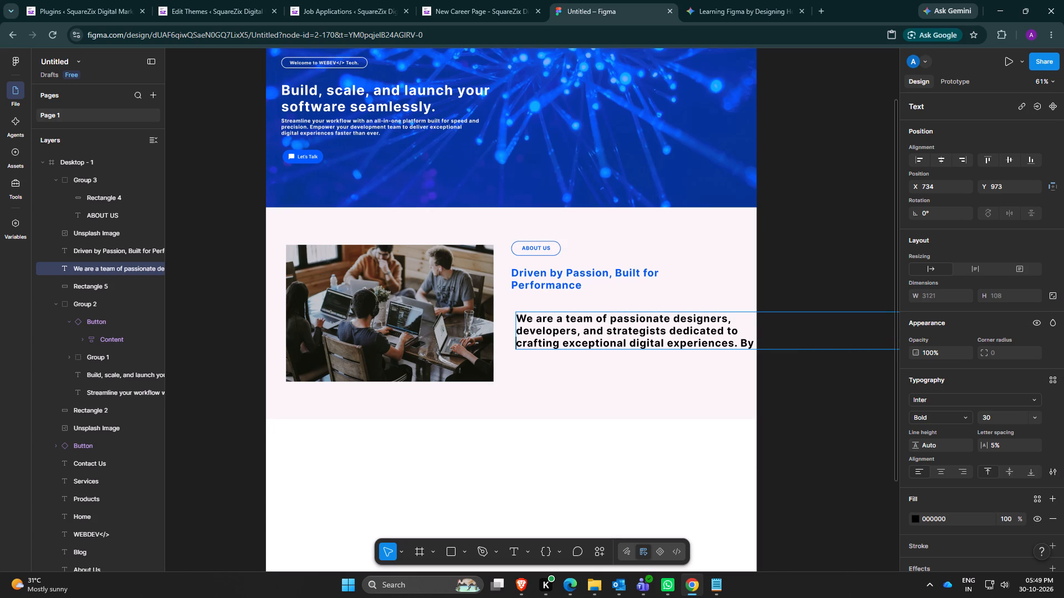
click(741, 344)
key(Return)
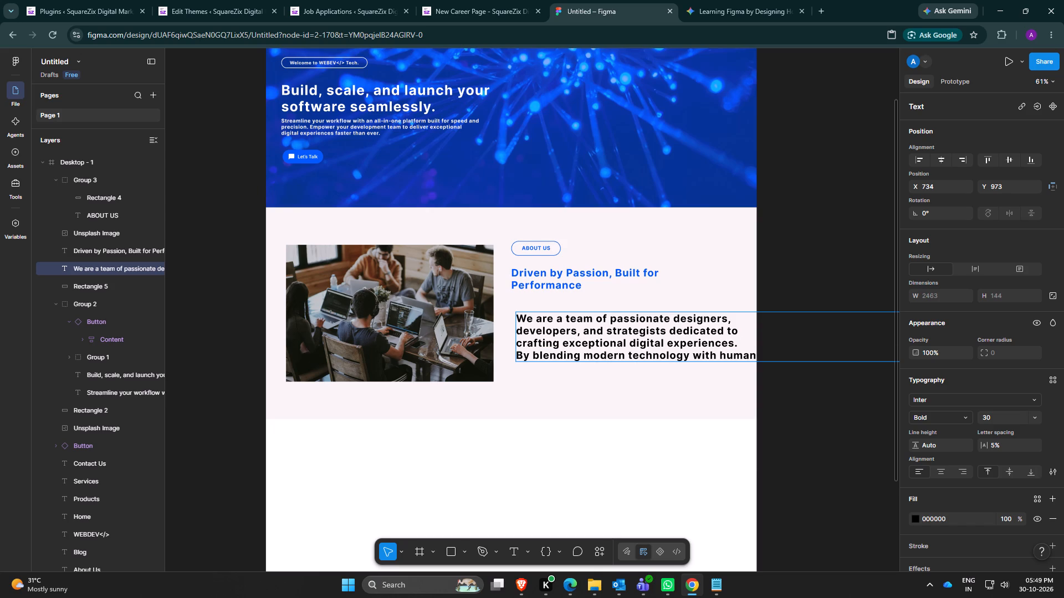
click(719, 354)
key(Return)
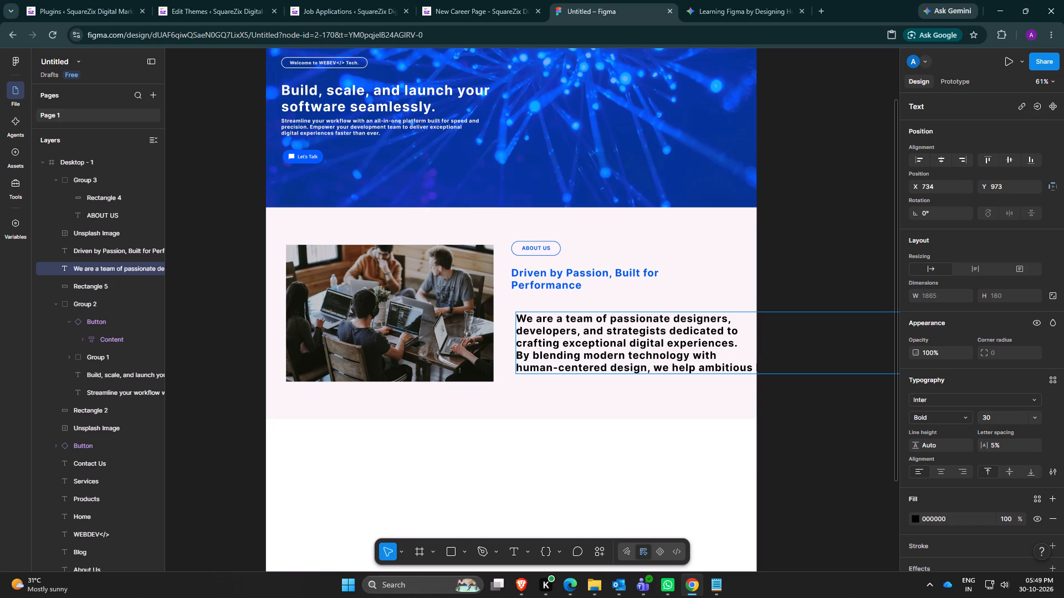
click(749, 365)
click(751, 369)
key(Return)
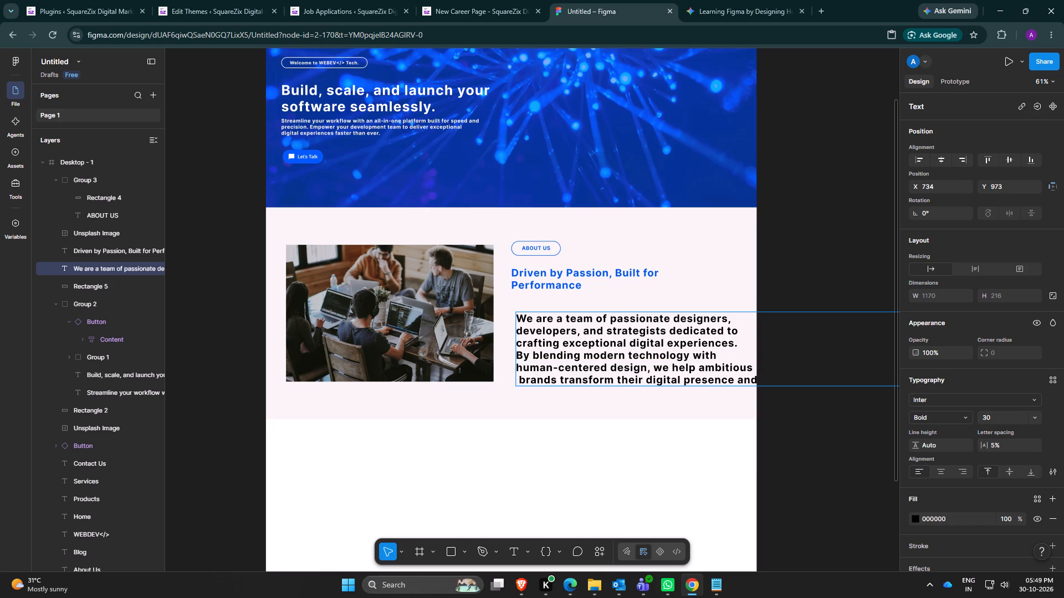
click(731, 378)
key(Right)
key(Return)
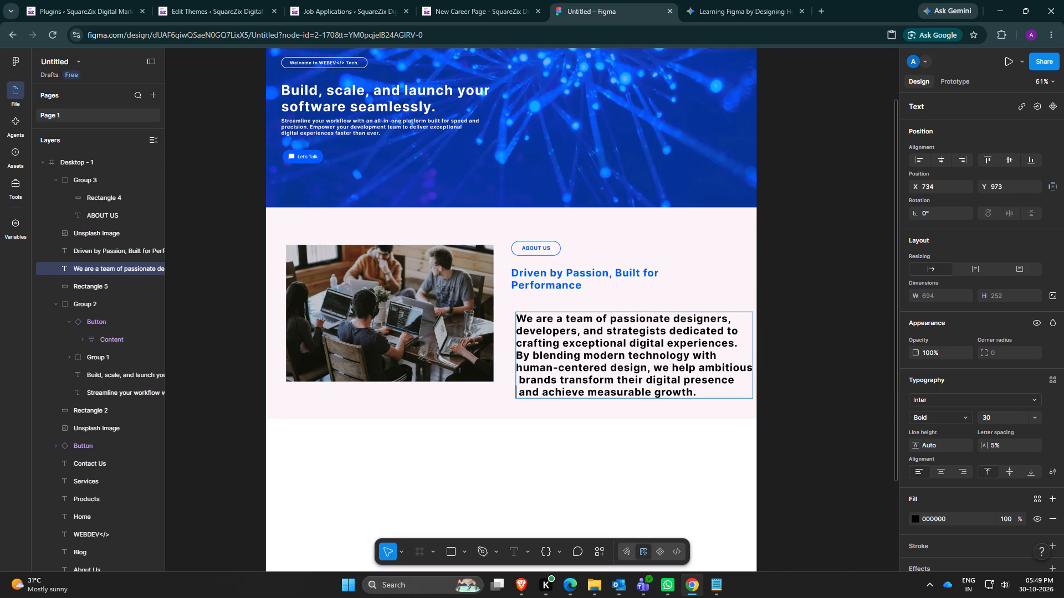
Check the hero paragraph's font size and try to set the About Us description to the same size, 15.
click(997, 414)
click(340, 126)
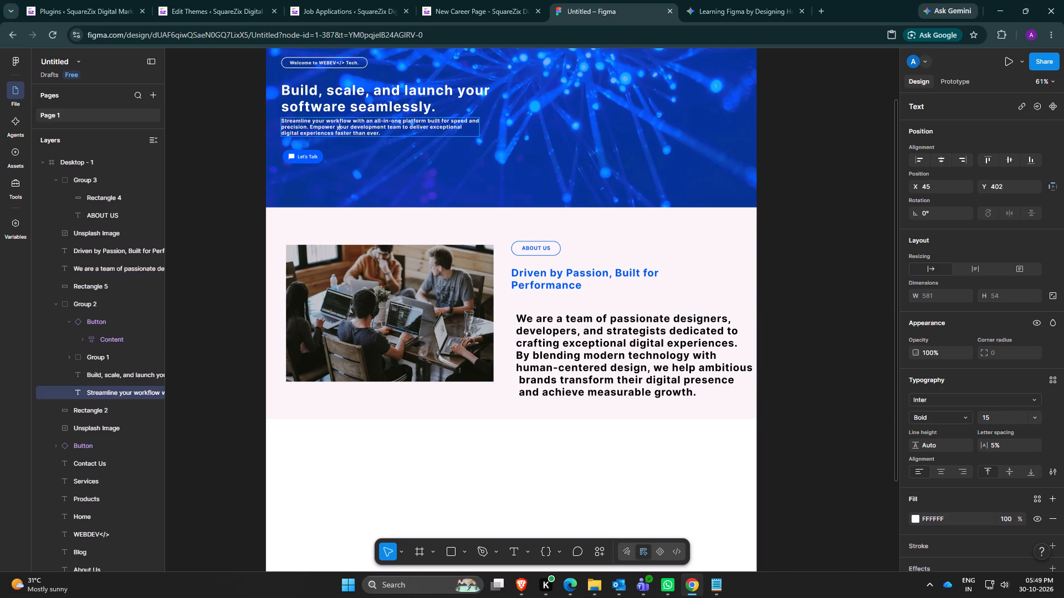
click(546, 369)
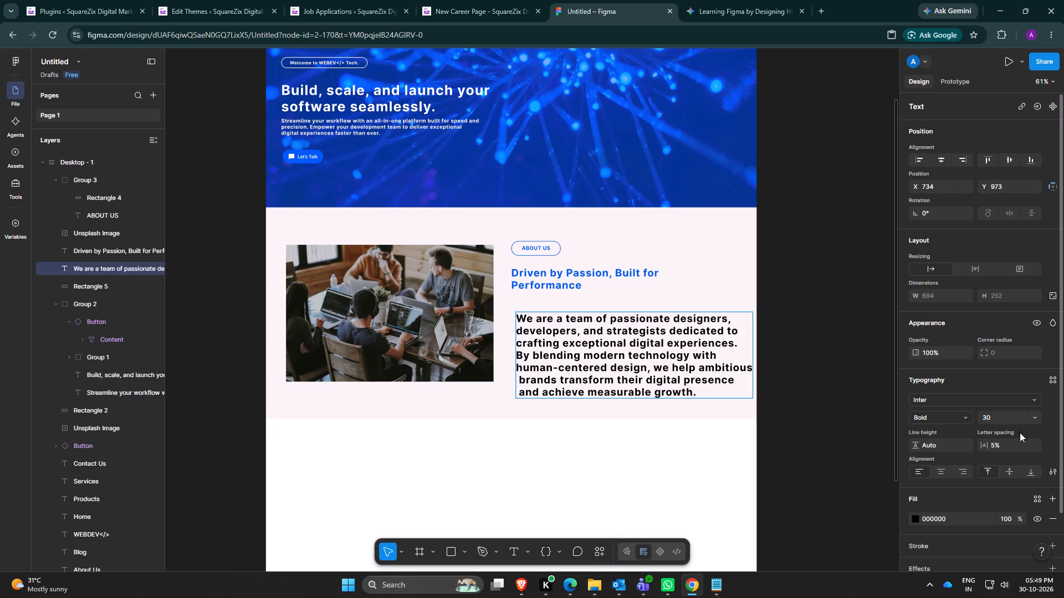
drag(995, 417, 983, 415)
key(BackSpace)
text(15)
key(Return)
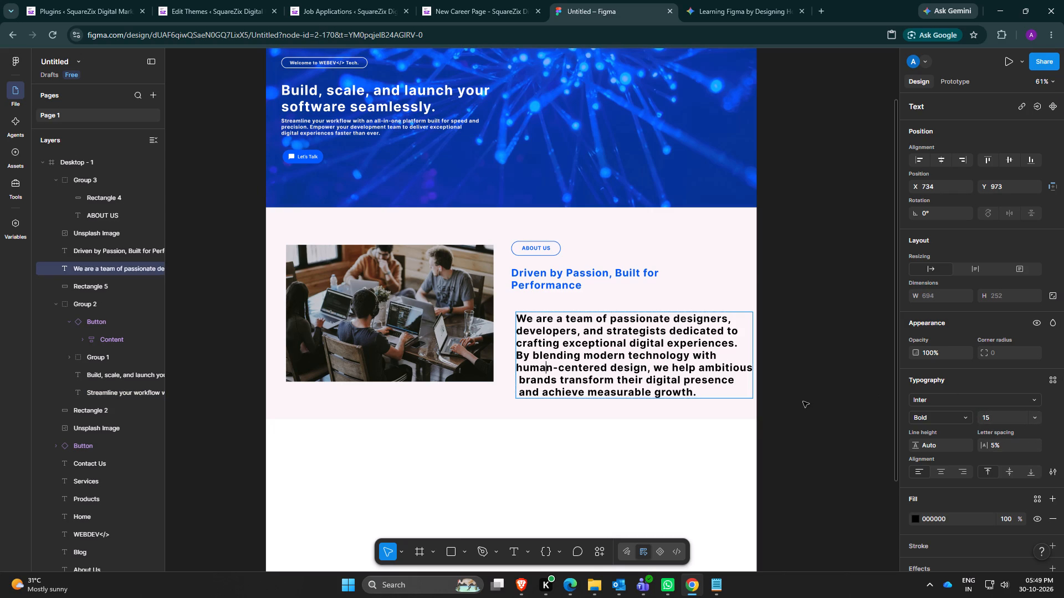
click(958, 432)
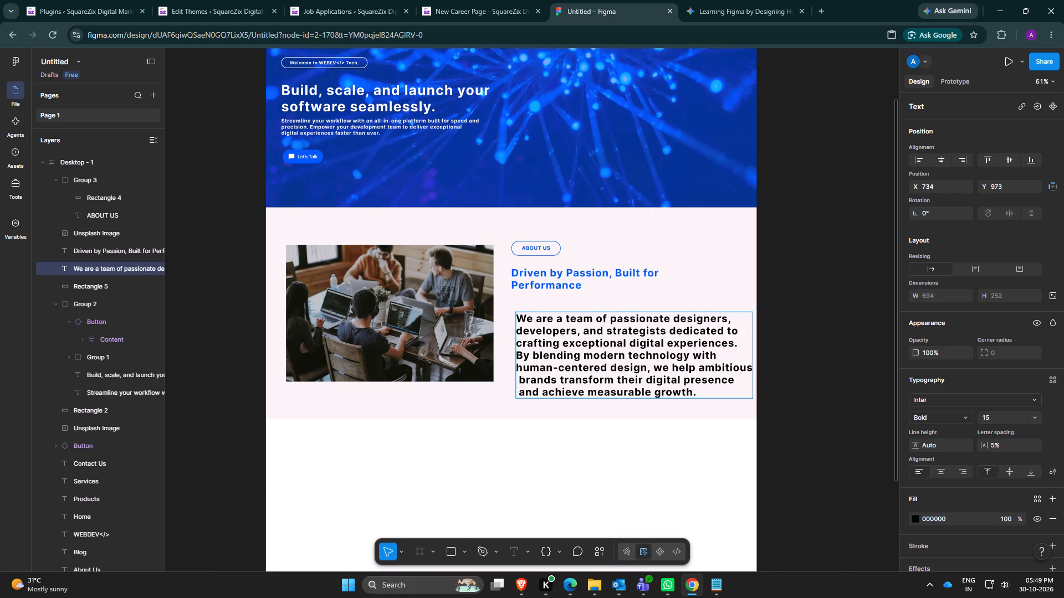
Set the font size of the entire About Us description text to 15.
triple_click(616, 386)
double_click(616, 386)
triple_click(616, 386)
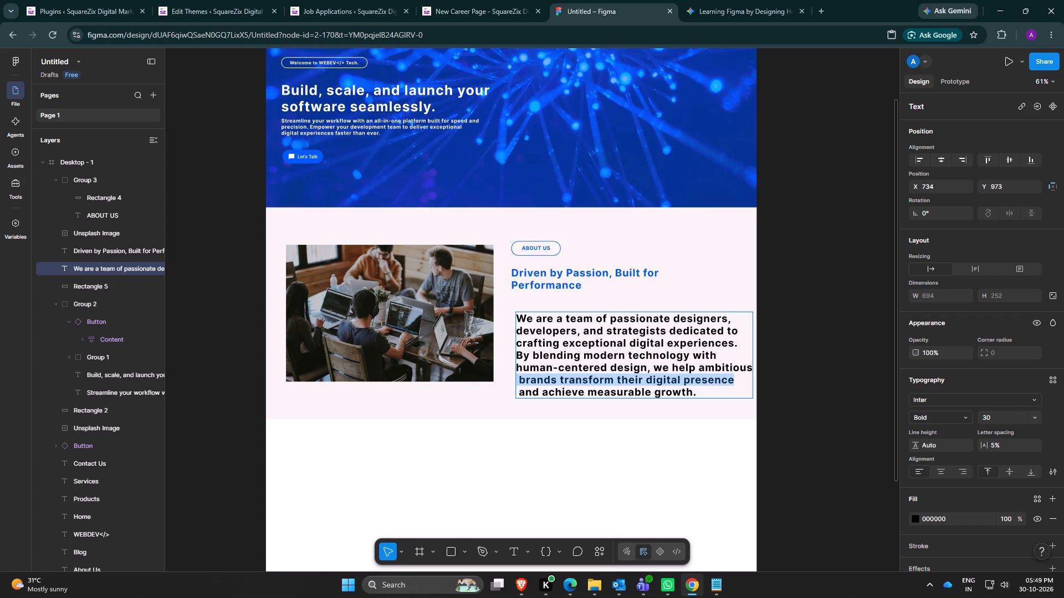
click(616, 383)
click(1006, 417)
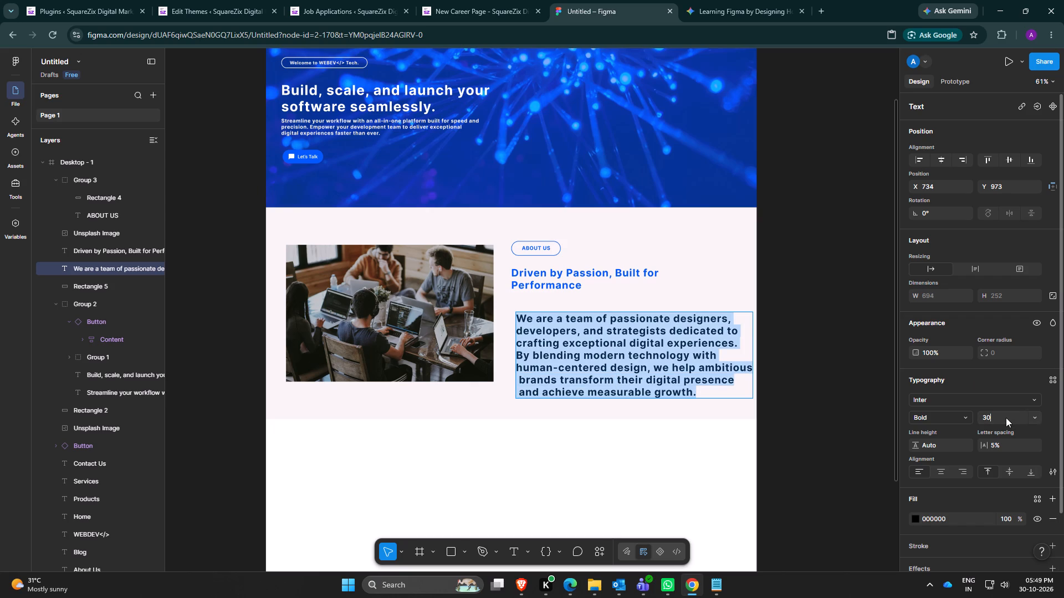
key(BackSpace)
text(15)
key(Return)
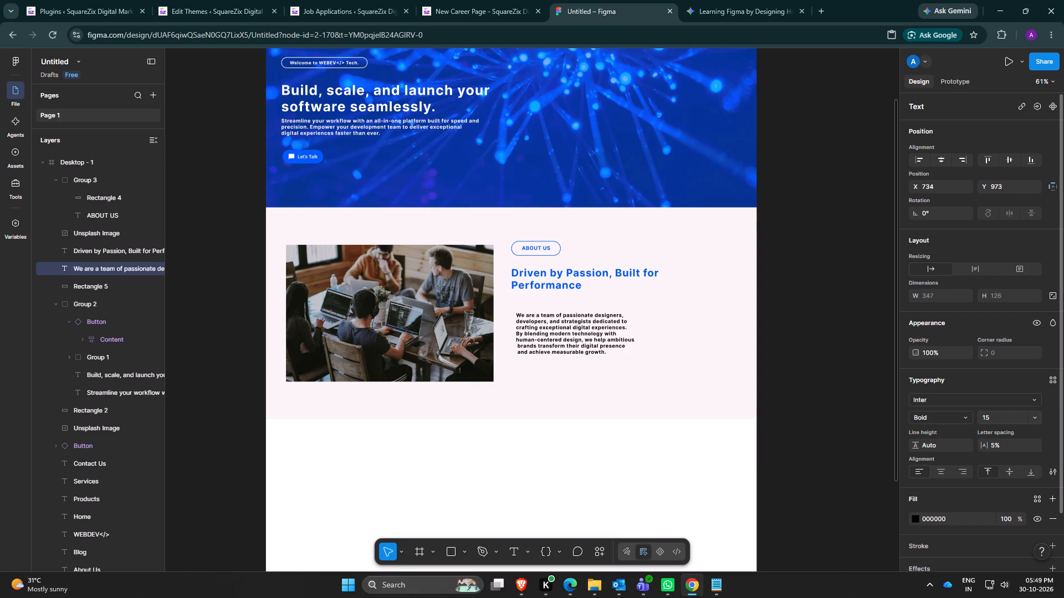
Move the About Us description up under the heading, aligned with it at X 720, Y 926.
click(640, 353)
click(565, 347)
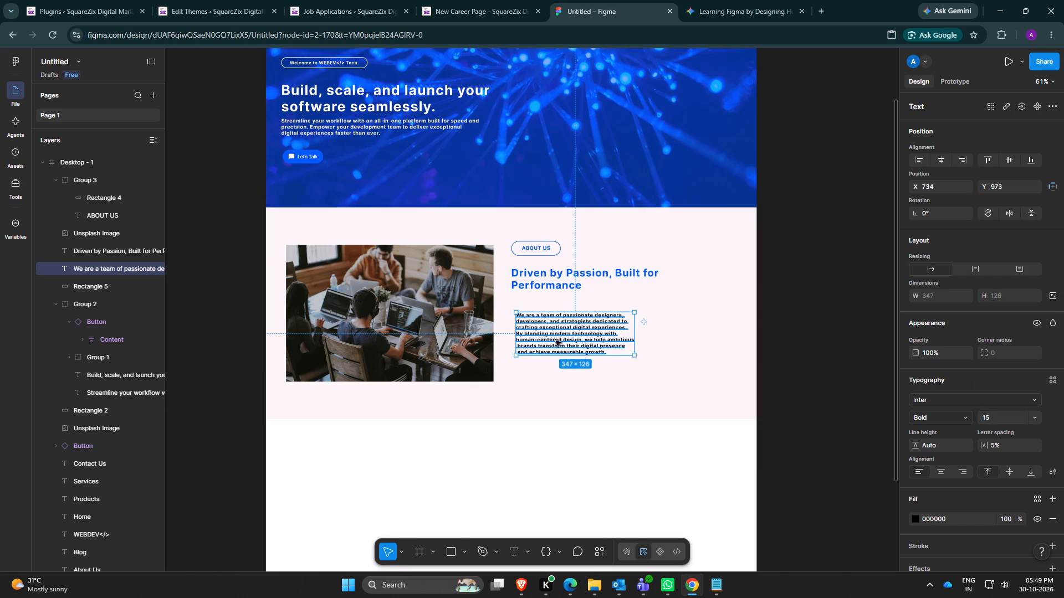
drag(554, 340, 550, 323)
click(550, 323)
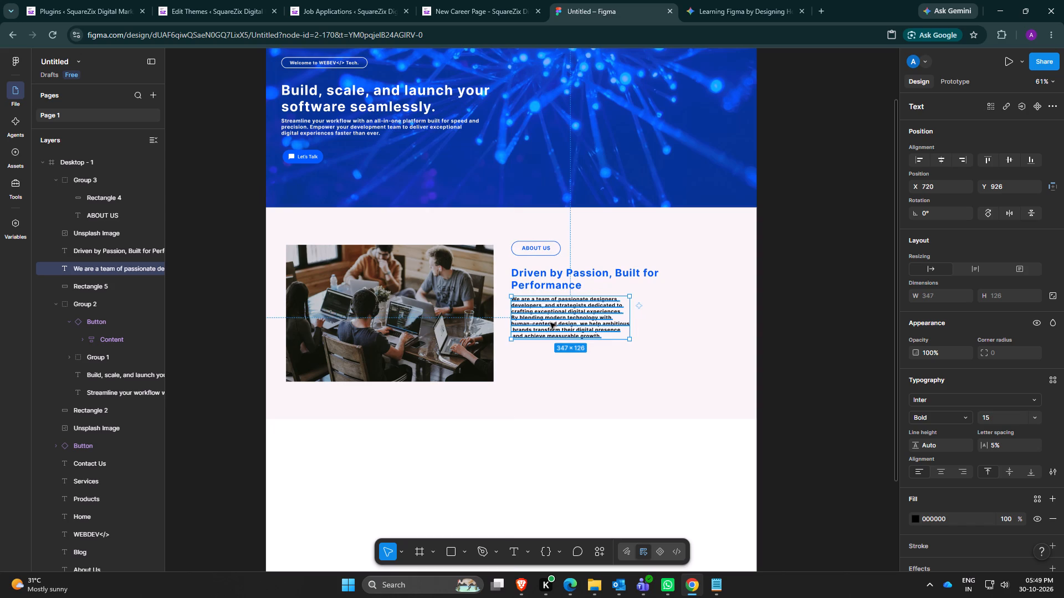
Rewrap the description's first line to end at "strategists dedicated", with "to" starting the second line without a leading space.
double_click(550, 323)
click(550, 323)
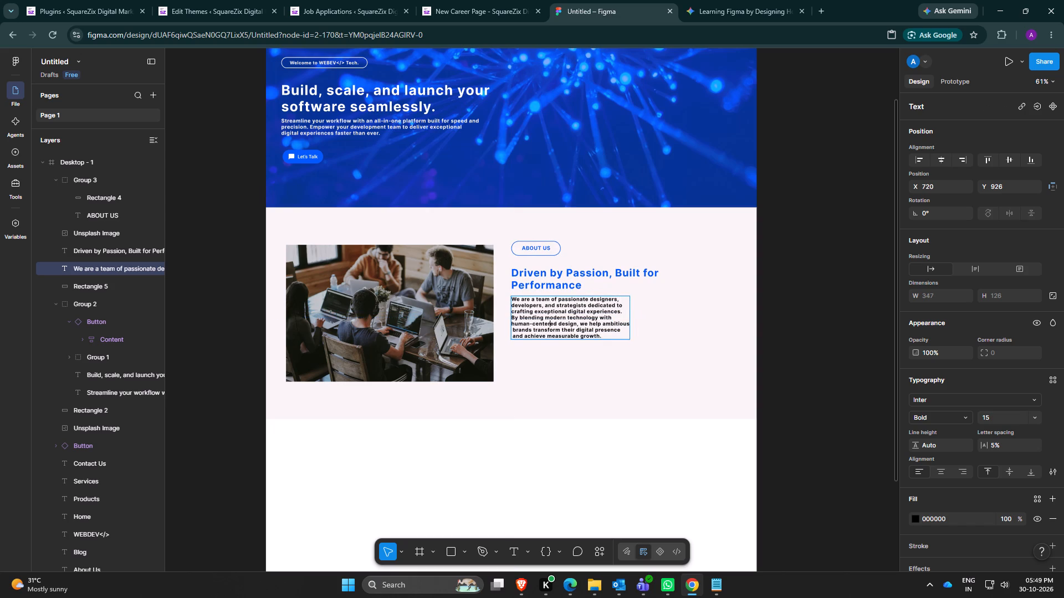
click(511, 306)
key(BackSpace)
key(space)
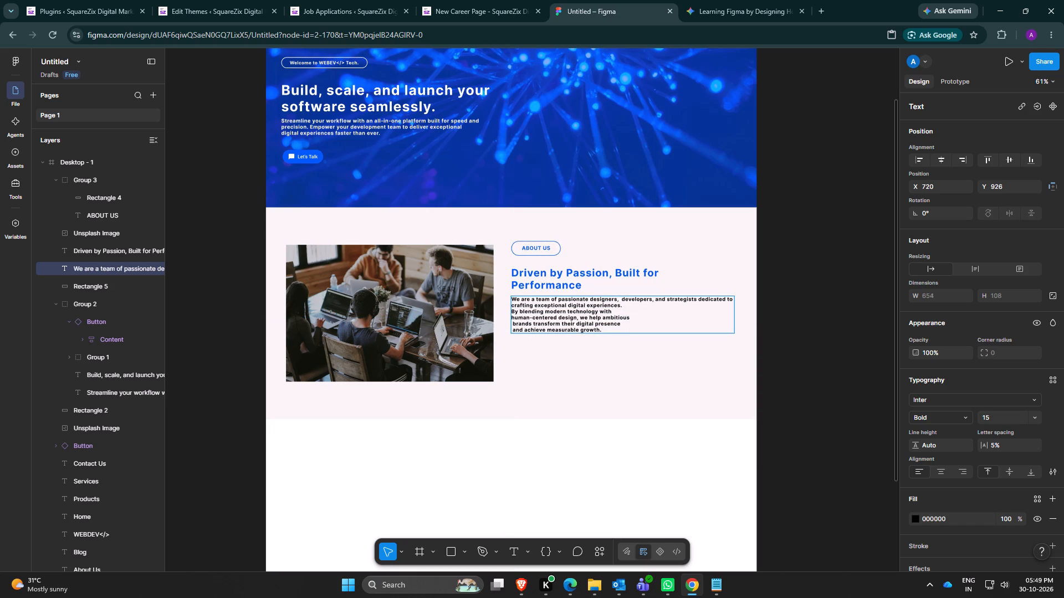
key(BackSpace)
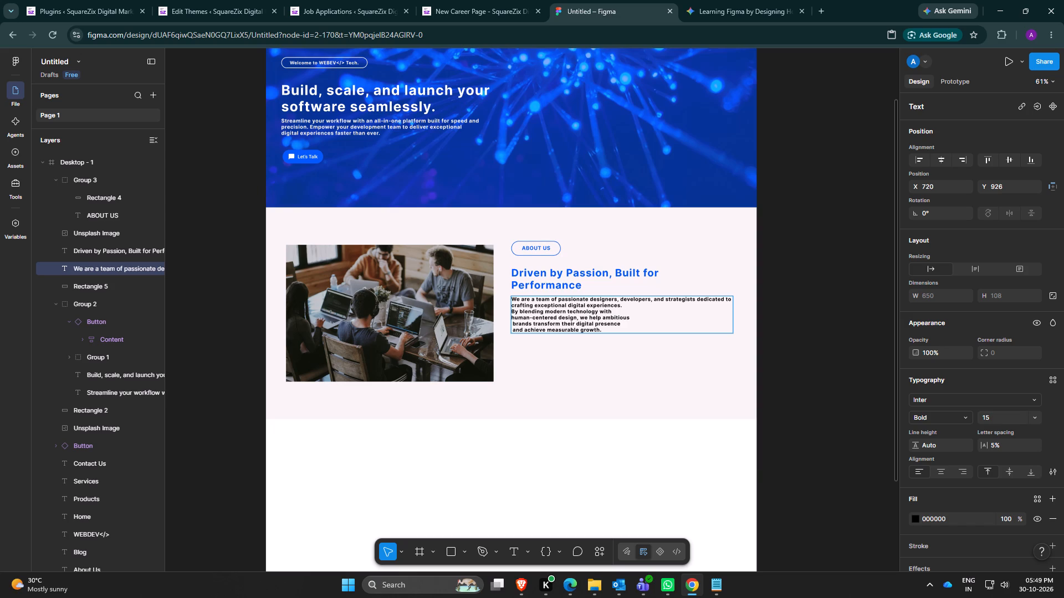
click(724, 301)
key(Return)
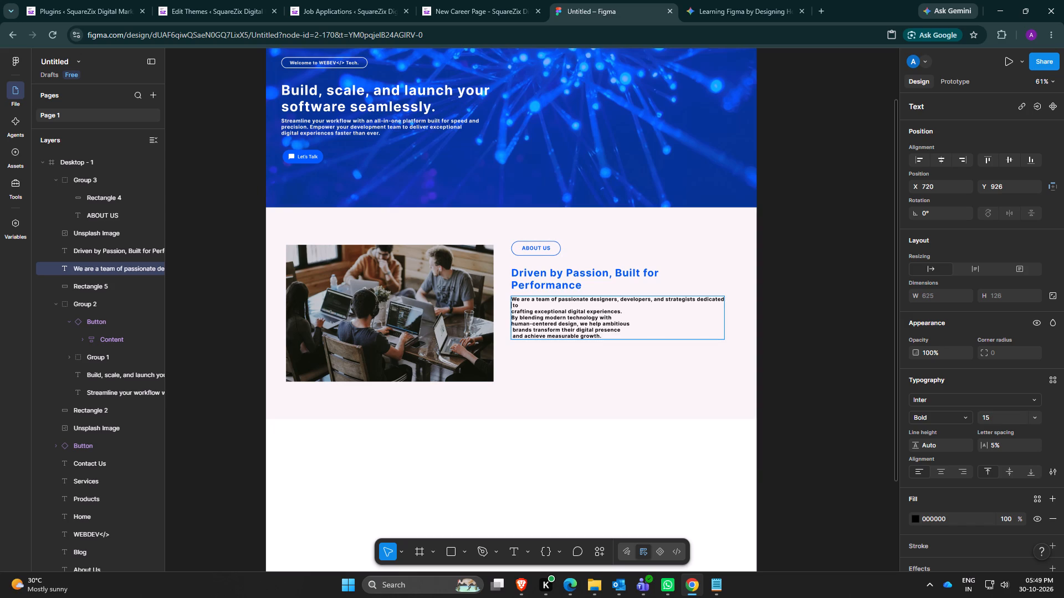
key(Right)
key(BackSpace)
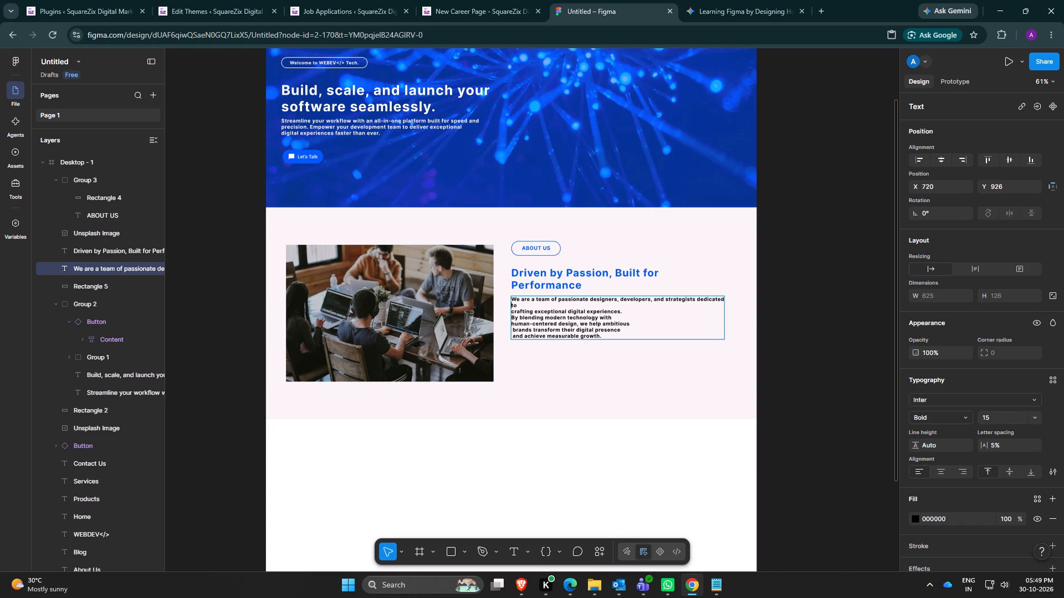
Join "crafting exceptional digital experiences." and "By blending modern technology with" onto the description's second line after "to".
click(511, 311)
key(BackSpace)
key(space)
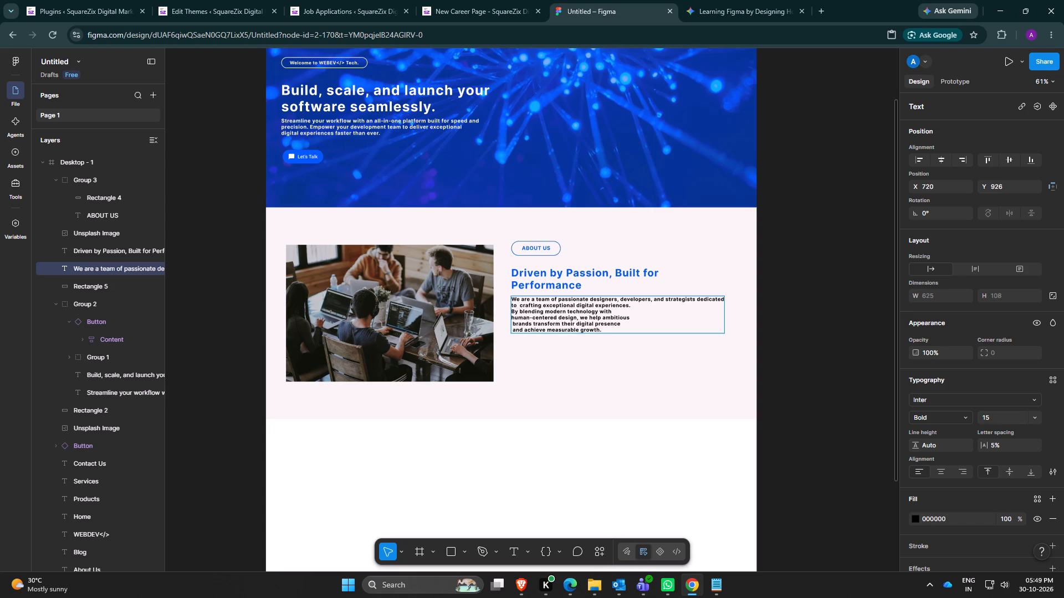
key(BackSpace)
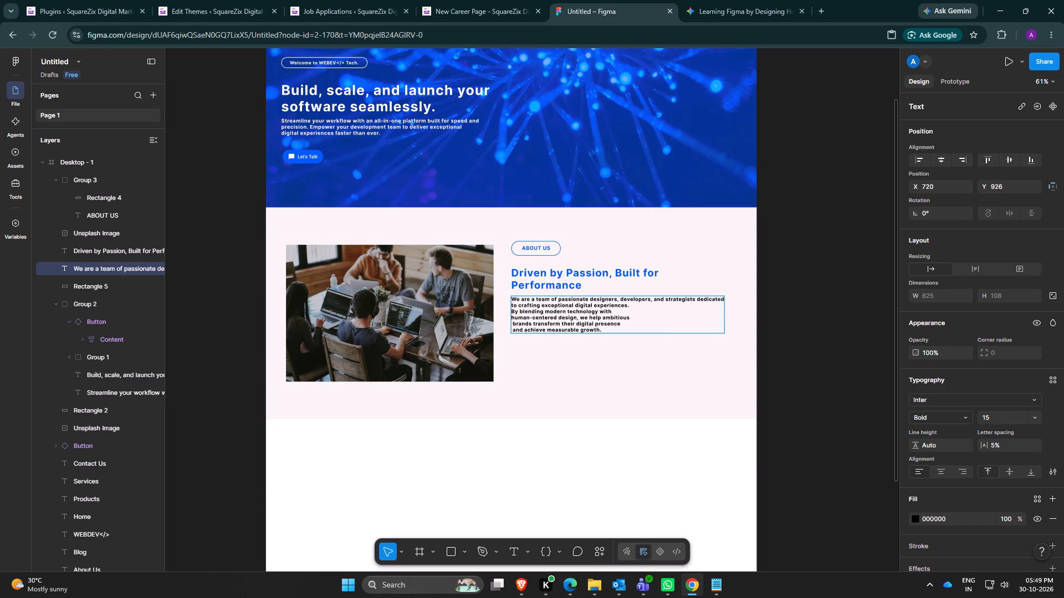
click(512, 313)
key(BackSpace)
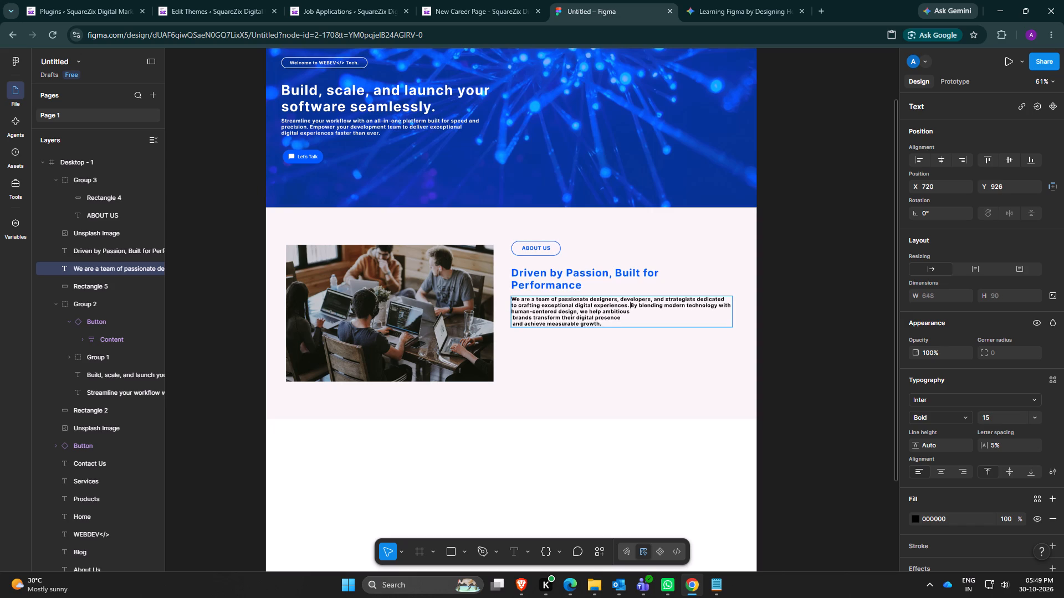
End the About Us description's second line at "technology" and join "with" to "human-centered design, we help ambitious" on the third line.
click(719, 305)
key(Return)
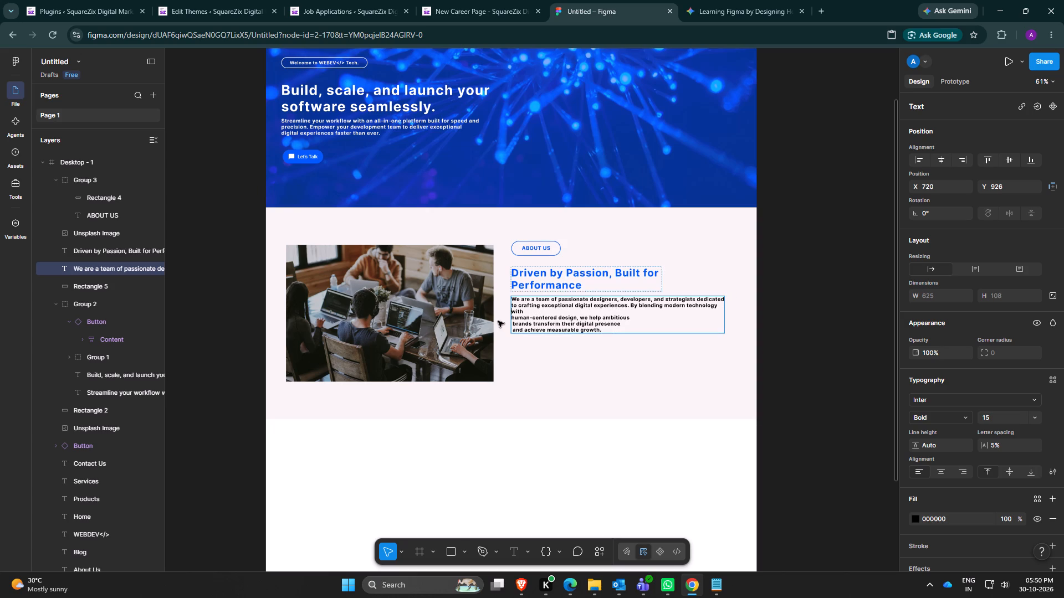
click(511, 320)
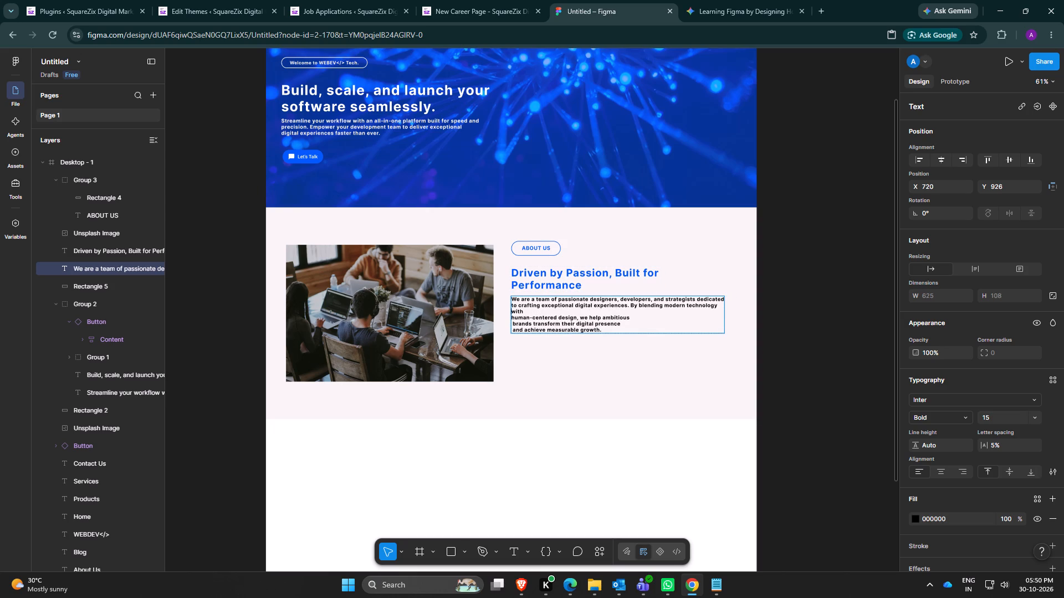
click(511, 319)
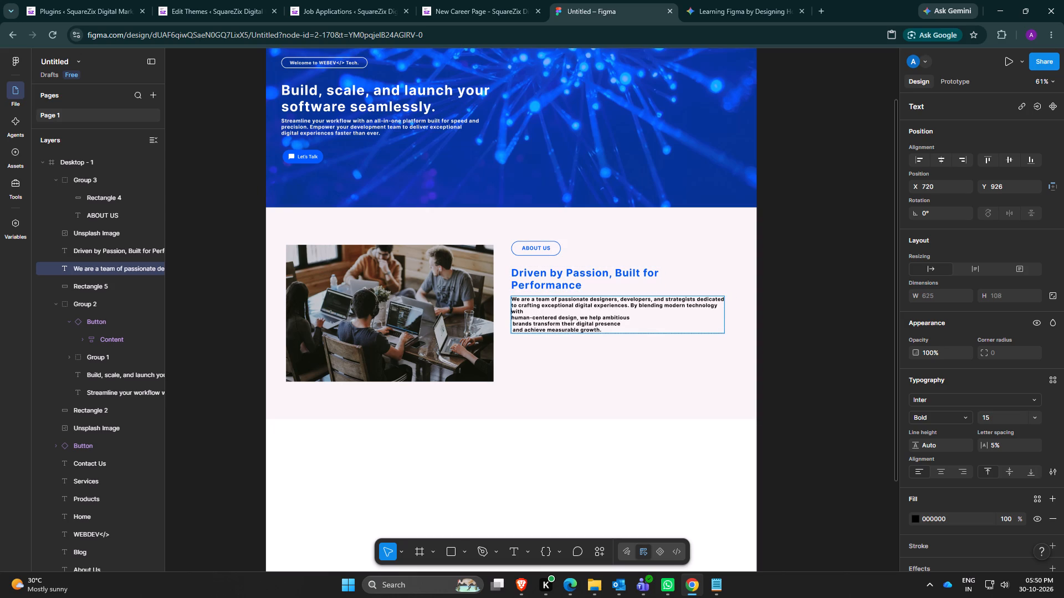
click(512, 319)
key(BackSpace)
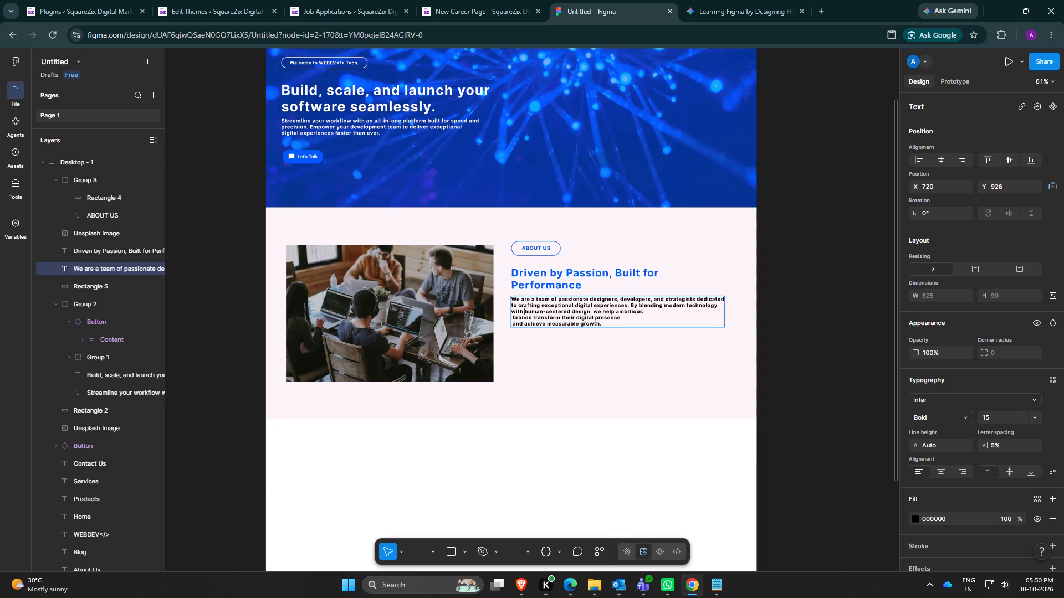
key(space)
key(BackSpace)
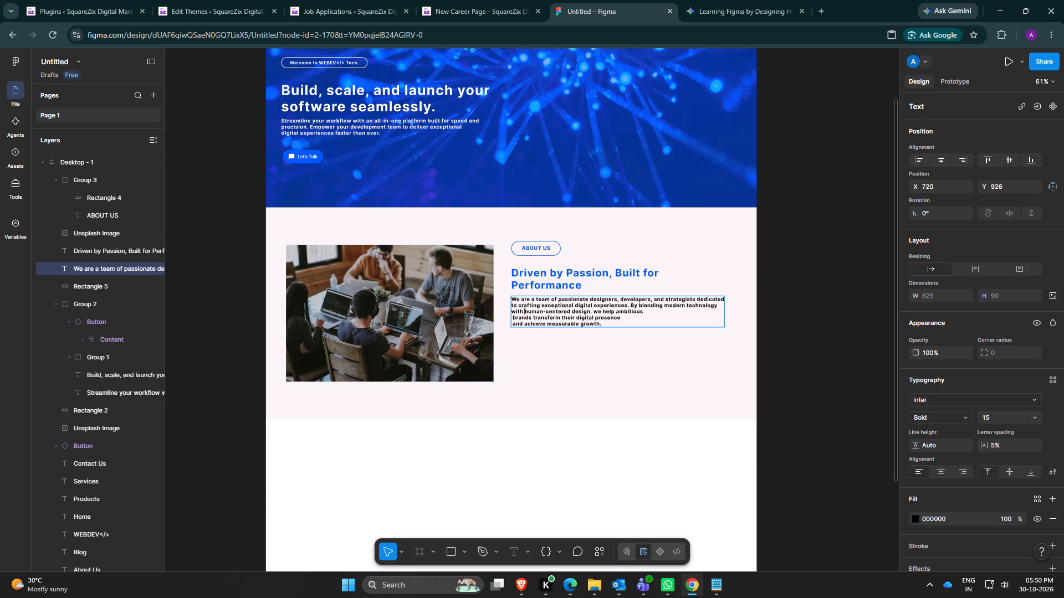
Extend the description's third line with "brands transform their", and start the fourth line with "digital presence" without a leading space.
click(514, 317)
key(BackSpace)
key(BackSpace)
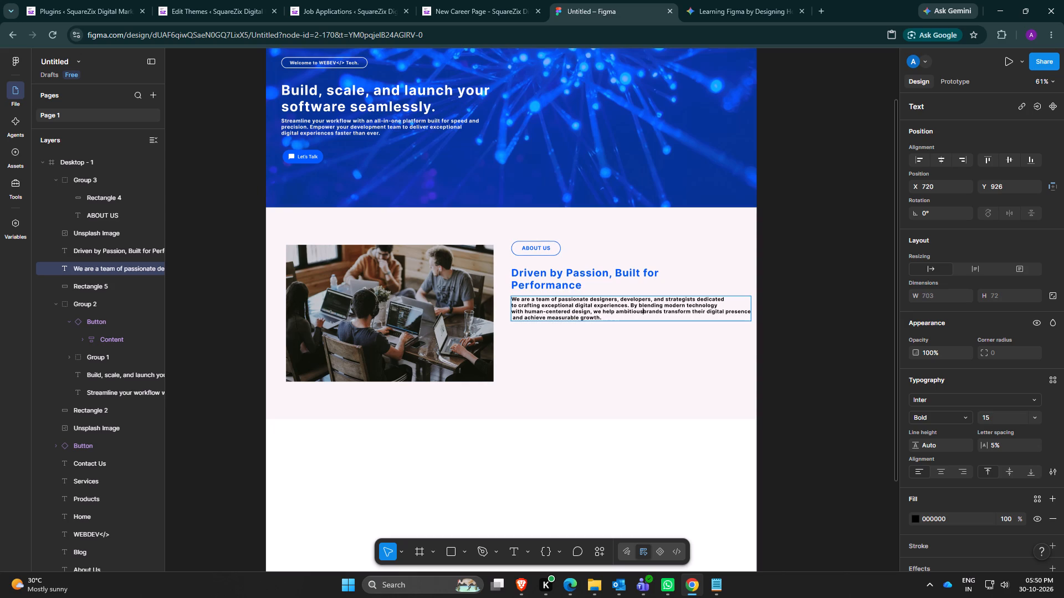
key(space)
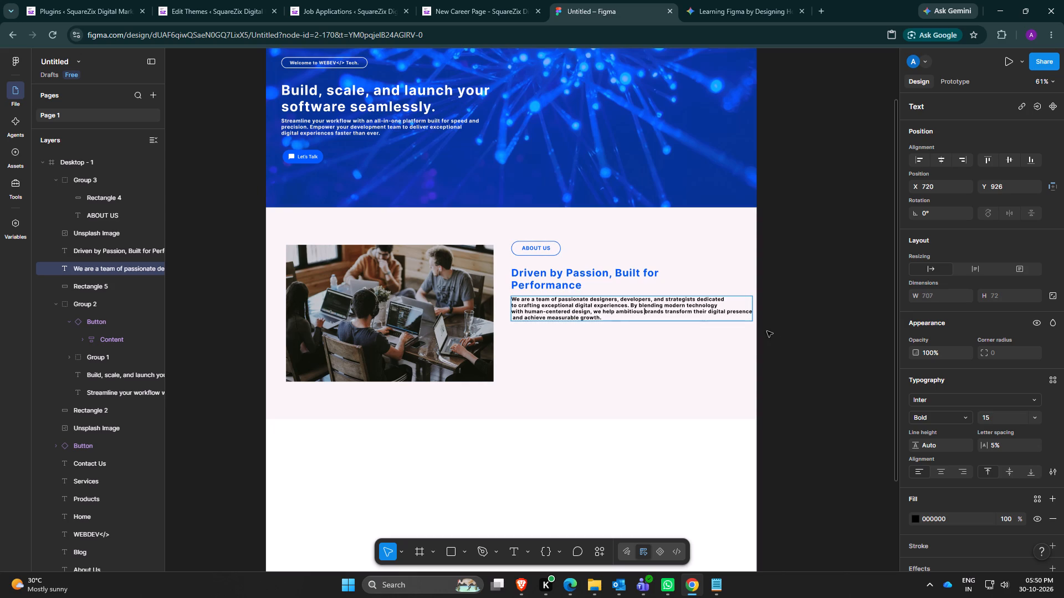
click(707, 311)
key(Return)
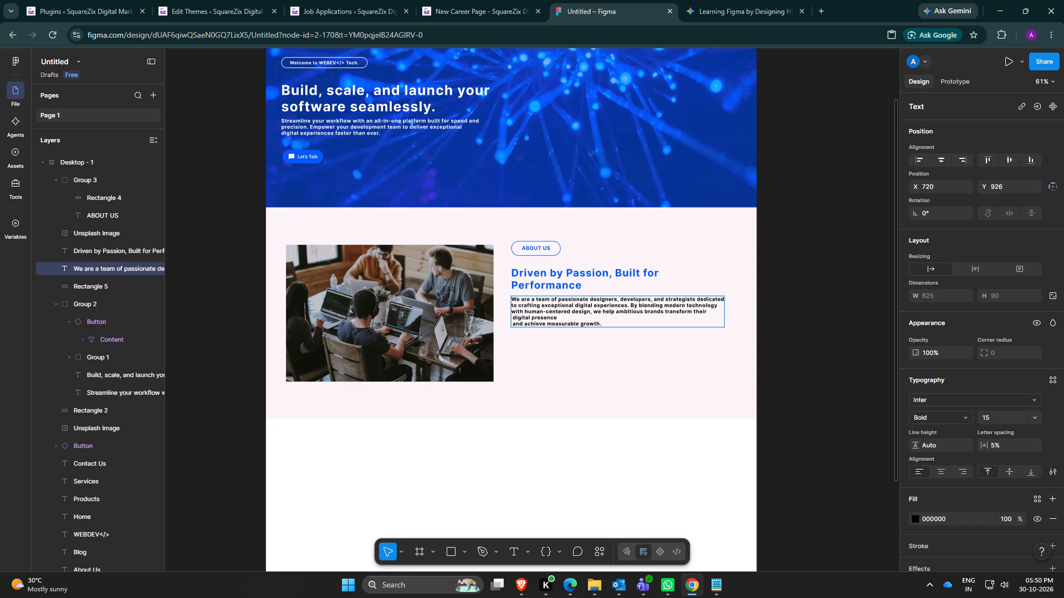
click(513, 319)
key(BackSpace)
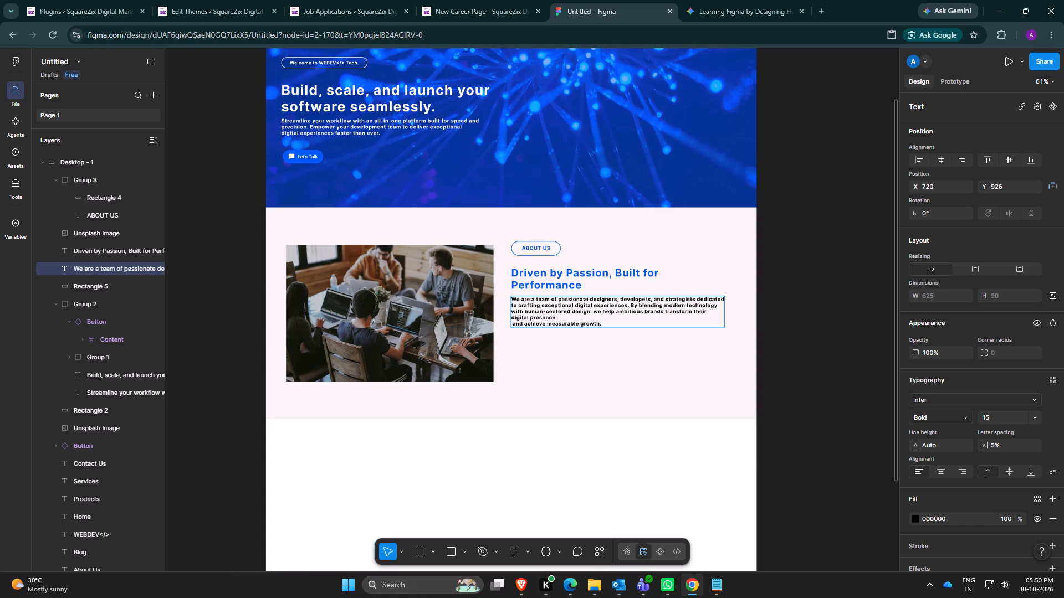
Join "and achieve measurable growth." onto the description's last line after "digital presence", separated by a space.
click(513, 323)
key(BackSpace)
key(BackSpace)
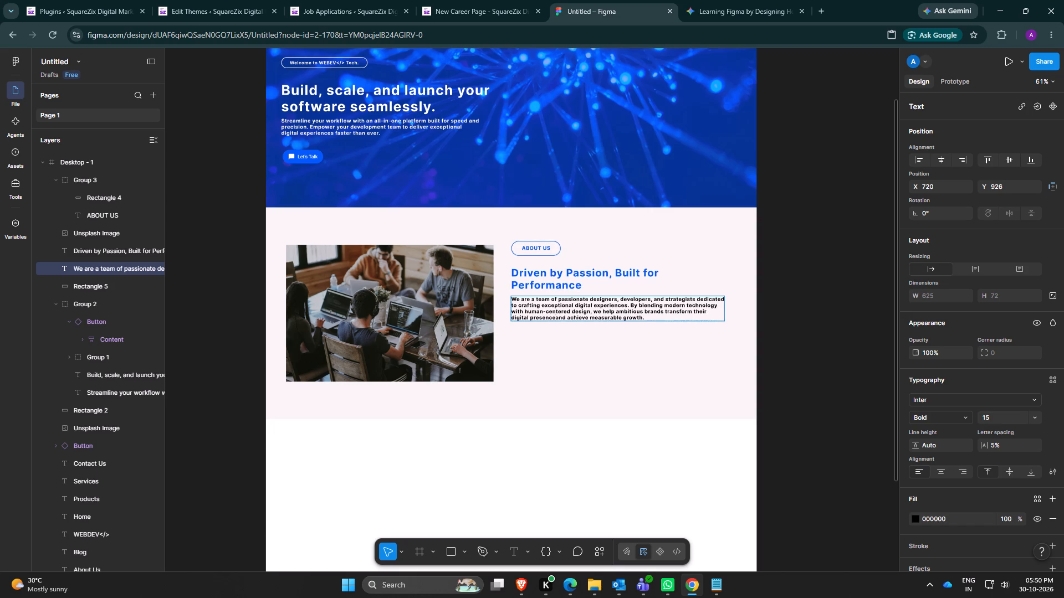
key(space)
Set the font weight of the entire About Us description text to Medium.
triple_click(541, 308)
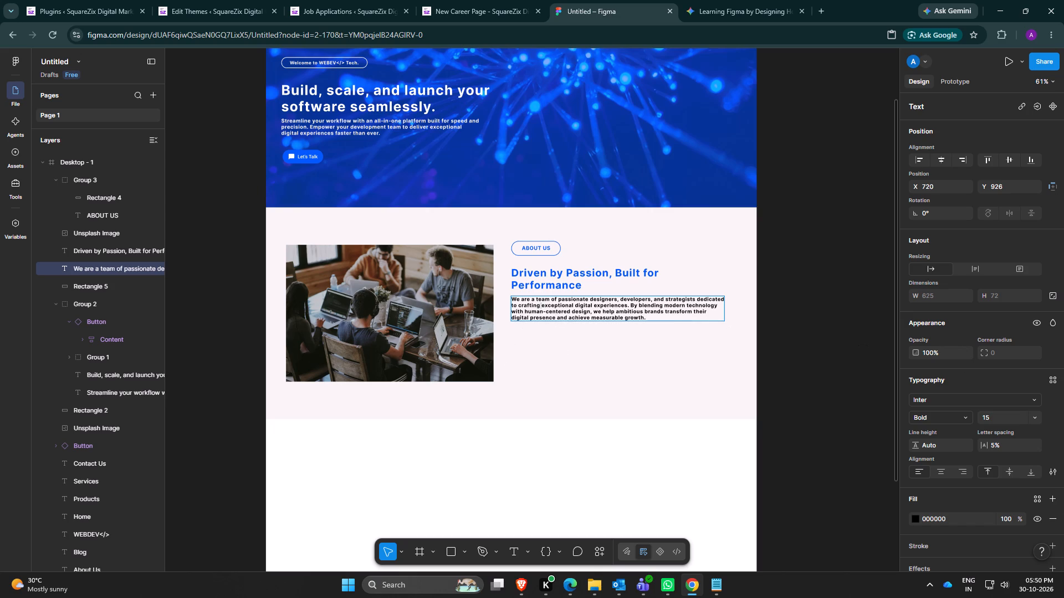
click(541, 308)
click(335, 125)
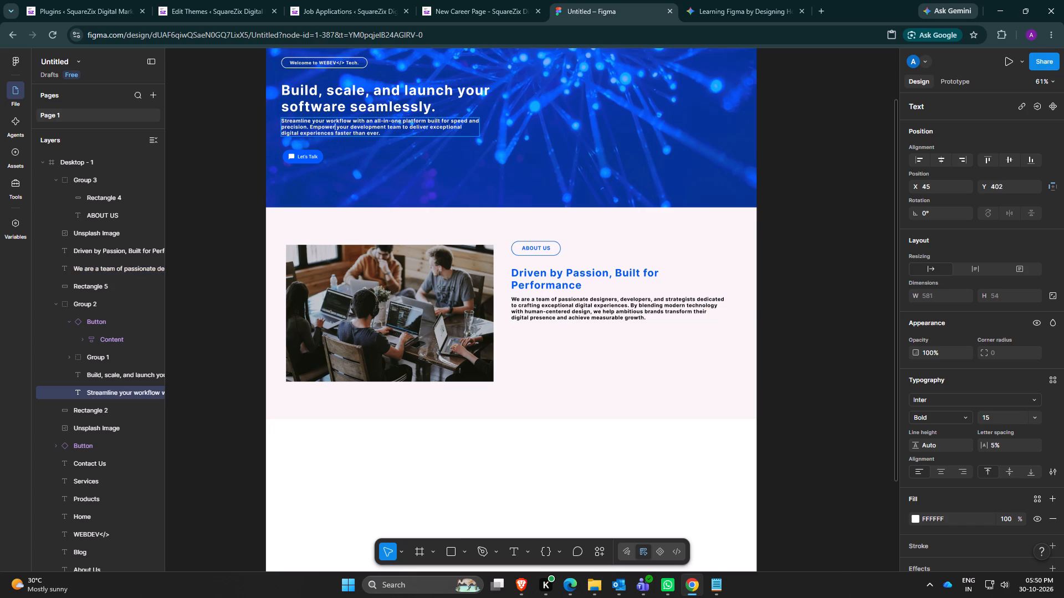
triple_click(335, 125)
click(335, 125)
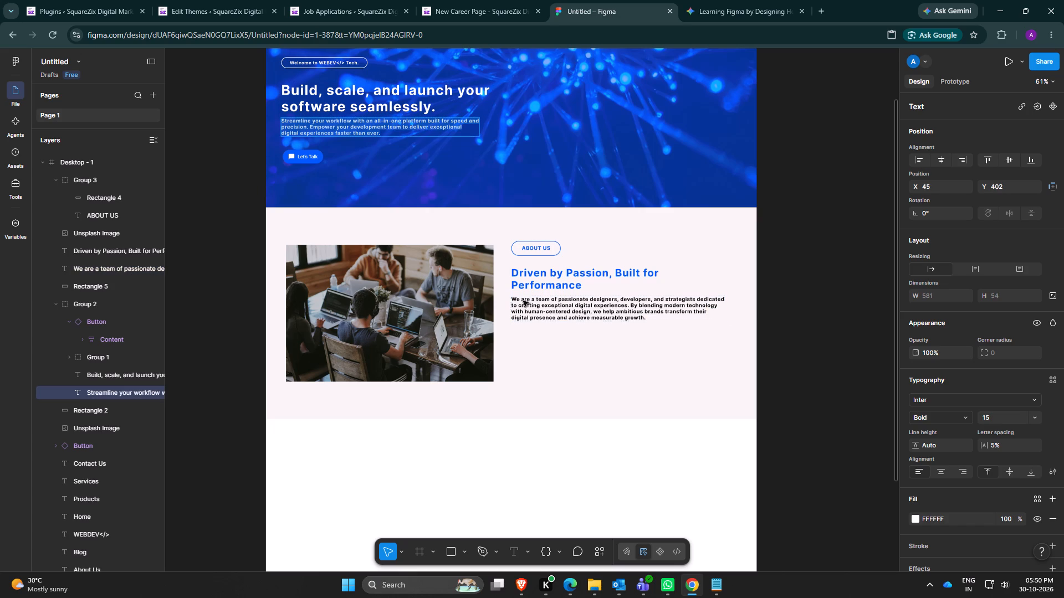
triple_click(541, 305)
click(541, 305)
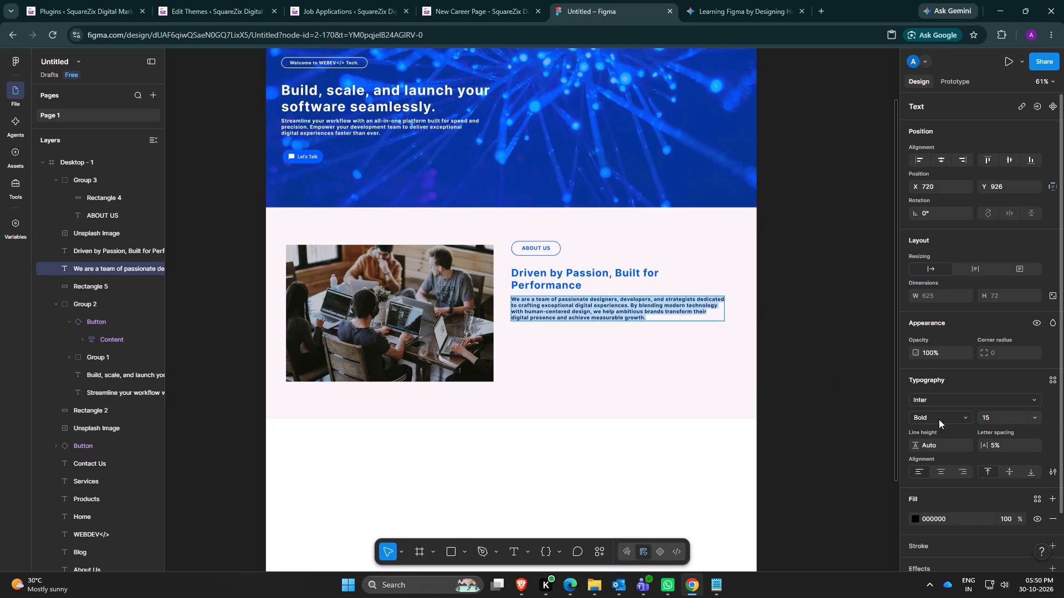
click(939, 419)
click(943, 389)
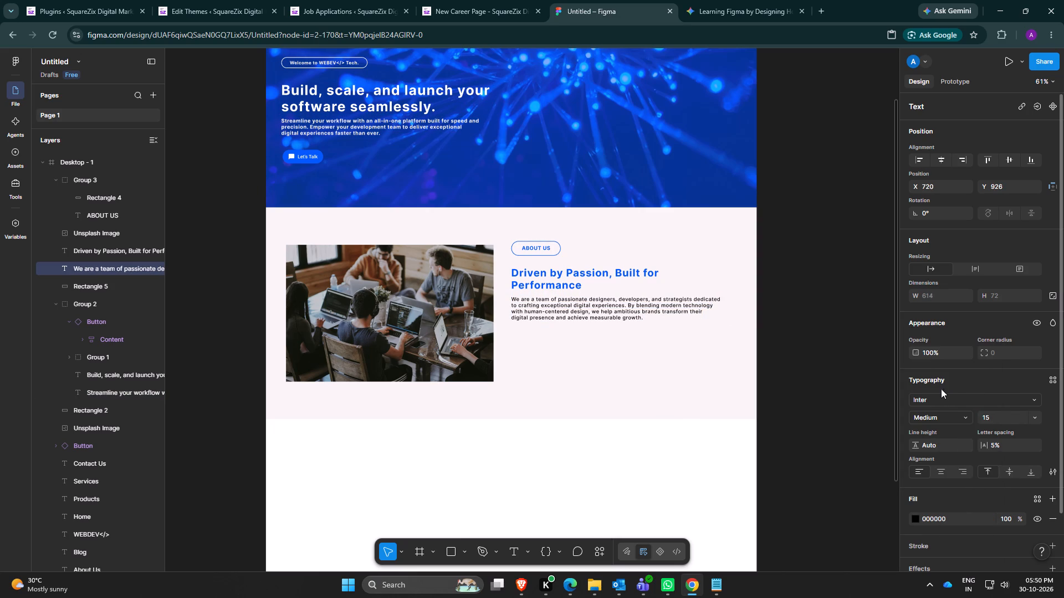
Set the font weight of the hero section's "Streamline your workflow" paragraph to Medium.
triple_click(343, 117)
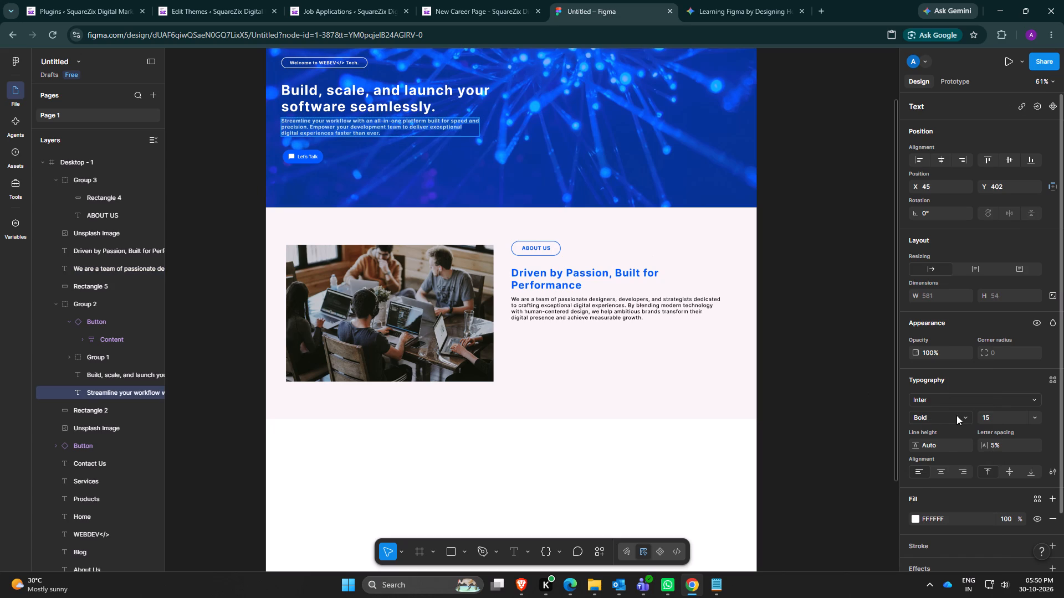
click(956, 415)
click(935, 394)
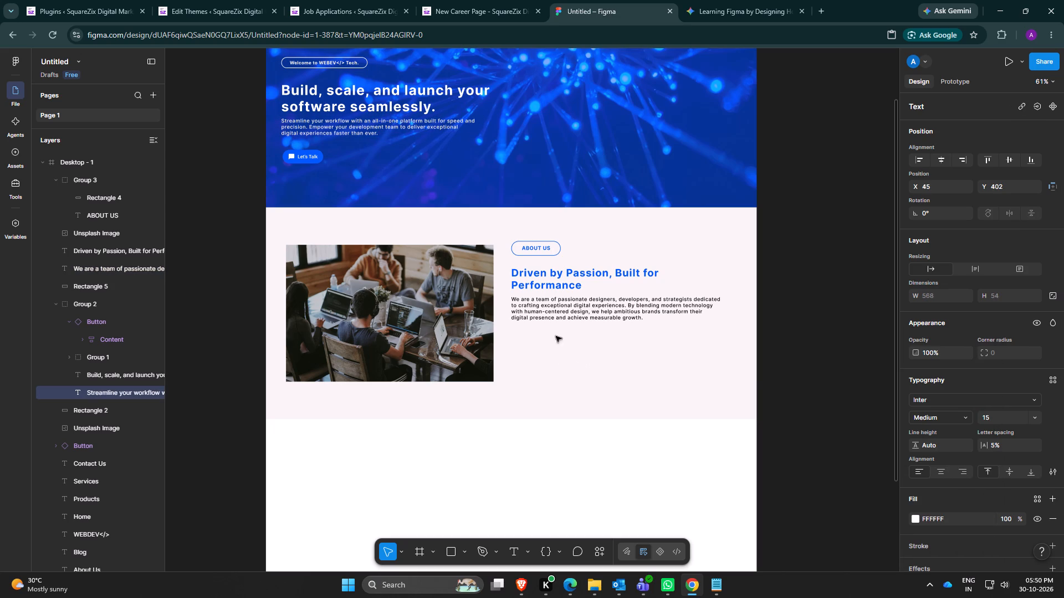
click(574, 315)
click(635, 327)
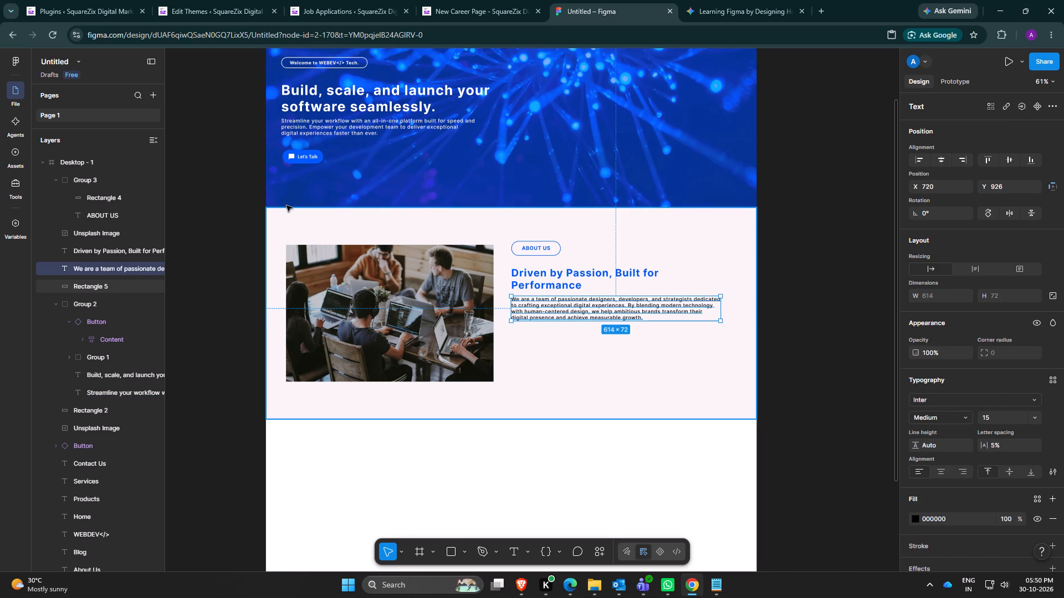
Copy the hero section's blue "Let's Talk" button and paste it into the About Us section below the description.
click(295, 158)
right_click(295, 158)
click(295, 158)
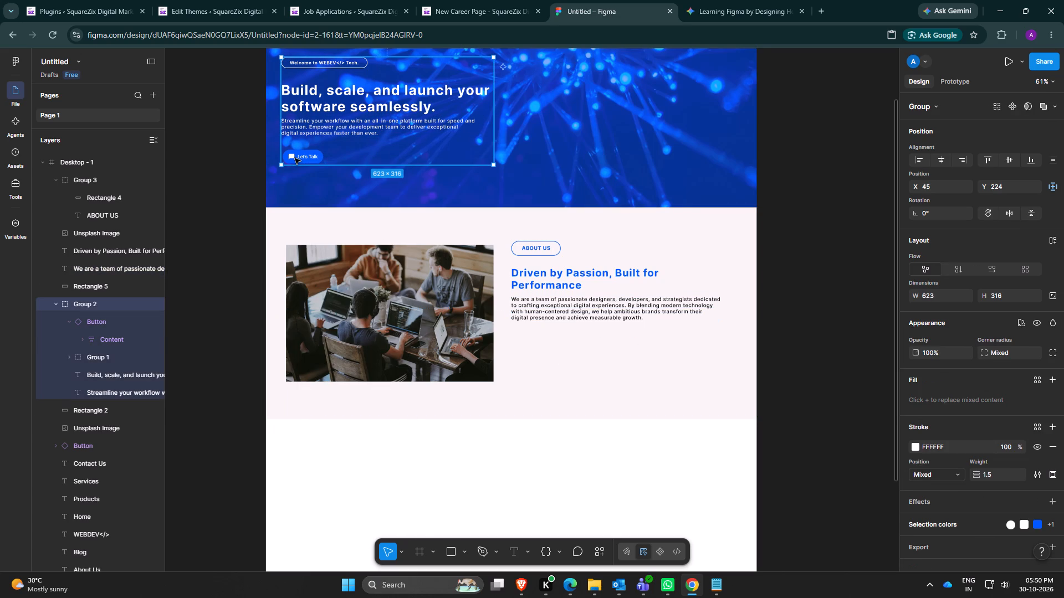
ctrl+click(295, 158)
click(316, 165)
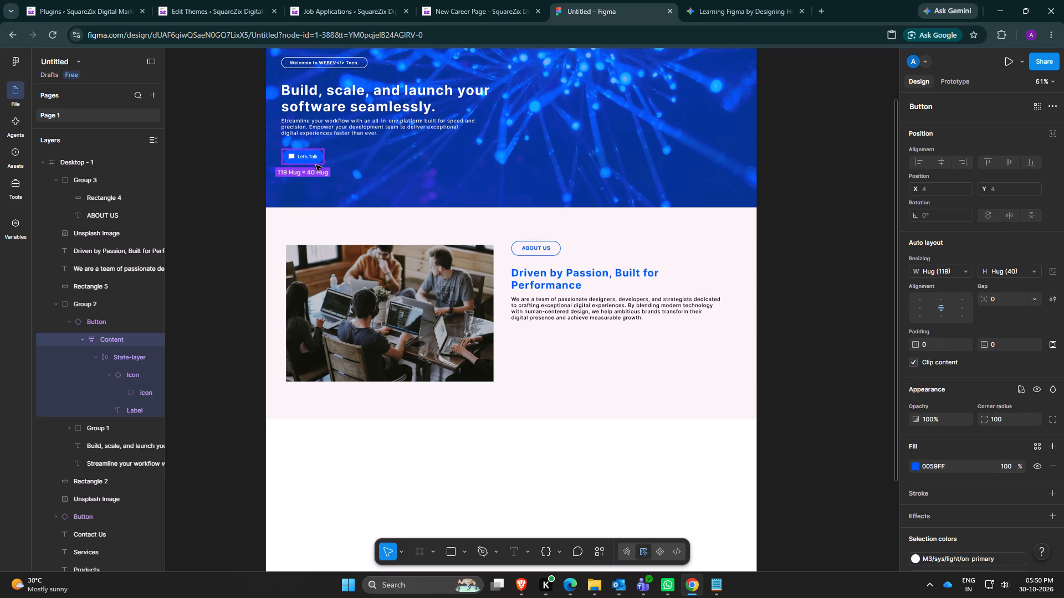
right_click(321, 161)
click(335, 175)
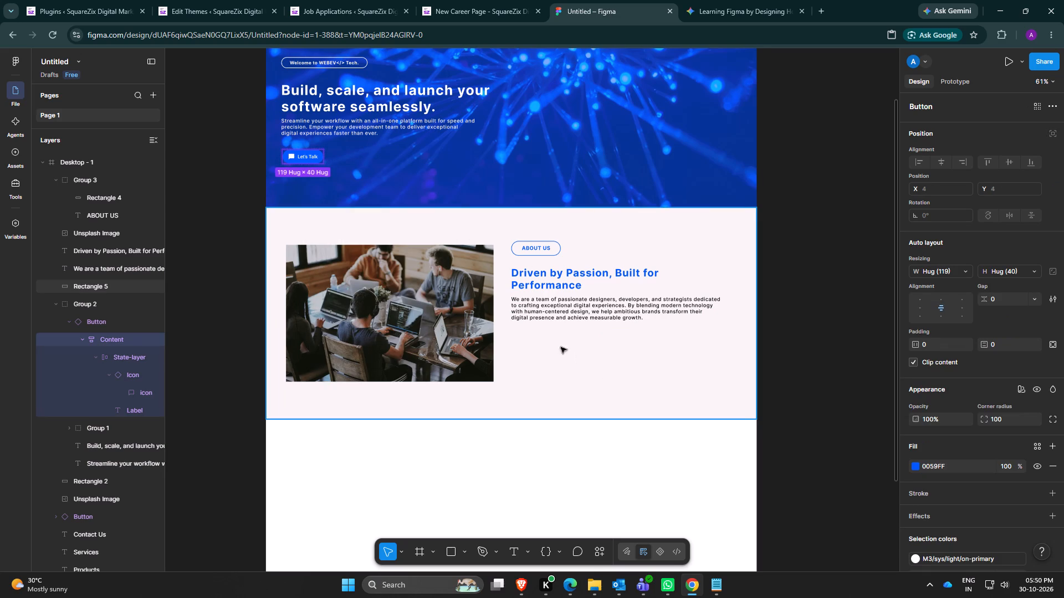
click(550, 342)
right_click(550, 342)
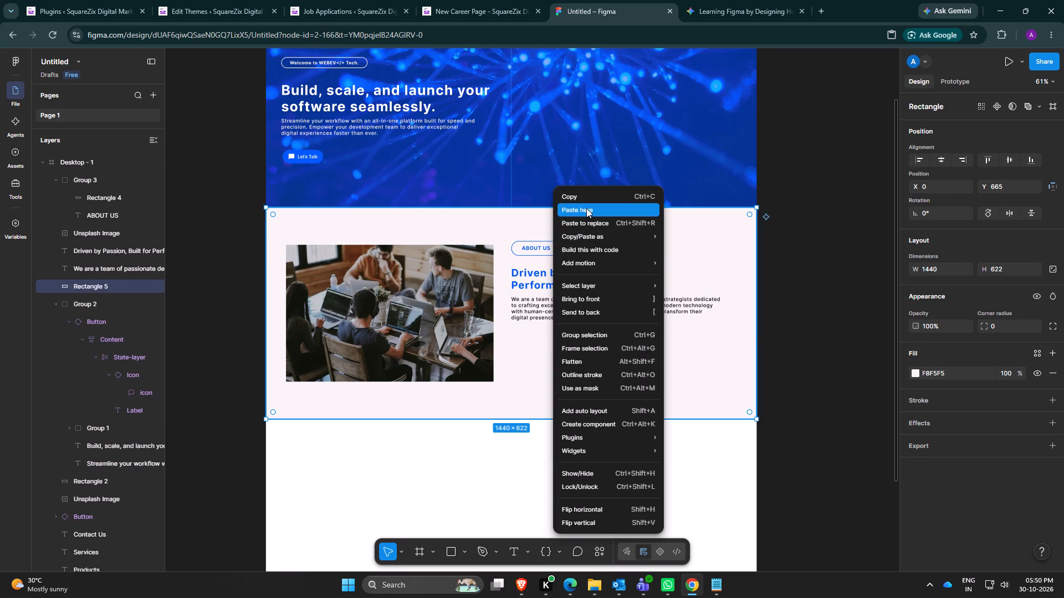
click(586, 208)
Position the pasted "Let's Talk" button under the About Us description, aligned with the text at X 720, Y 1037.
drag(574, 351, 543, 341)
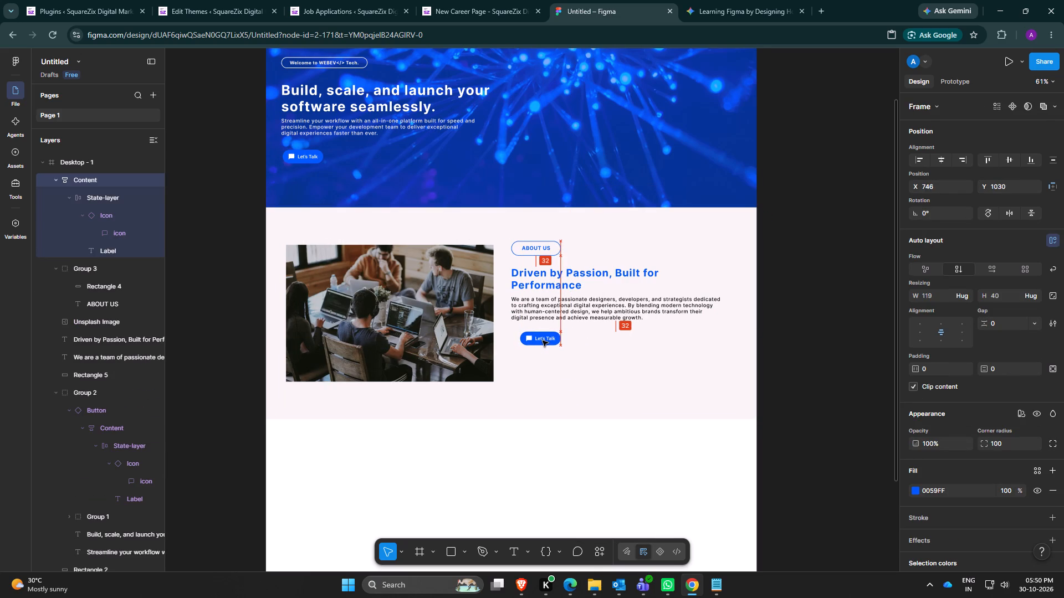
drag(543, 341, 538, 341)
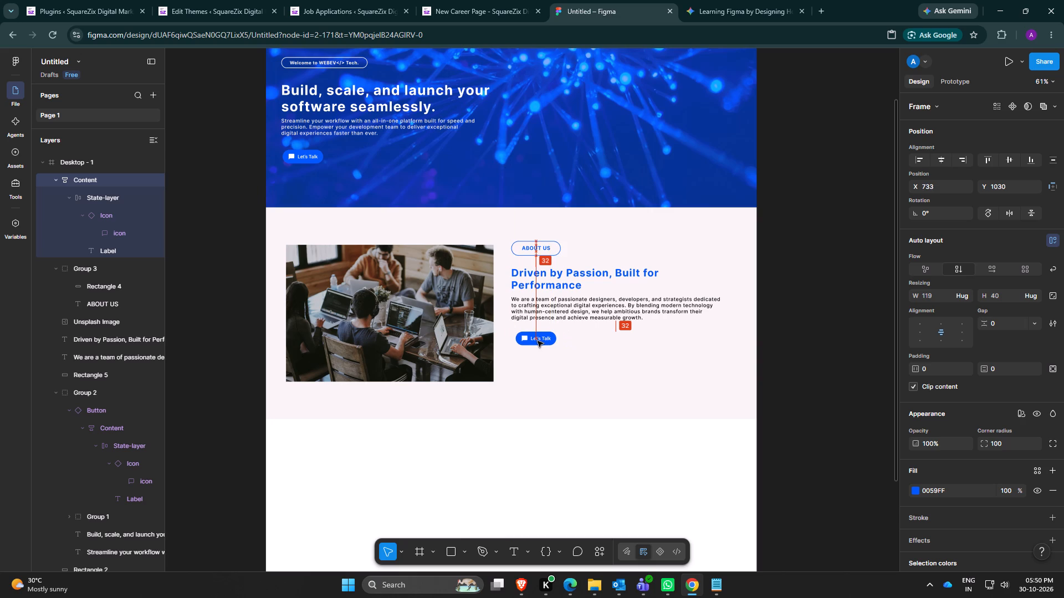
drag(538, 341, 534, 341)
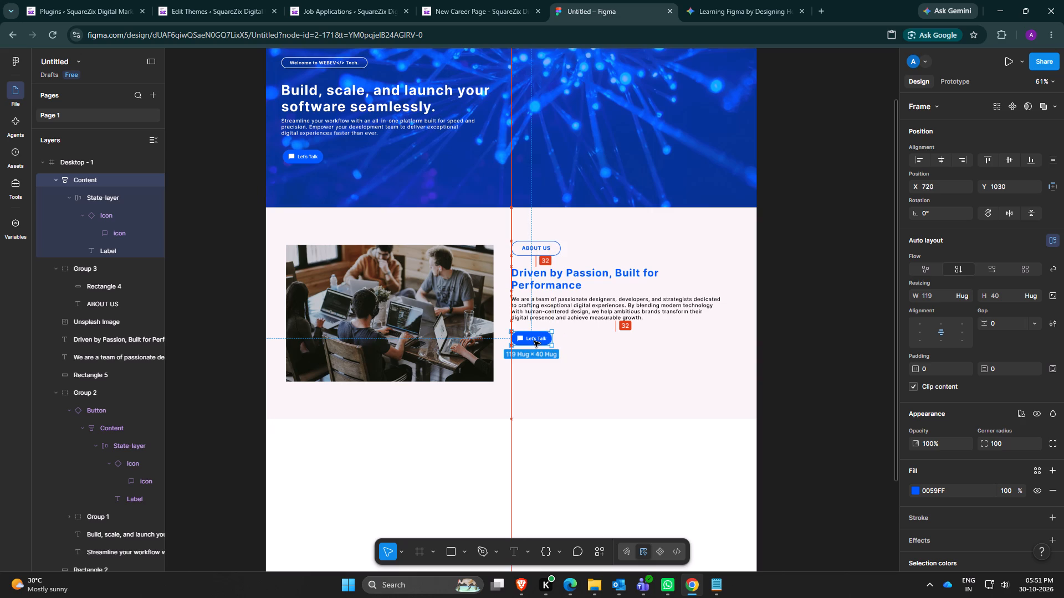
drag(534, 341, 534, 342)
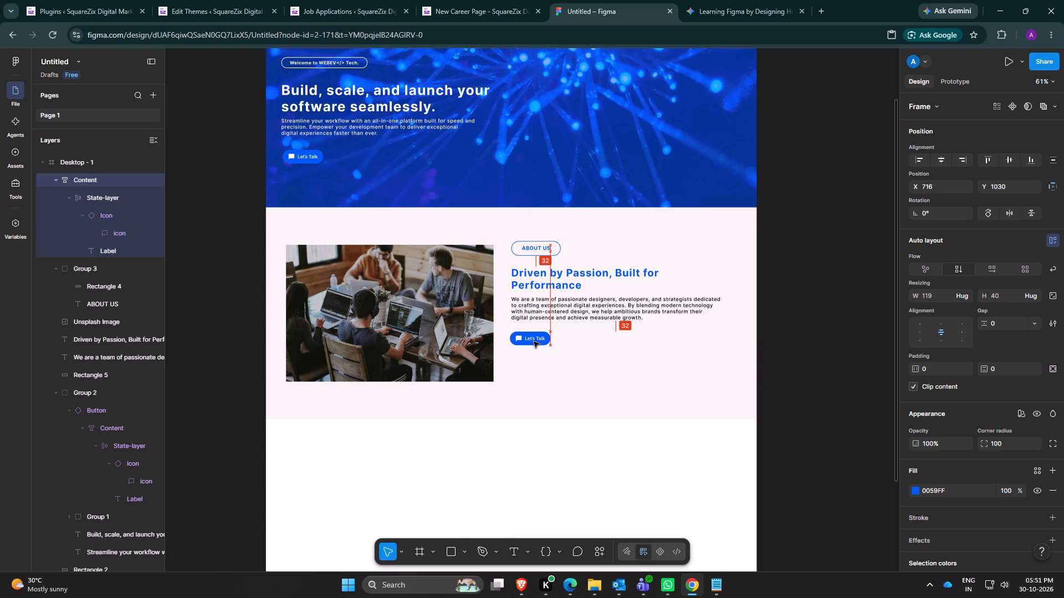
drag(534, 342, 536, 343)
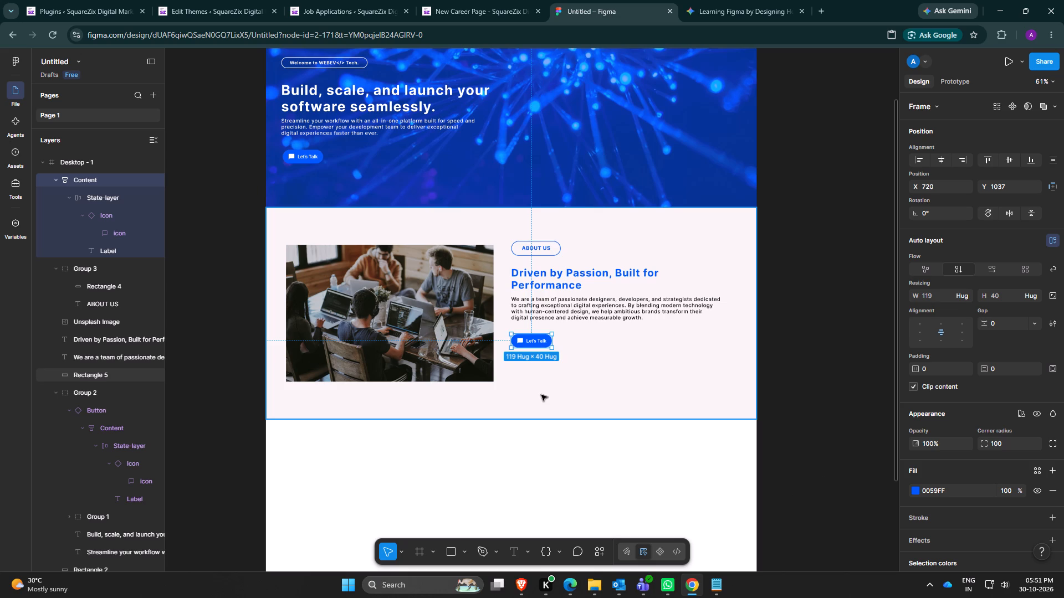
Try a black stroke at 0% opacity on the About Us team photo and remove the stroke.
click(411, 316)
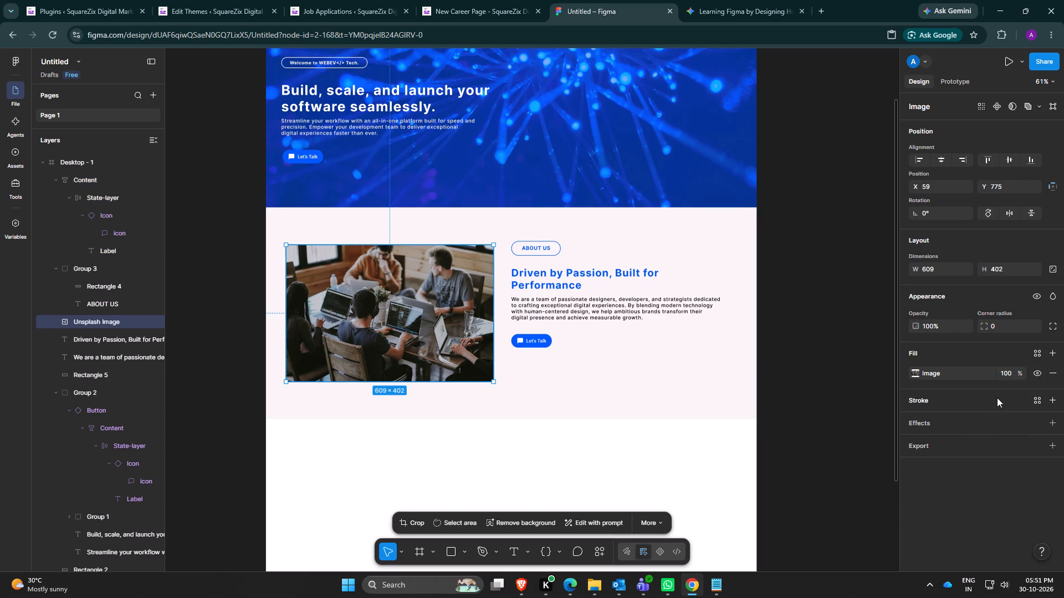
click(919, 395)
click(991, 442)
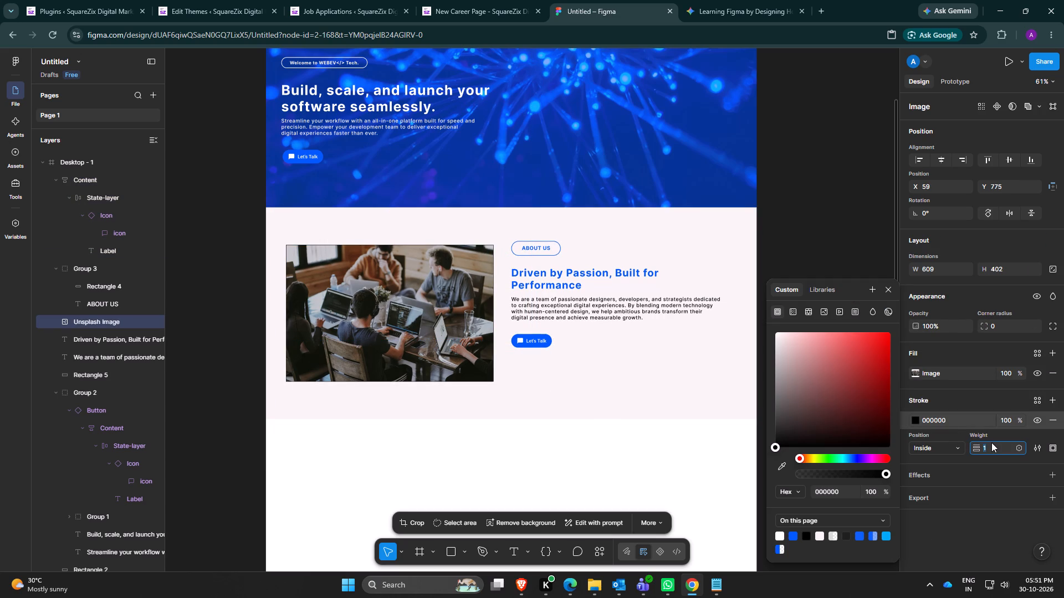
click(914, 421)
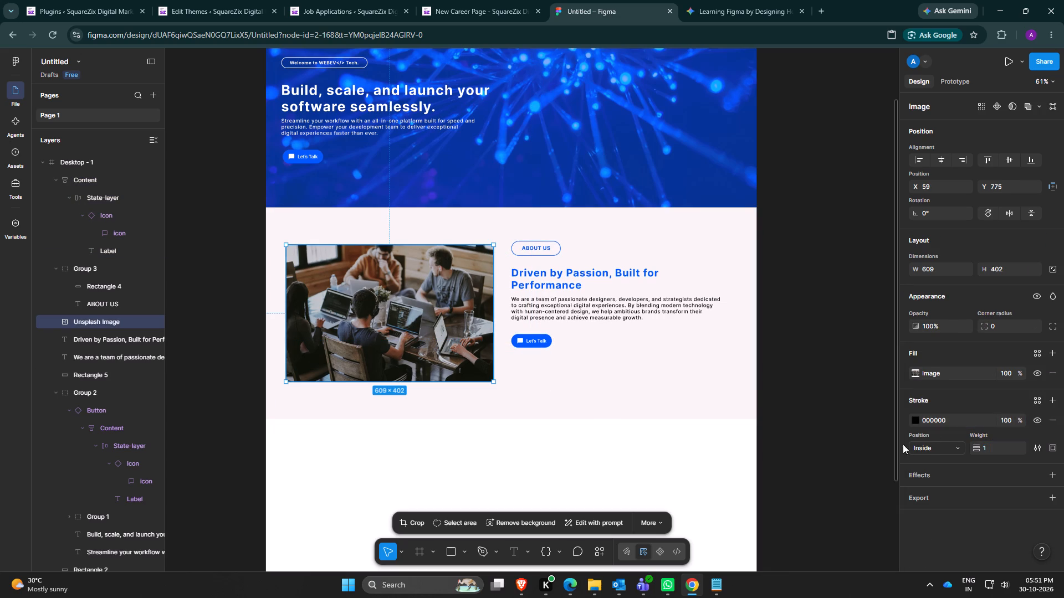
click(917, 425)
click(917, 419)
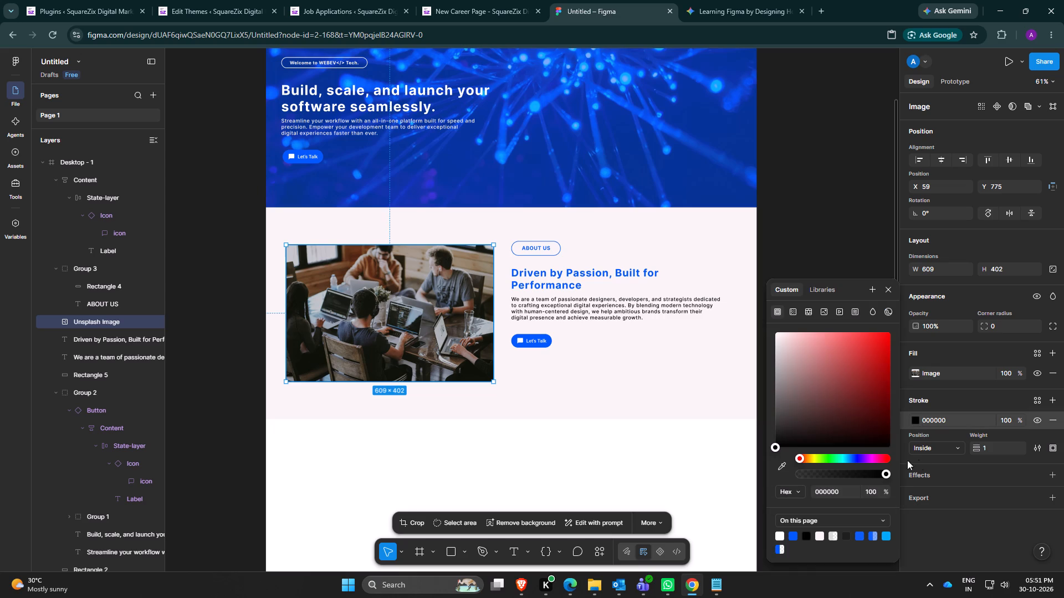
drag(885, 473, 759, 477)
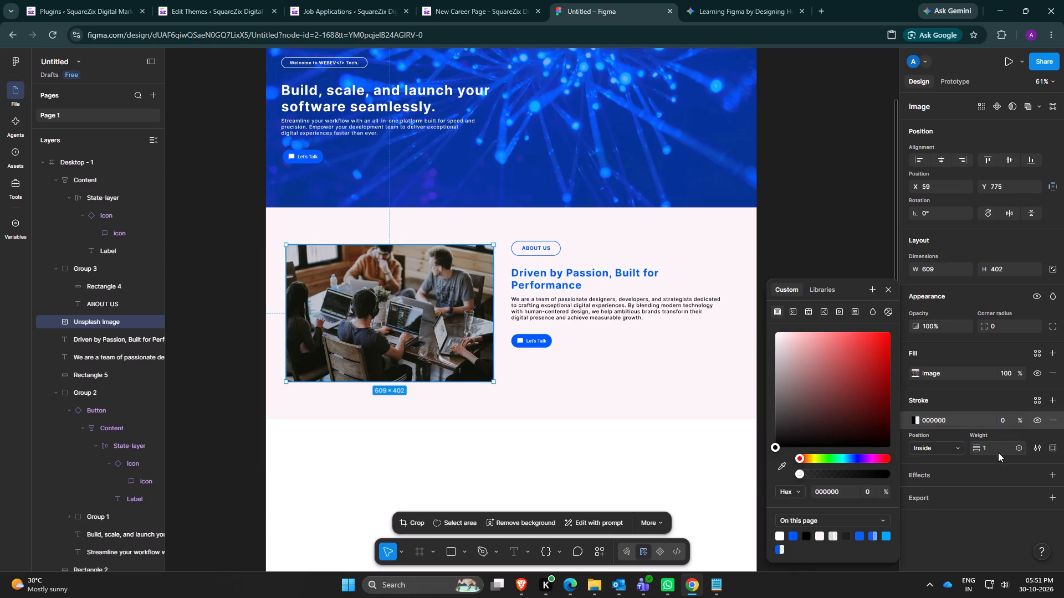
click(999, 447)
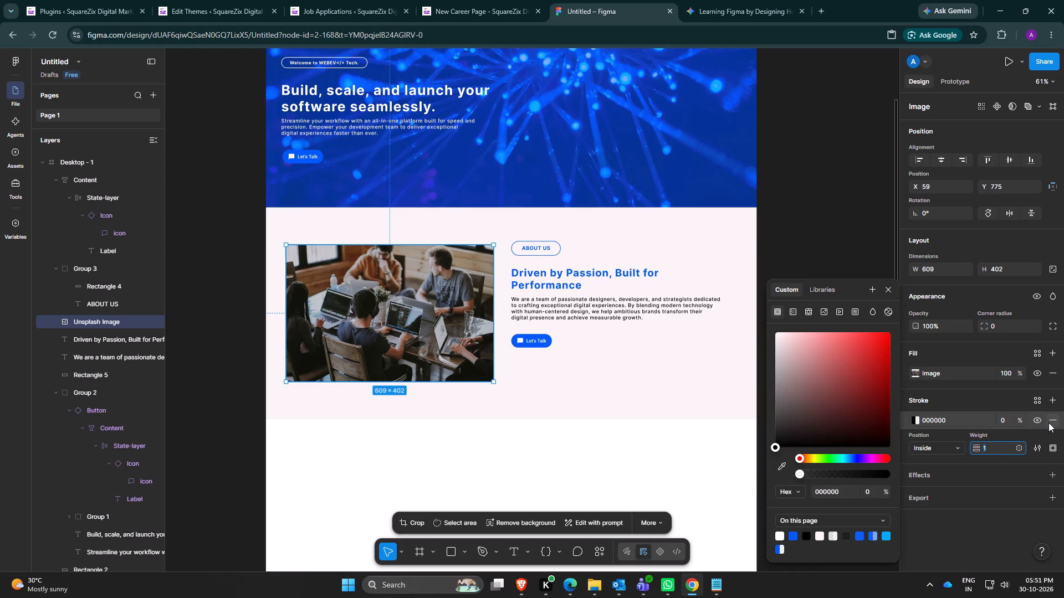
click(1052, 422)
Set the corner radius of the About Us team photo to 10.
click(1012, 322)
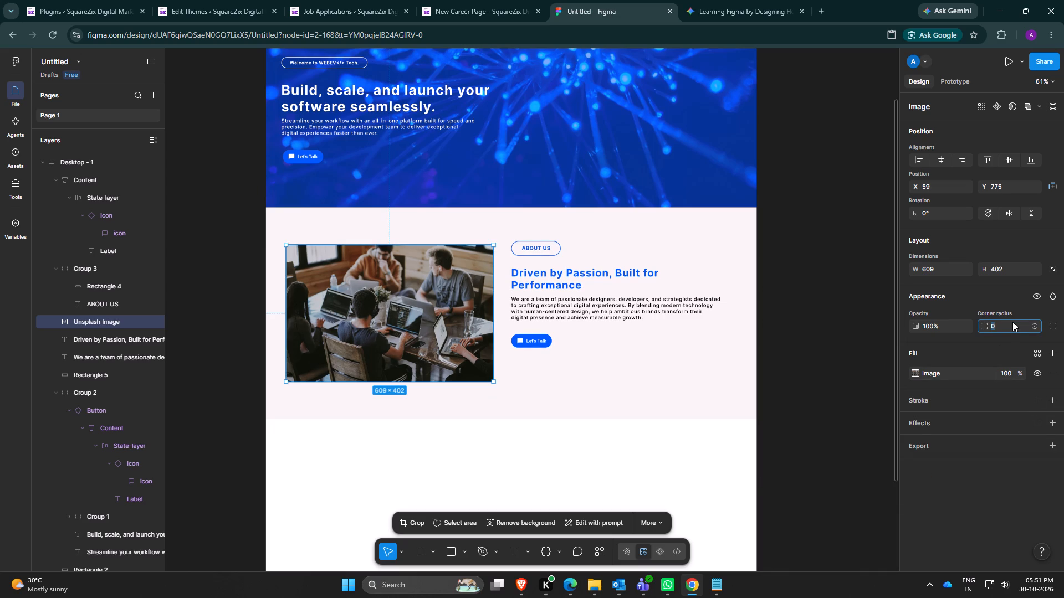
key(BackSpace)
text(10)
key(Return)
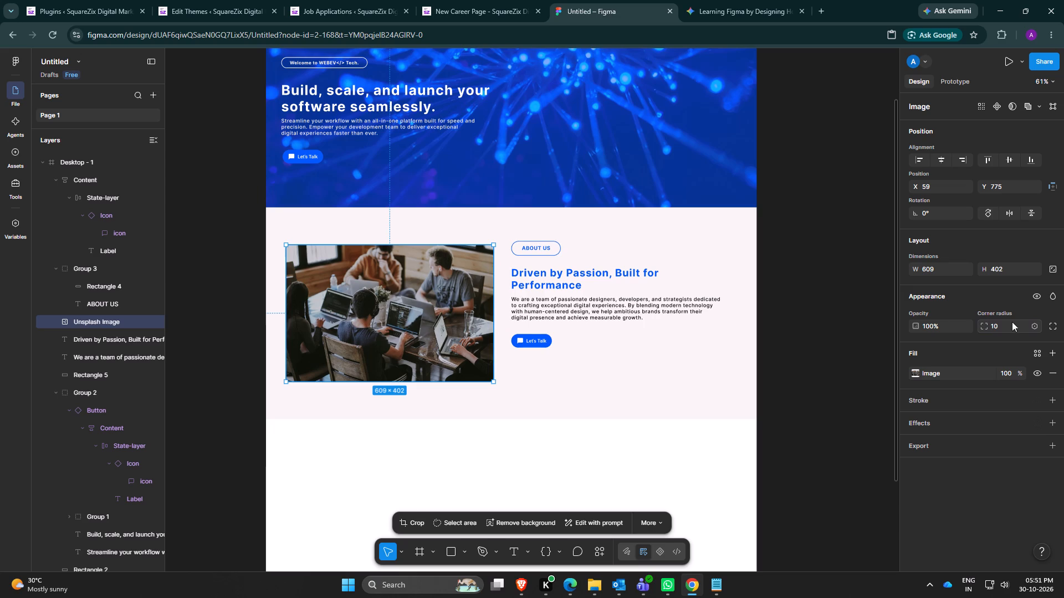
Examine the About Us "Let's Talk" button and its label for properties that can be edited.
click(561, 369)
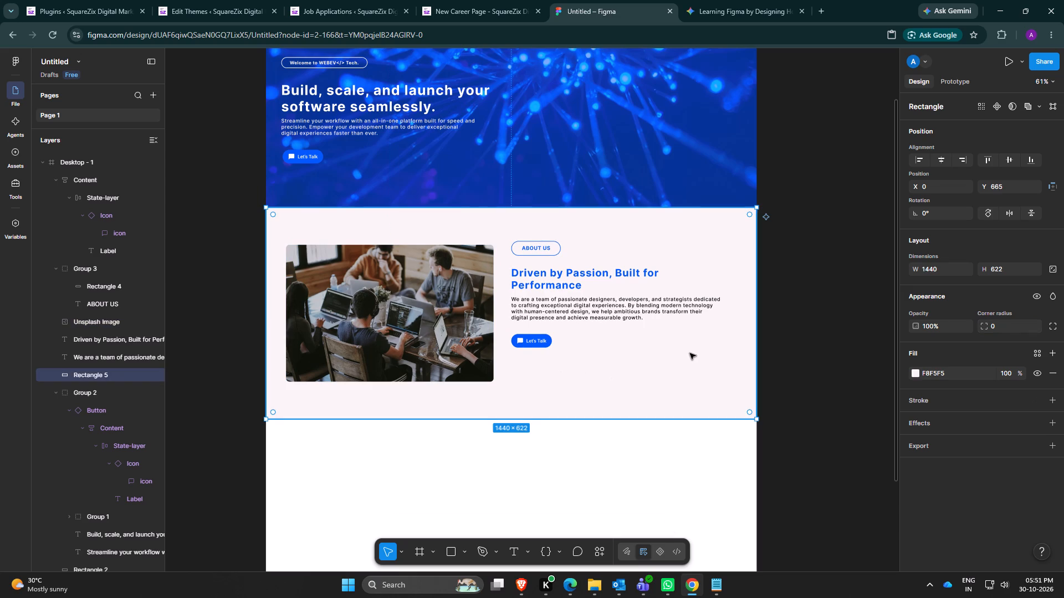
click(530, 344)
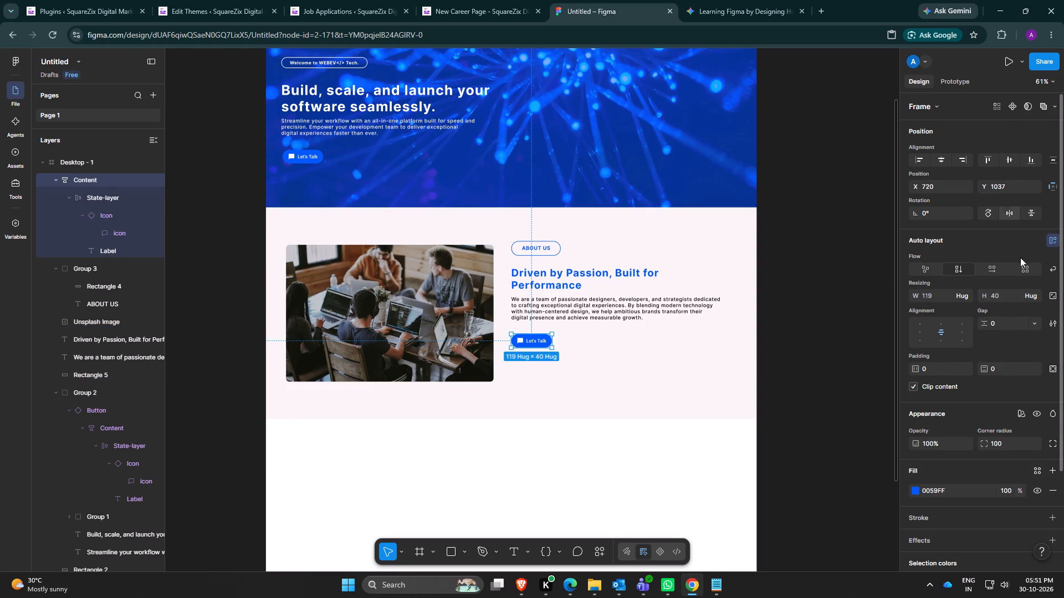
scroll(1016, 283, up, 6)
ctrl+click(534, 342)
scroll(989, 382, up, 4)
scroll(989, 382, down, 5)
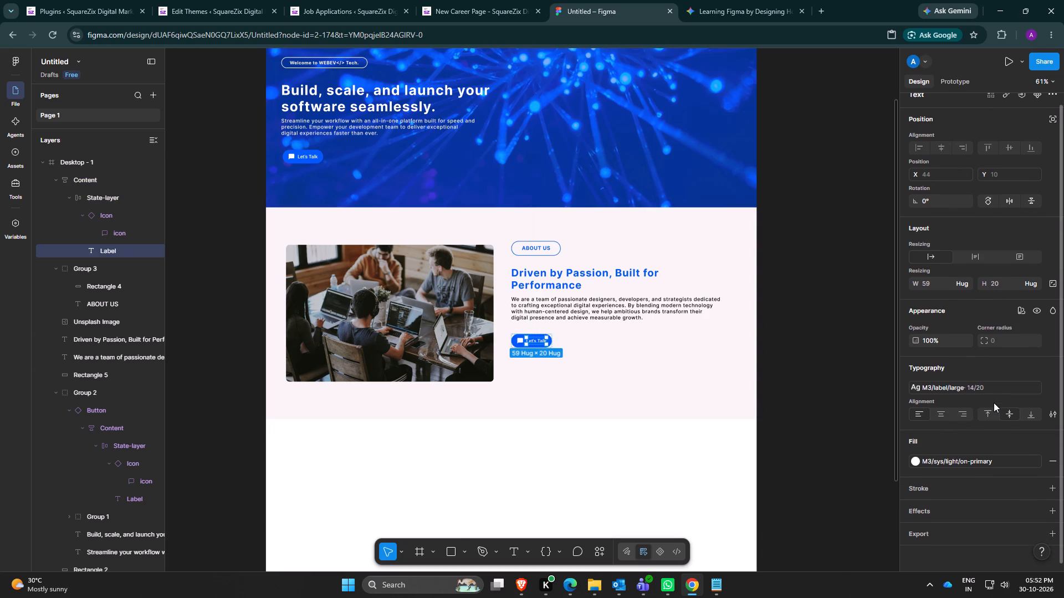
scroll(994, 403, down, 3)
scroll(994, 403, up, 9)
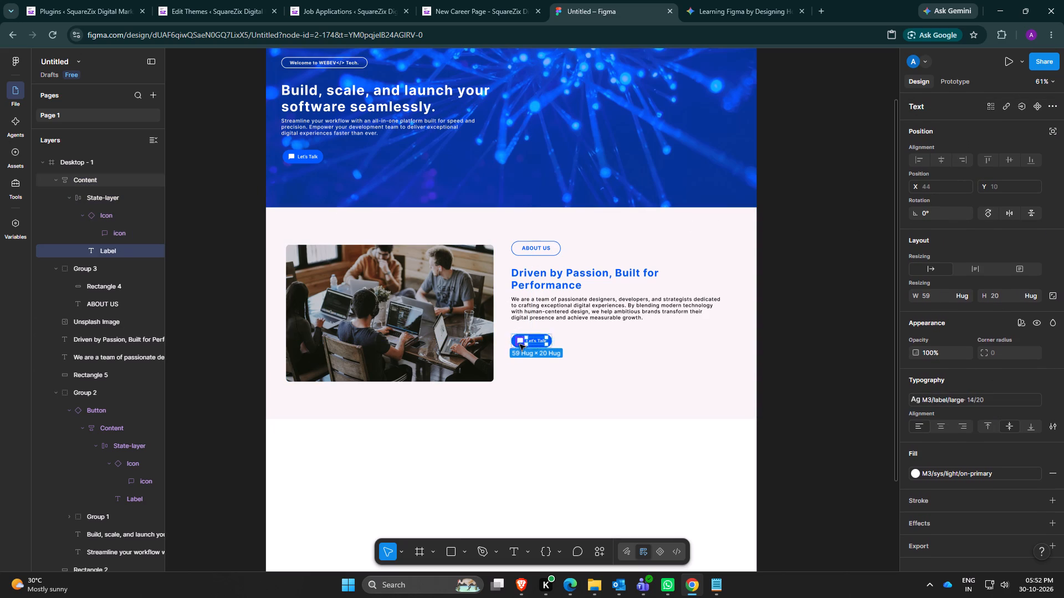
double_click(540, 344)
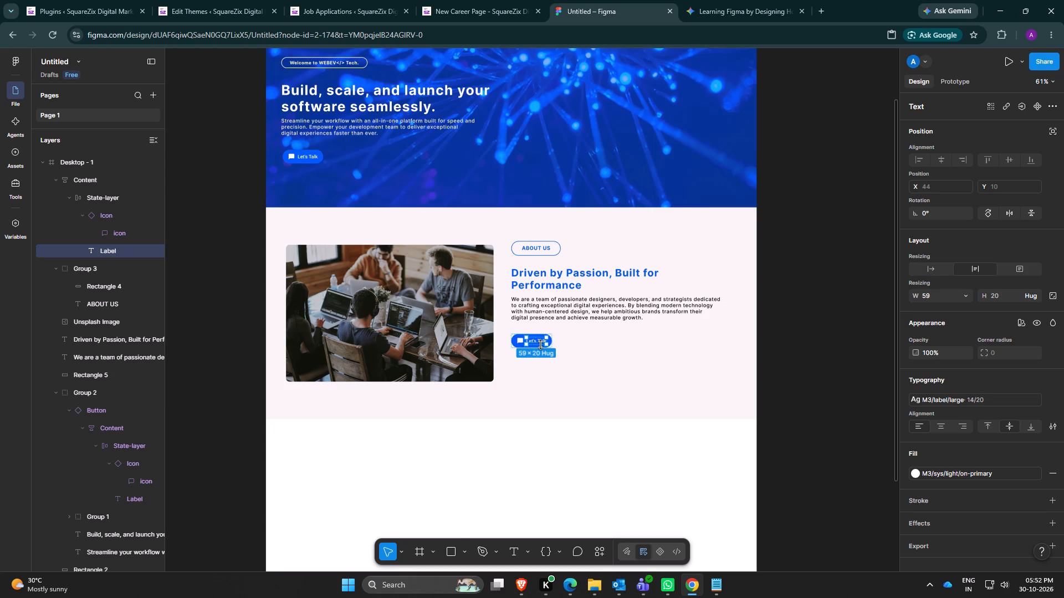
click(613, 406)
click(531, 343)
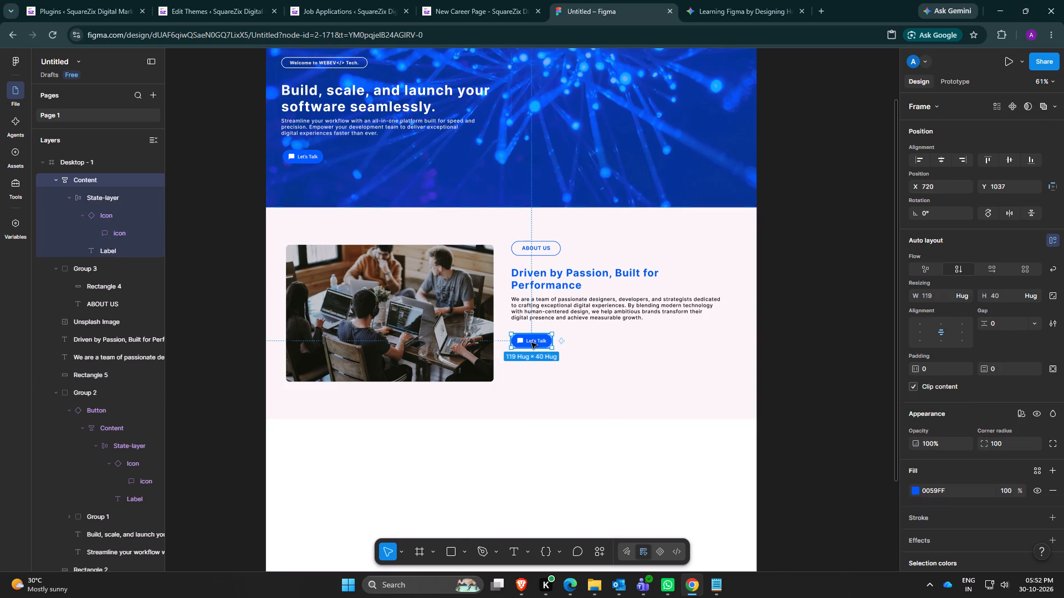
click(528, 410)
click(522, 341)
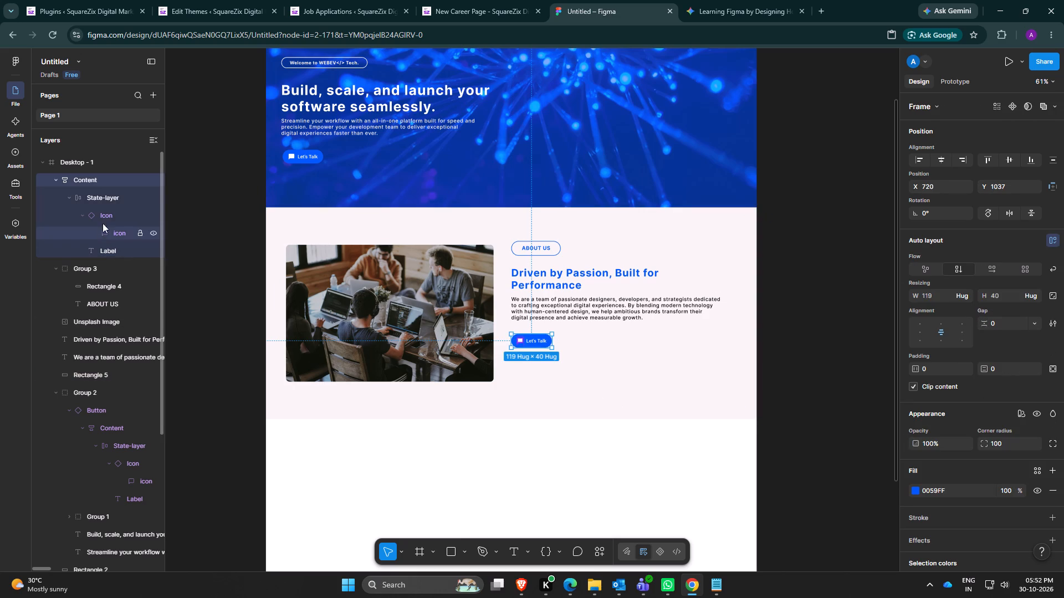
Swap the chat_bubble icon in the About Us "Let's Talk" button for the chevron_forward icon from Material 3 Design Kit.
click(117, 183)
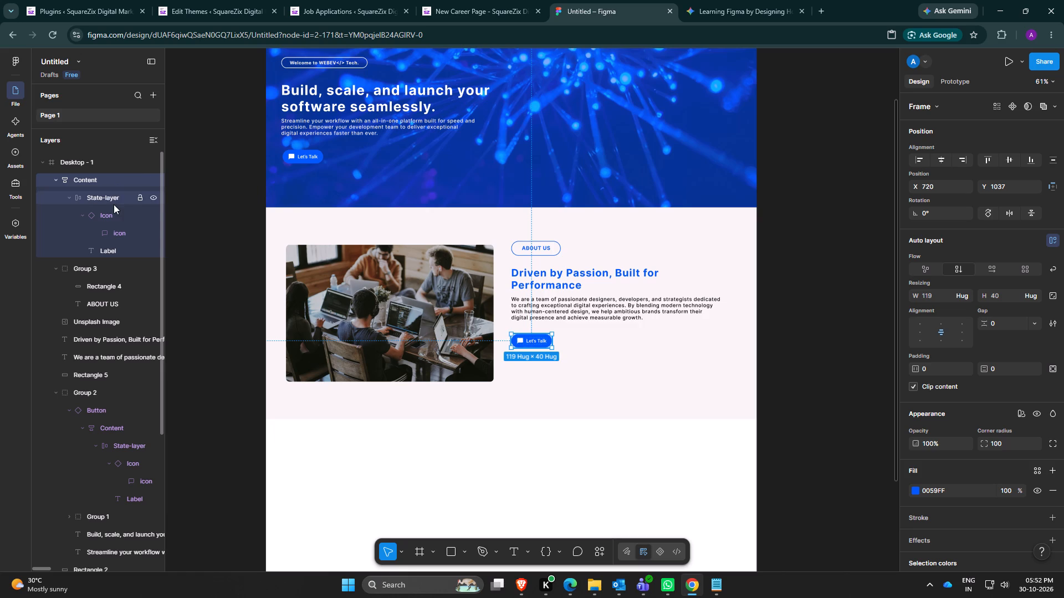
click(116, 211)
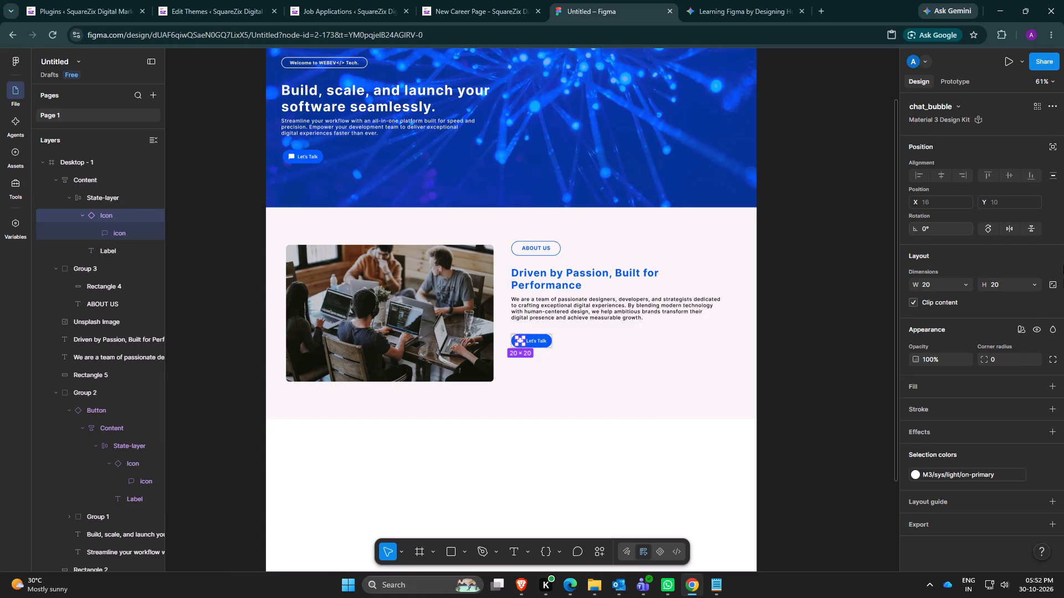
scroll(1019, 338, up, 5)
scroll(1019, 338, down, 3)
scroll(998, 499, up, 6)
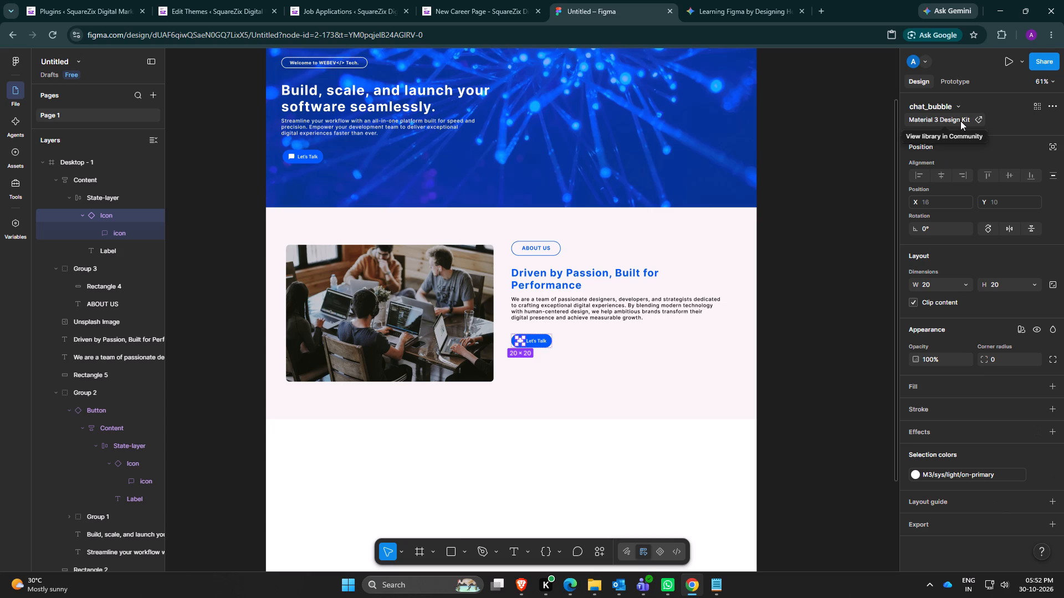
click(954, 105)
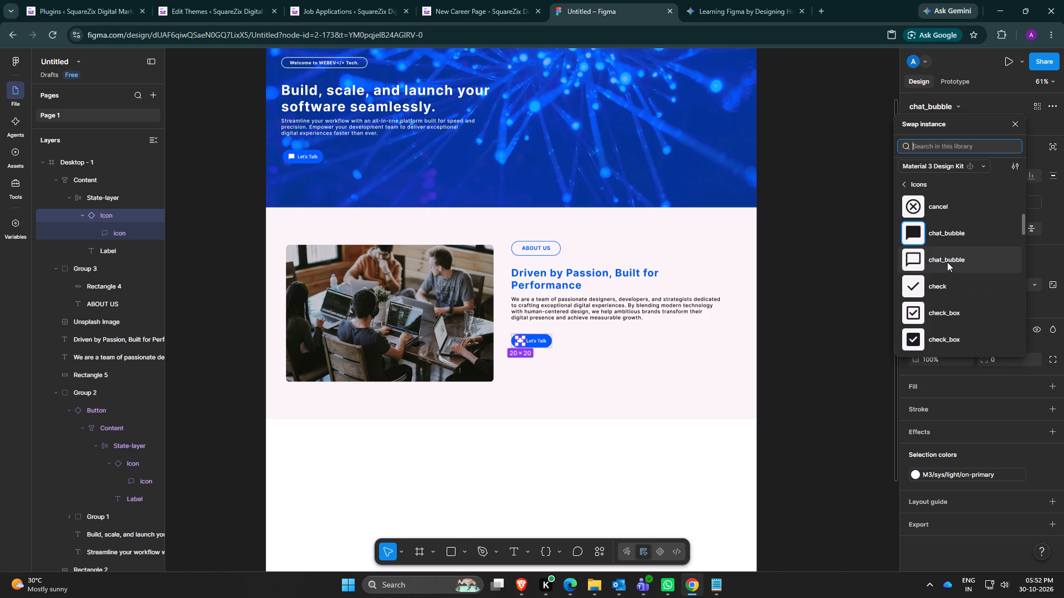
scroll(947, 262, down, 5)
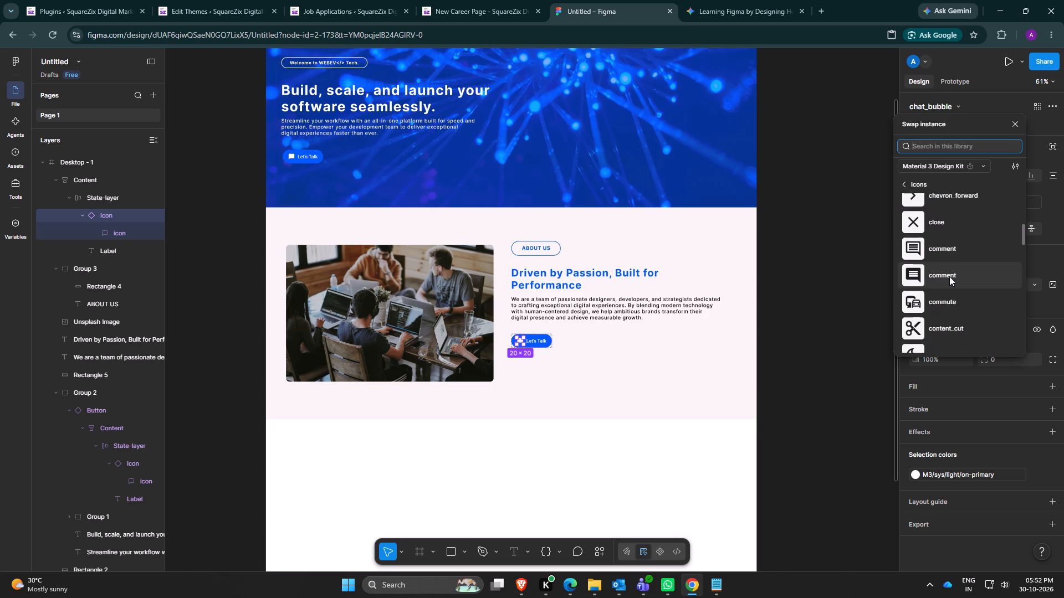
scroll(949, 276, up, 2)
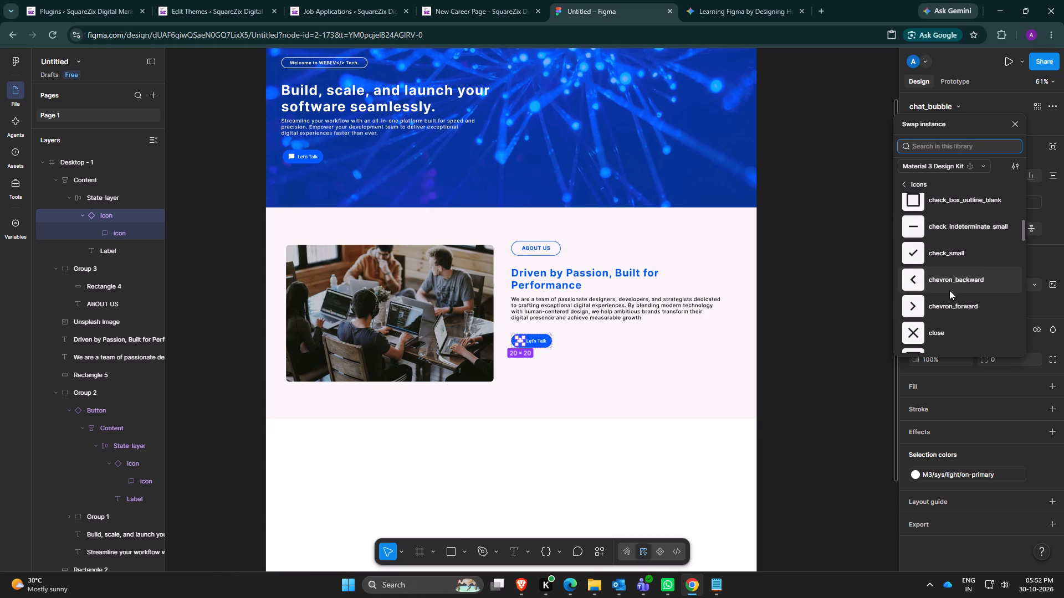
click(950, 302)
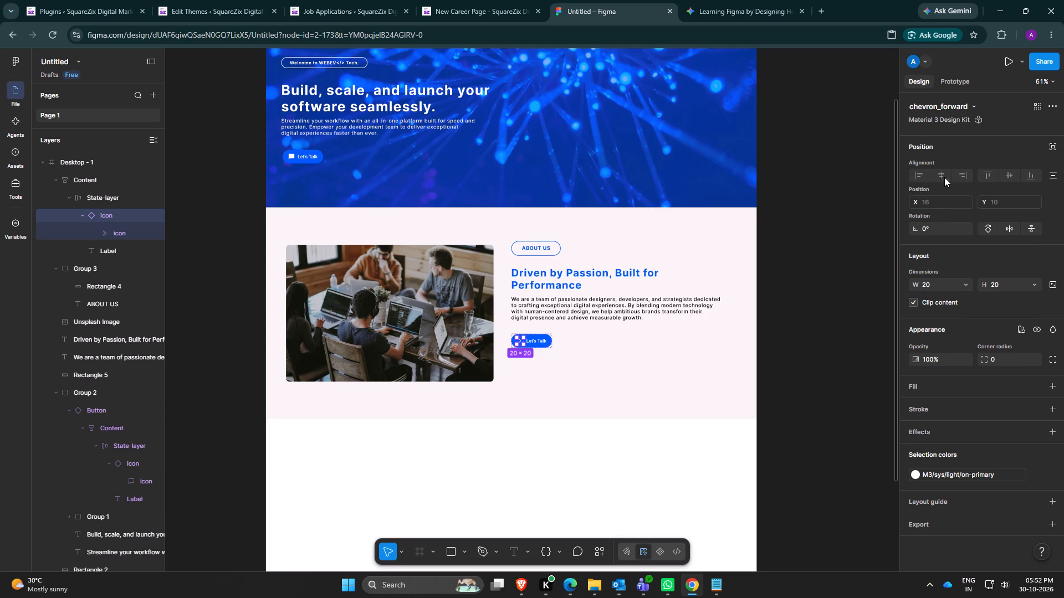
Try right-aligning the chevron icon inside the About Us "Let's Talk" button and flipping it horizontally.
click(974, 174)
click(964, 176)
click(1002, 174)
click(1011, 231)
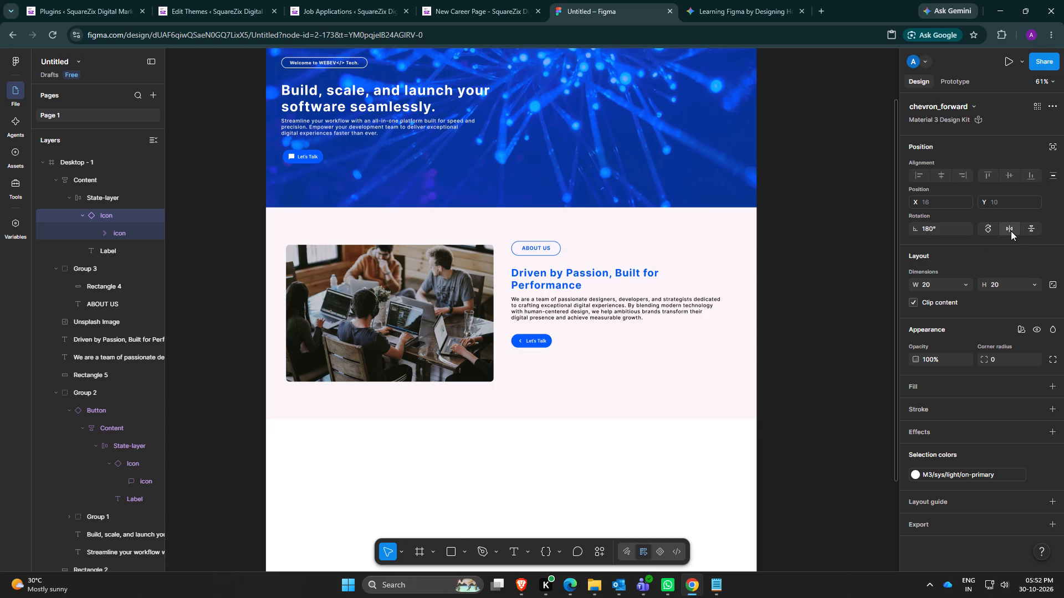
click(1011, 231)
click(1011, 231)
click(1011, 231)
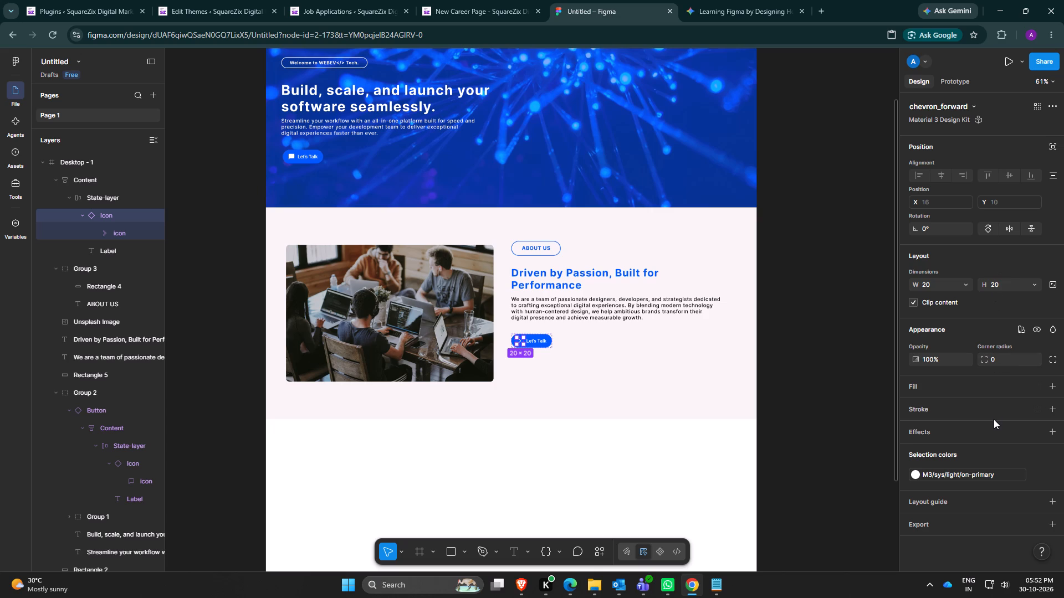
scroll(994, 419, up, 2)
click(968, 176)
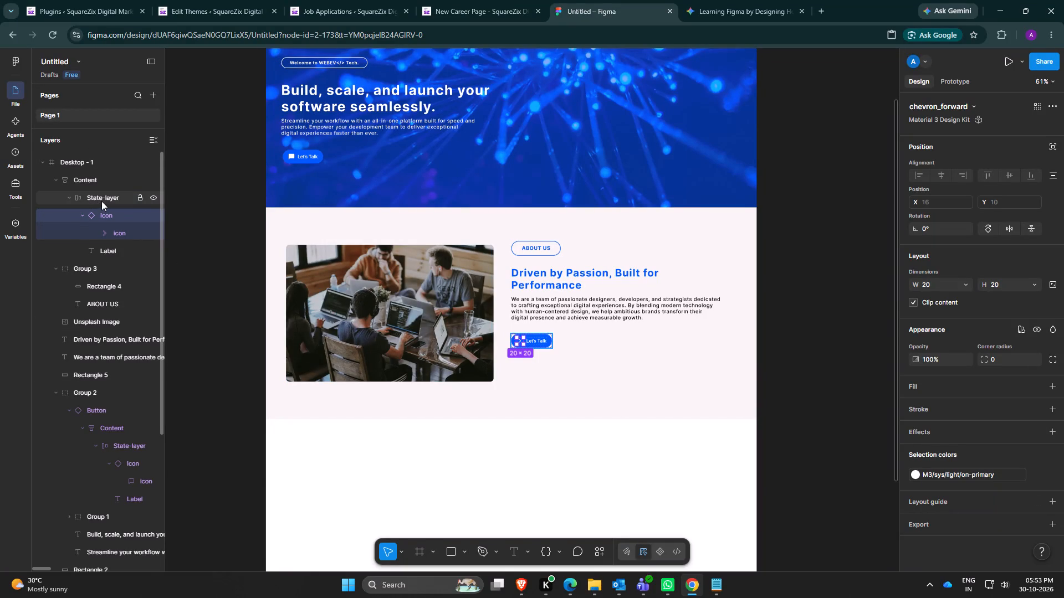
Examine the properties of the "Let's Talk" label in the About Us button for a way to edit its text.
click(104, 248)
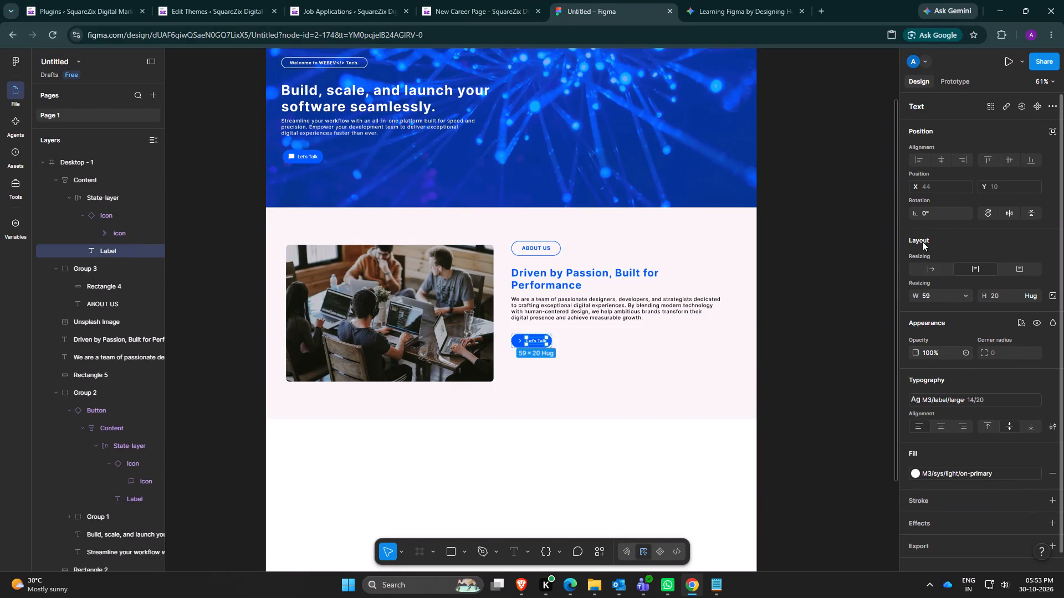
scroll(935, 336, up, 2)
scroll(935, 336, down, 2)
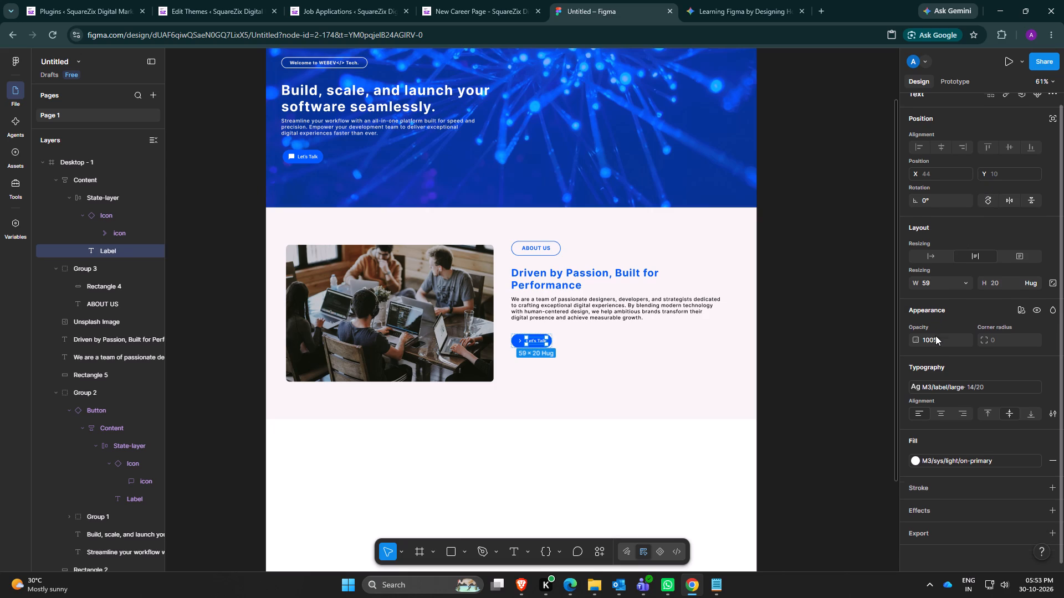
scroll(935, 336, up, 5)
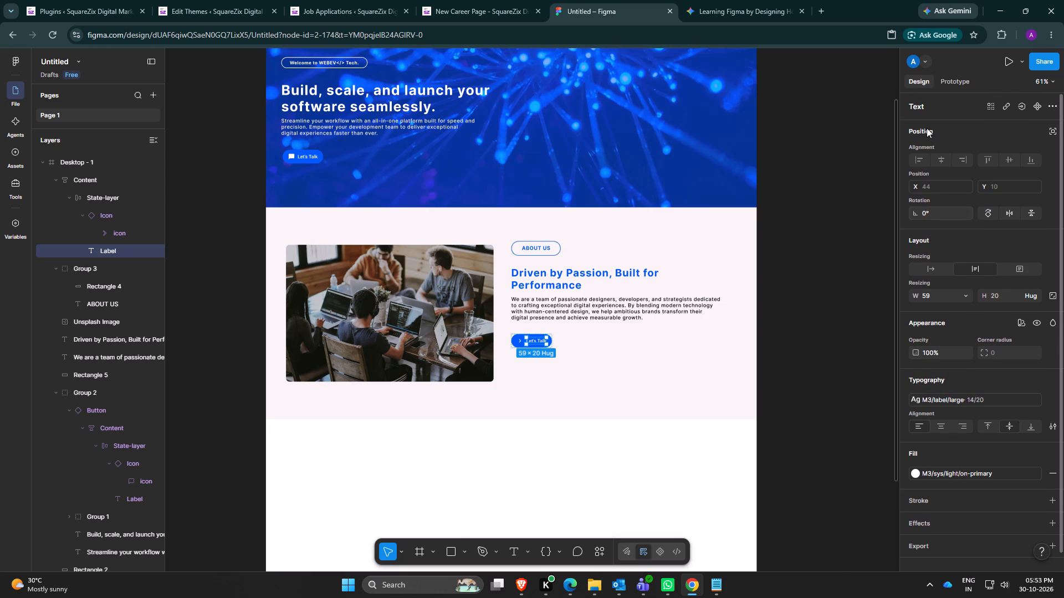
click(957, 102)
click(924, 109)
scroll(953, 399, down, 7)
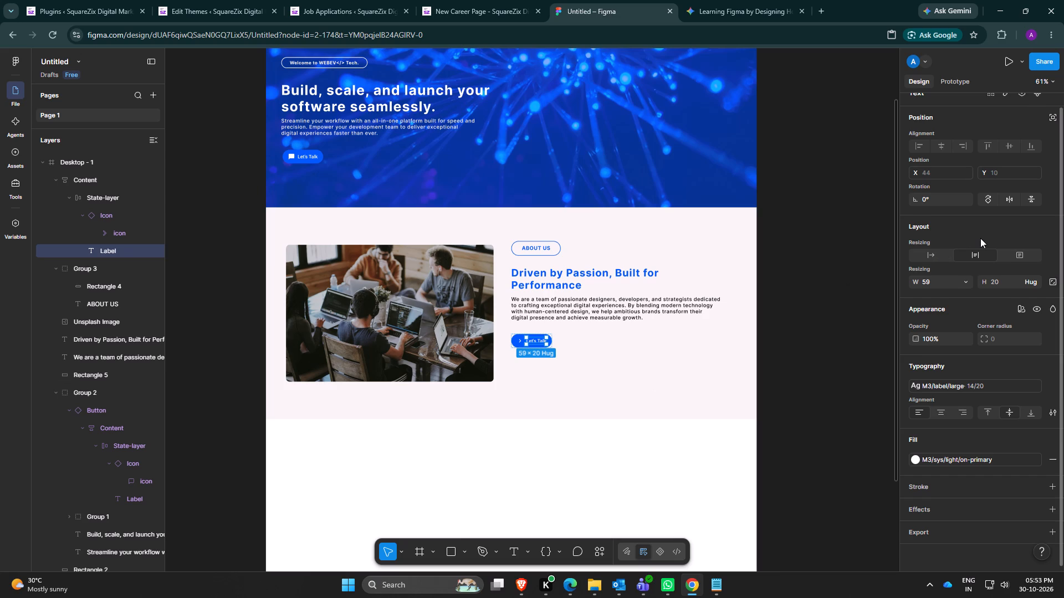
scroll(980, 238, up, 10)
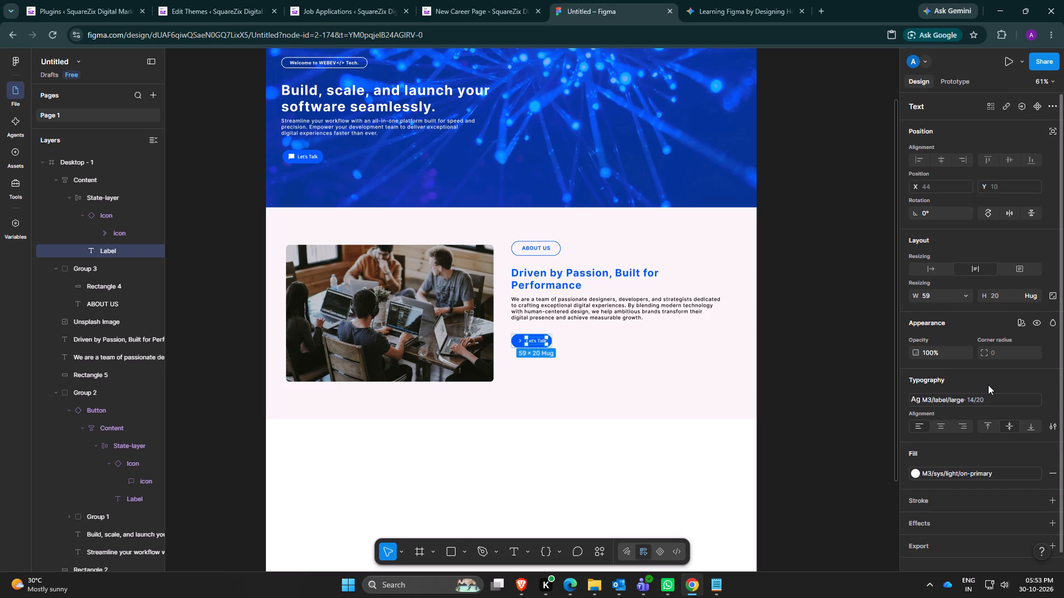
scroll(982, 498, down, 8)
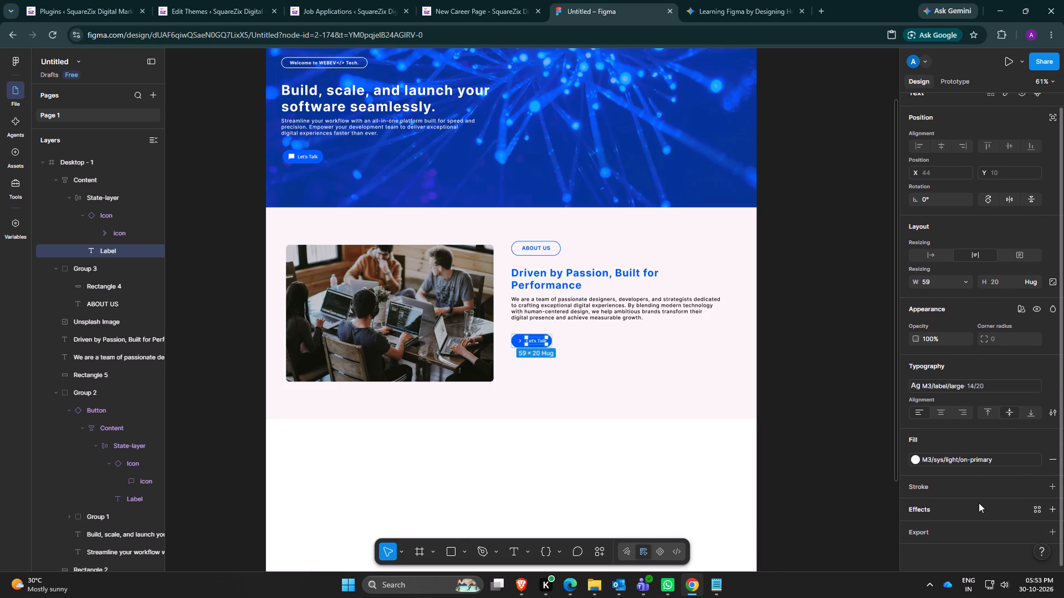
scroll(979, 503, up, 10)
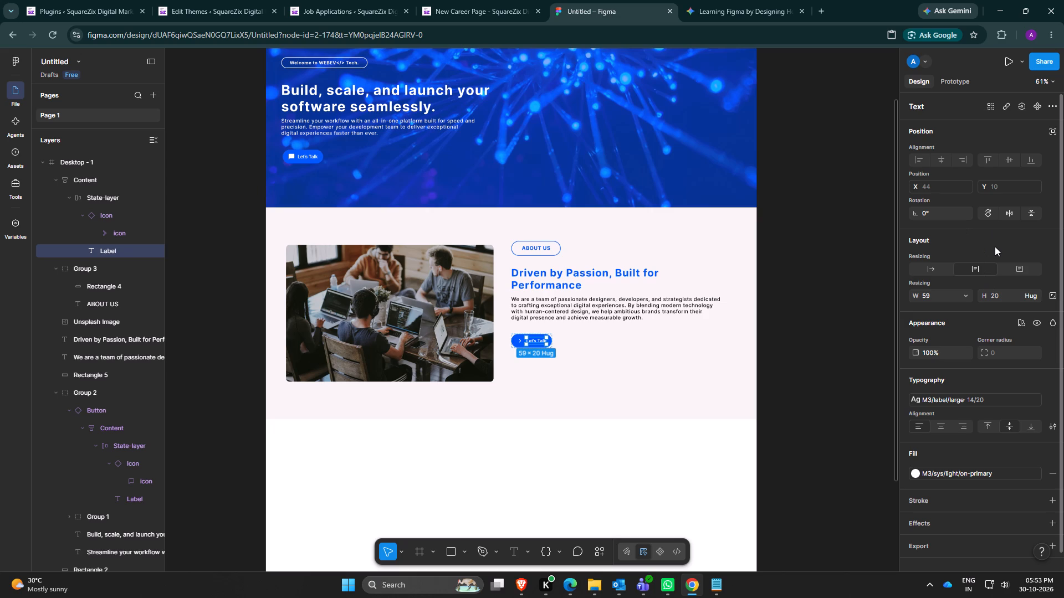
scroll(964, 501, up, 3)
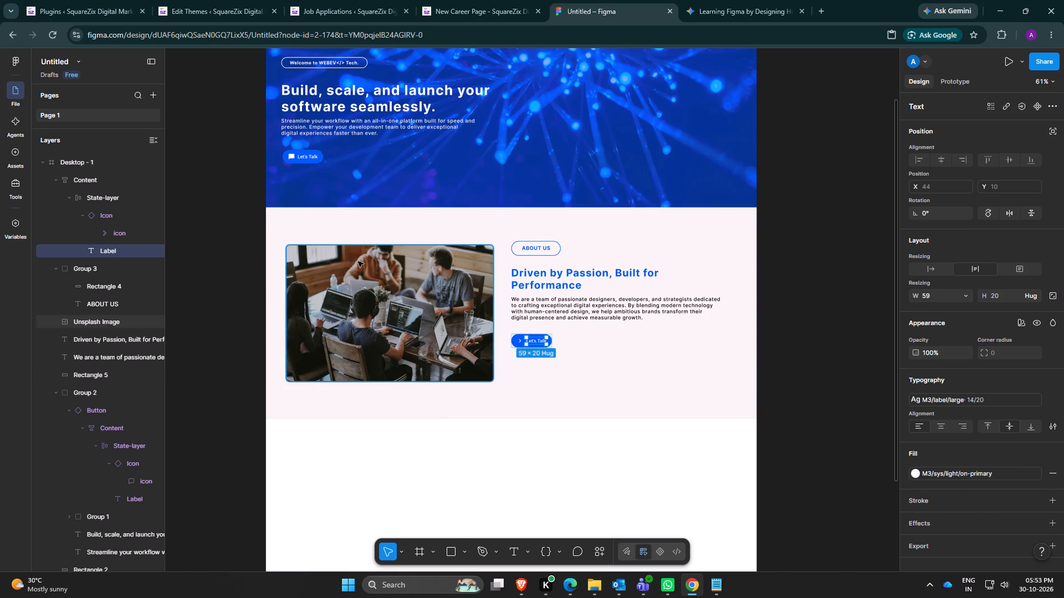
scroll(508, 362, down, 2)
scroll(508, 362, up, 8)
scroll(508, 362, down, 3)
scroll(559, 287, down, 8)
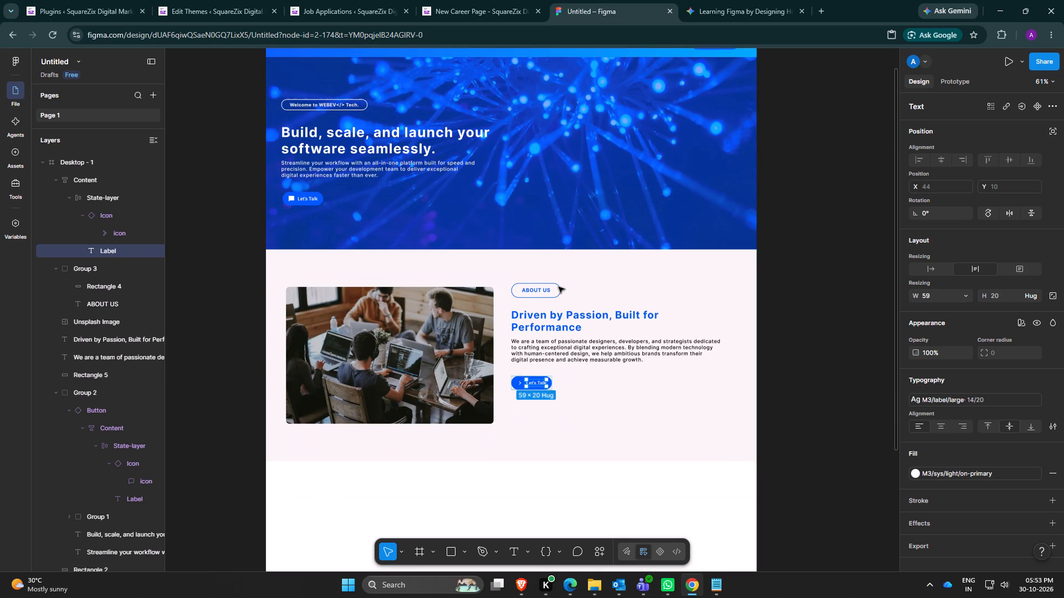
scroll(559, 287, down, 6)
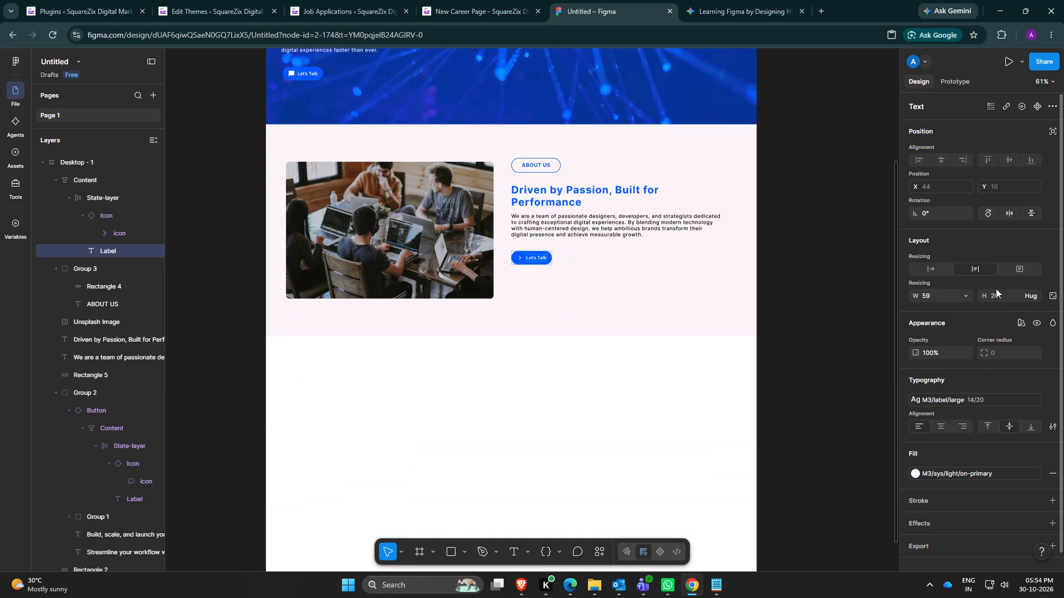
scroll(996, 288, down, 7)
scroll(996, 289, up, 8)
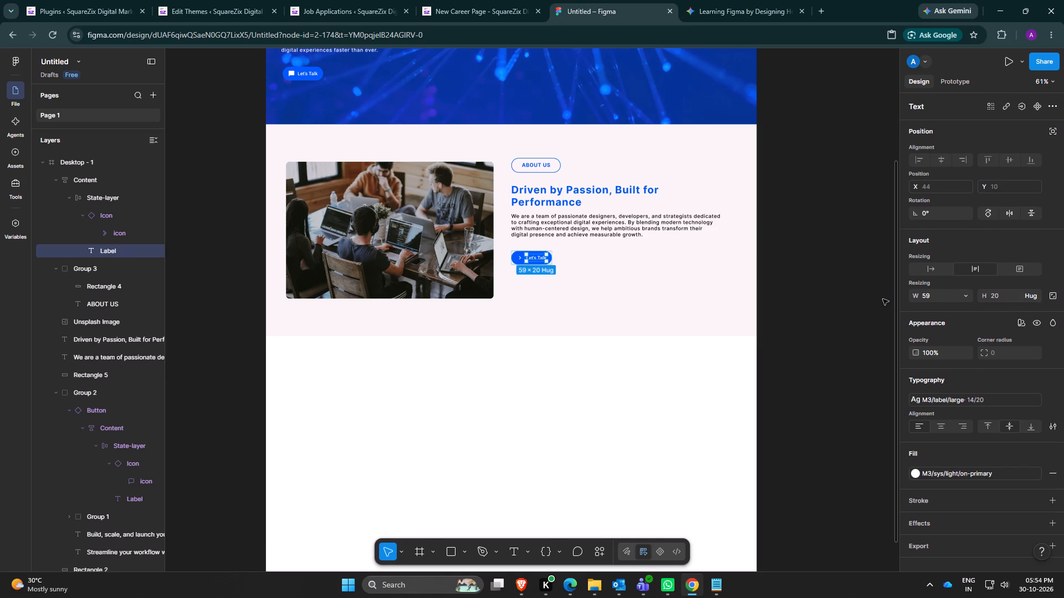
scroll(950, 446, down, 4)
scroll(966, 438, up, 7)
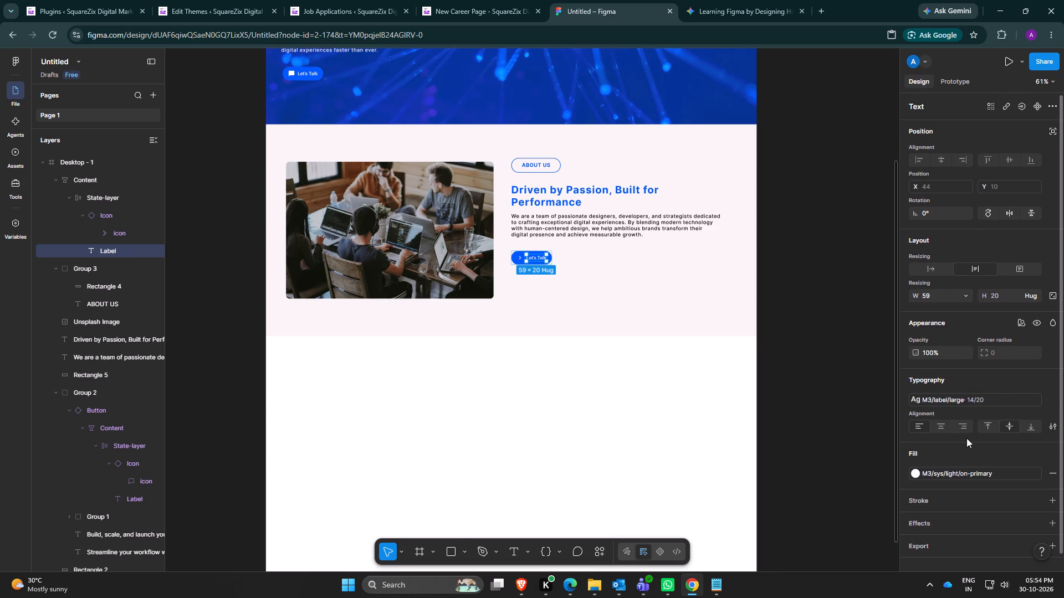
scroll(966, 438, up, 5)
click(957, 105)
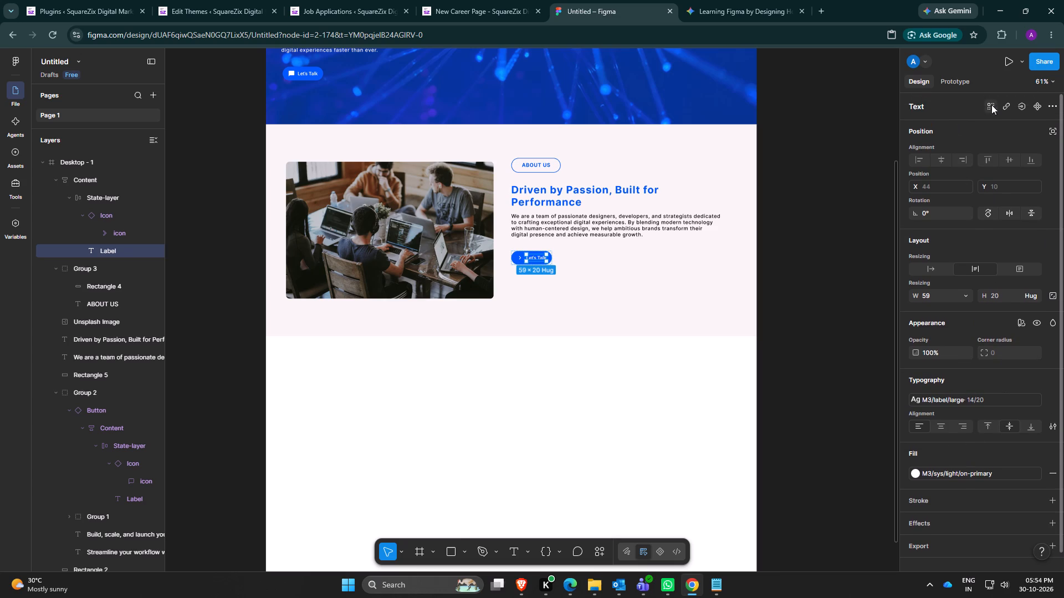
click(989, 105)
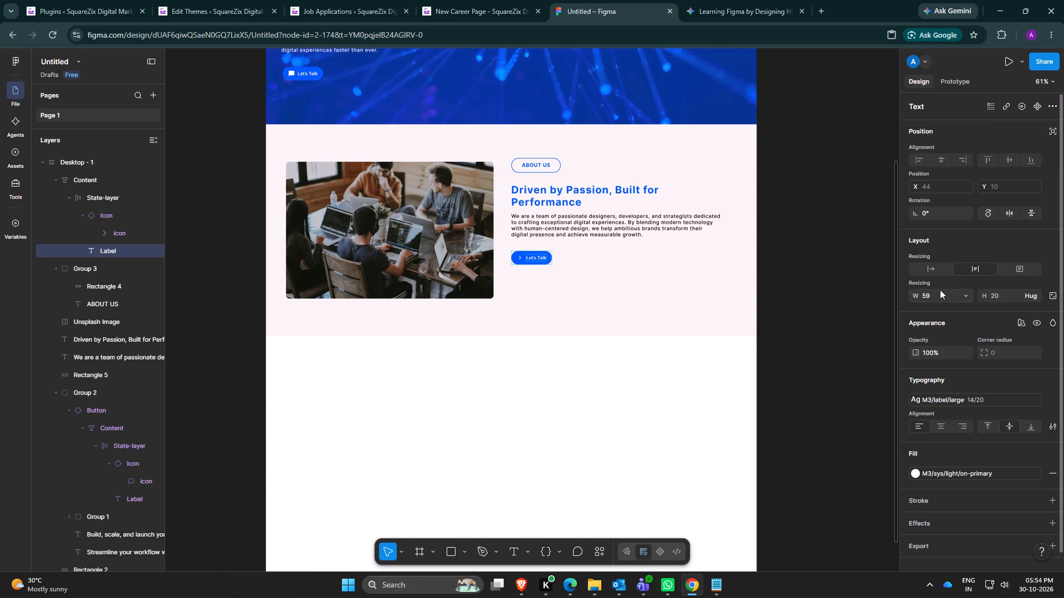
Replace the About Us button's "Let's Talk" label text with "Read More".
click(1051, 107)
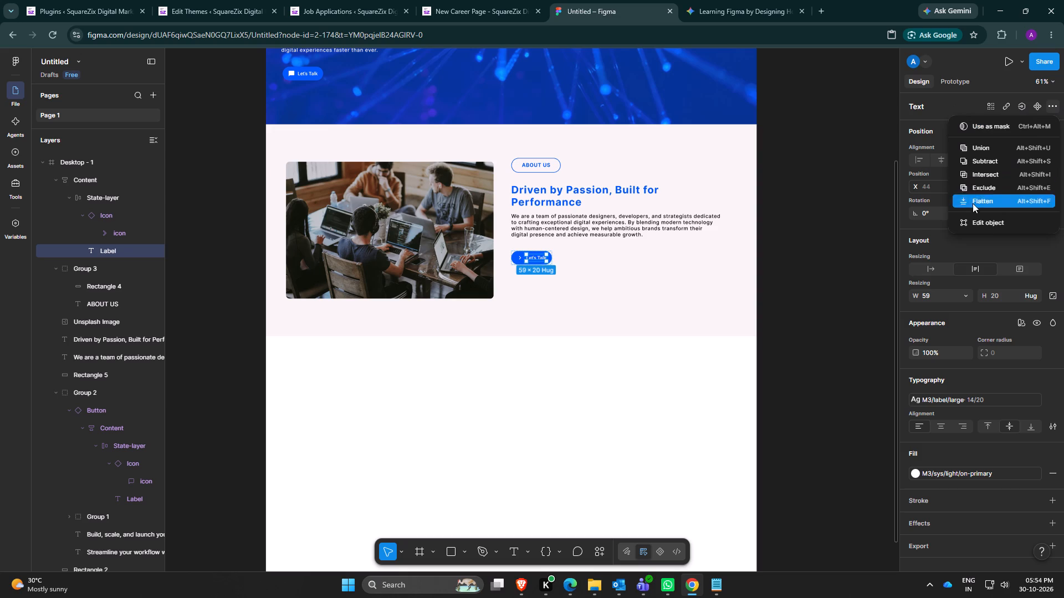
click(983, 226)
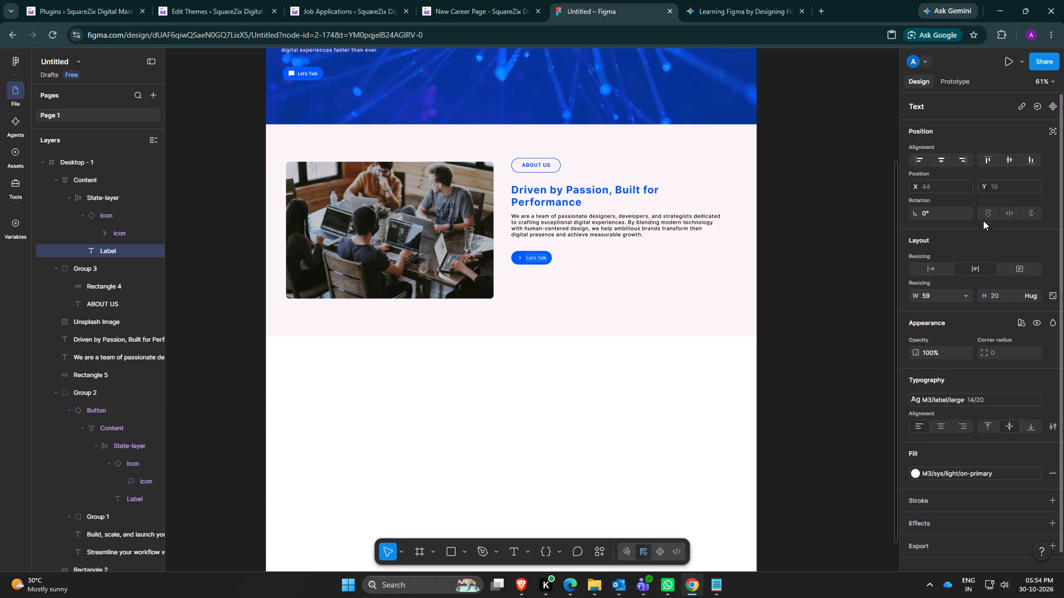
click(534, 260)
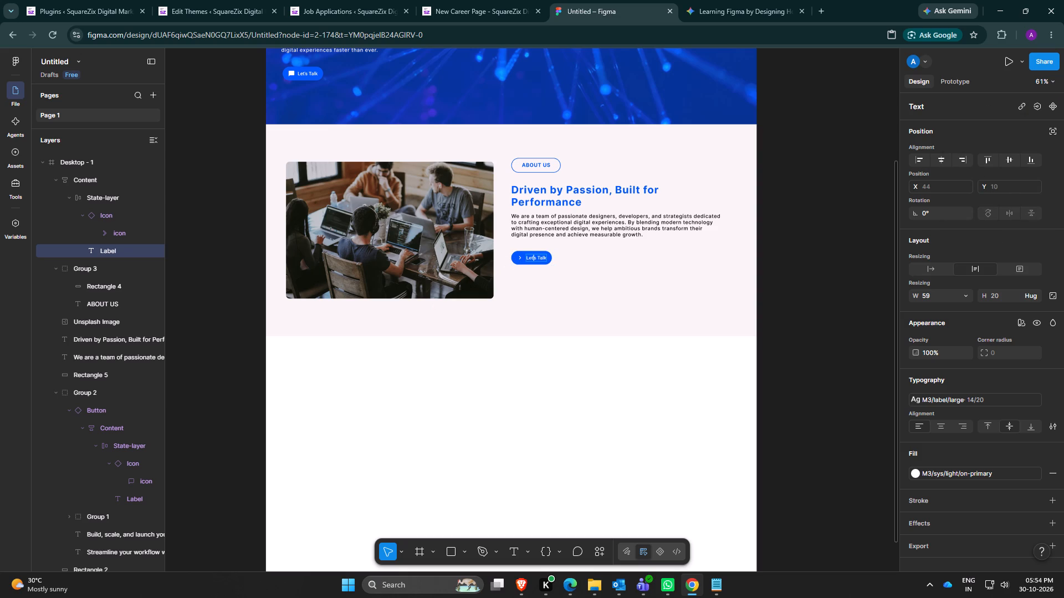
key(Right)
key(Right)
key(Right)
key(Right)
key(Right)
key(Right)
key(Right)
key(Right)
key(Right)
key(Right)
key(Right)
key(Right)
key(Right)
key(BackSpace)
key(BackSpace)
key(BackSpace)
key(BackSpace)
key(BackSpace)
key(BackSpace)
key(BackSpace)
key(BackSpace)
key(BackSpace)
key(BackSpace)
text(Read More)
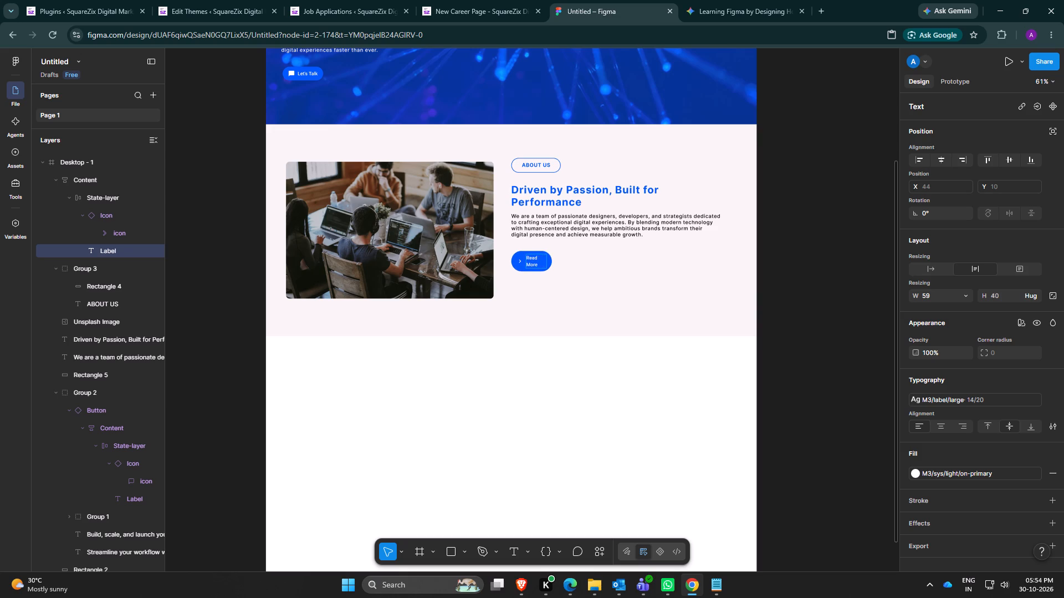
key(Return)
key(BackSpace)
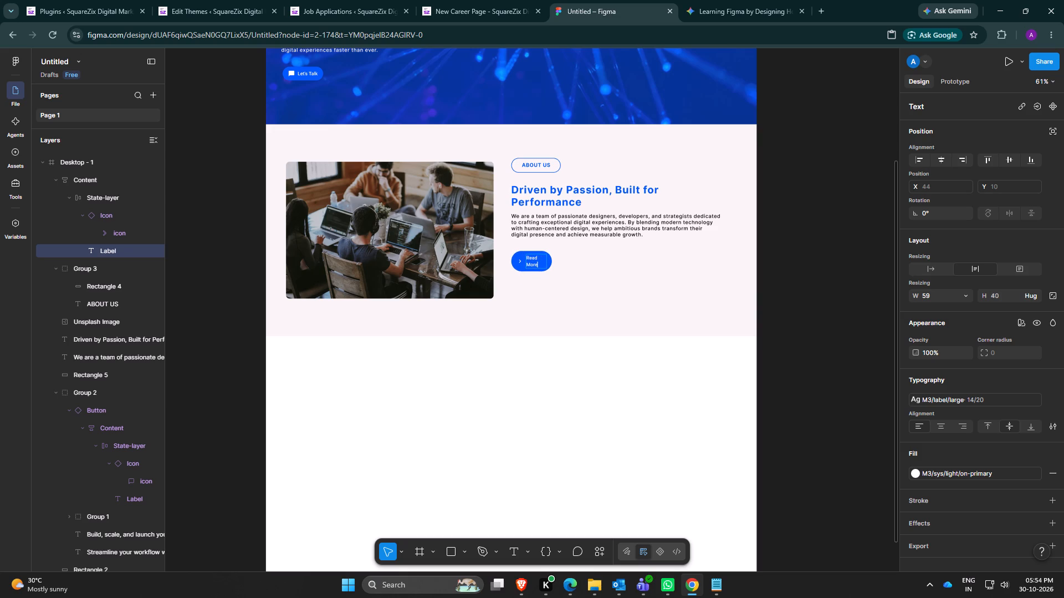
click(550, 260)
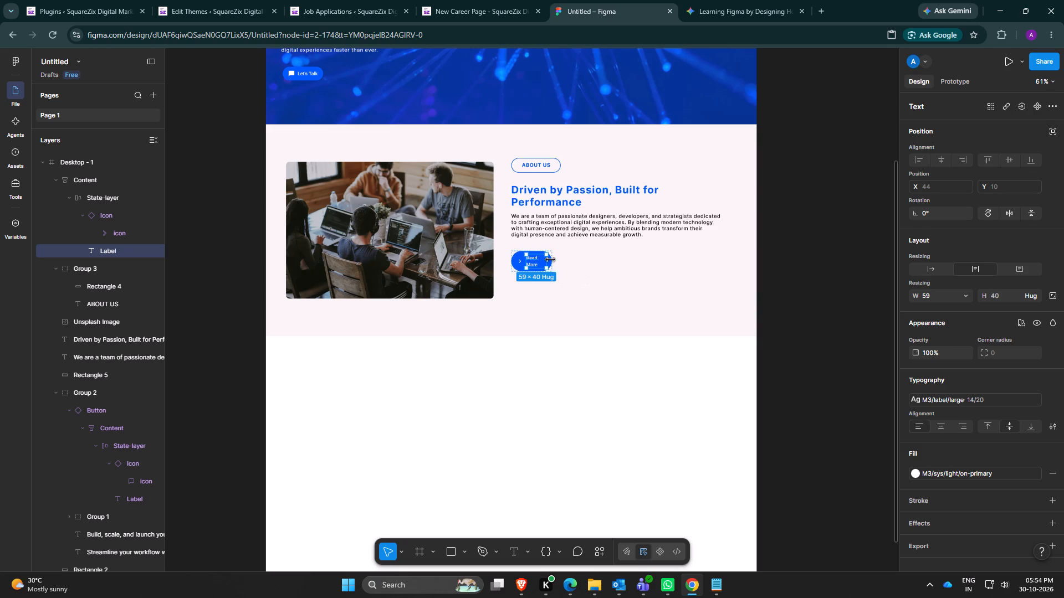
Widen the About Us button's Content frame to about 160.
click(556, 260)
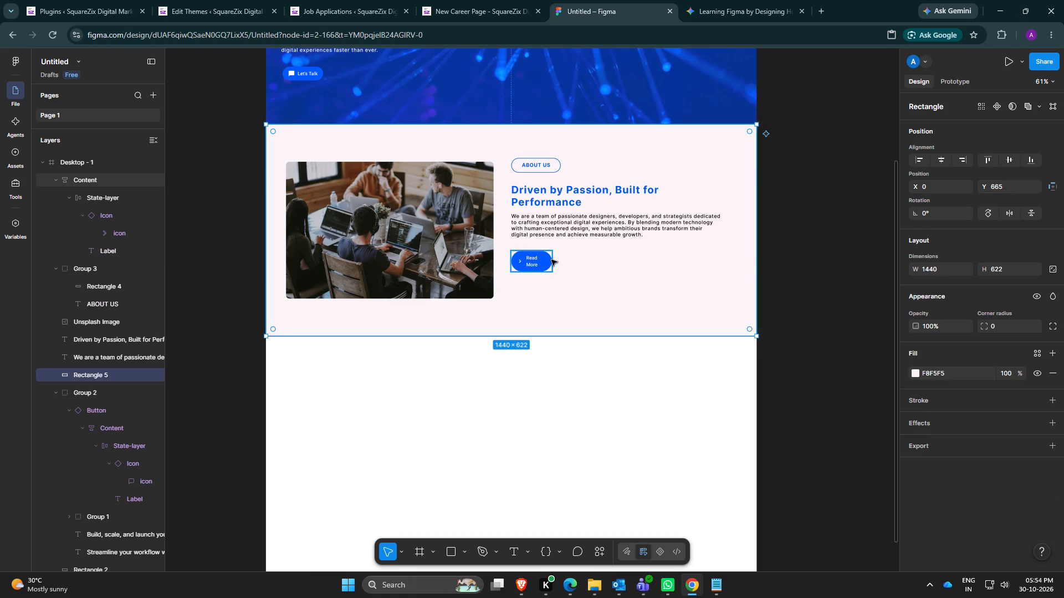
click(106, 182)
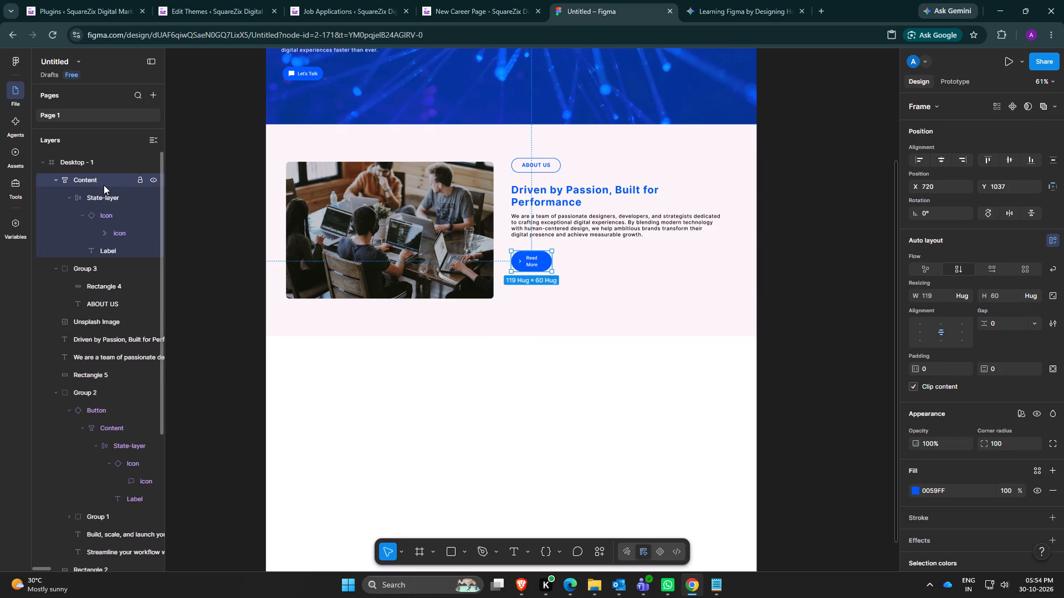
drag(553, 262, 556, 262)
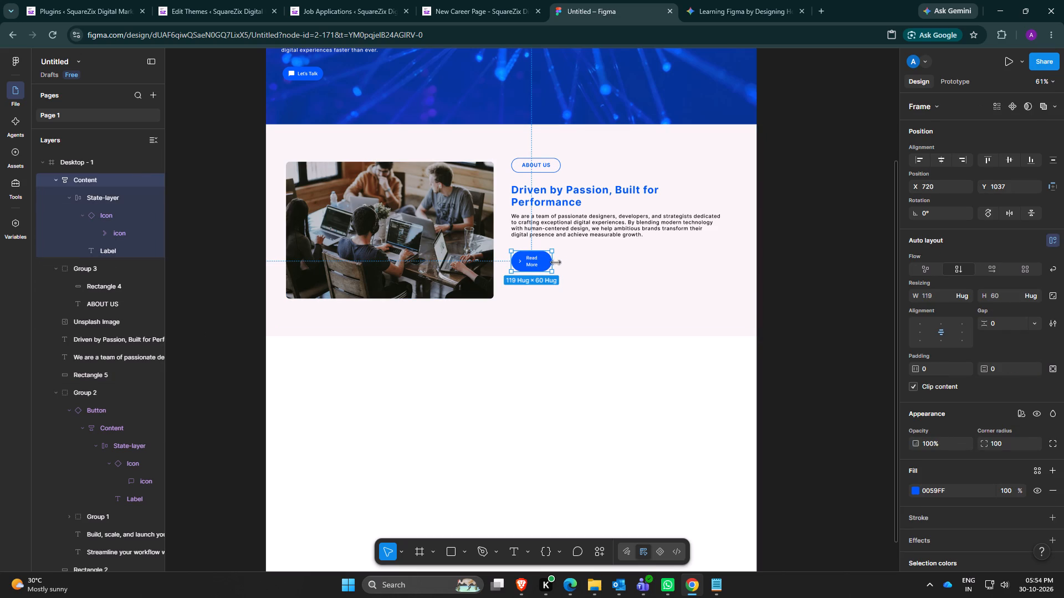
drag(556, 262, 566, 264)
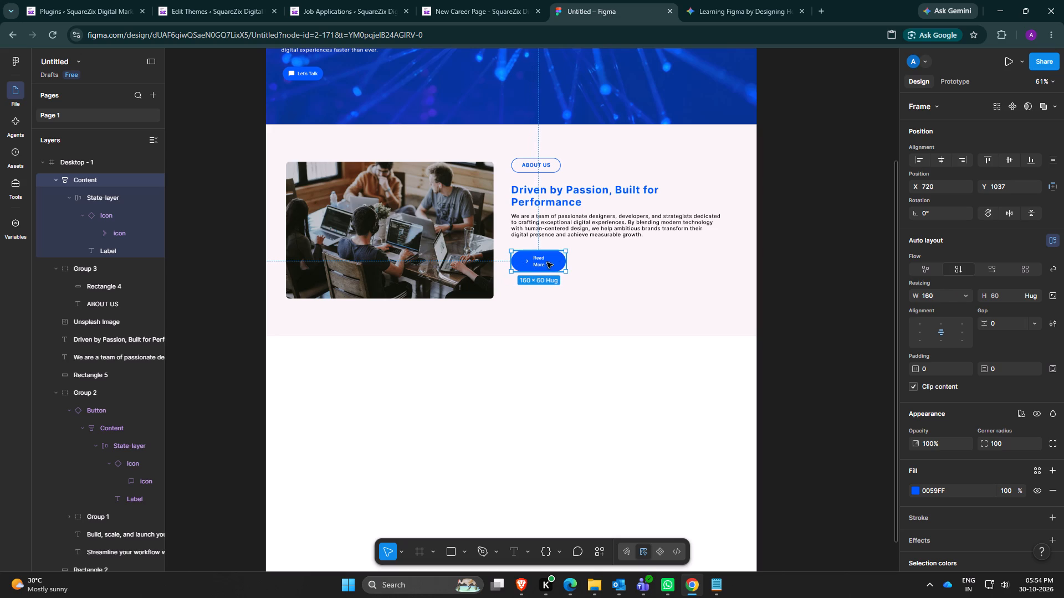
Widen the "Read More" label inside the About Us button to about 75 so the text fits on one line.
click(543, 262)
click(532, 264)
double_click(542, 261)
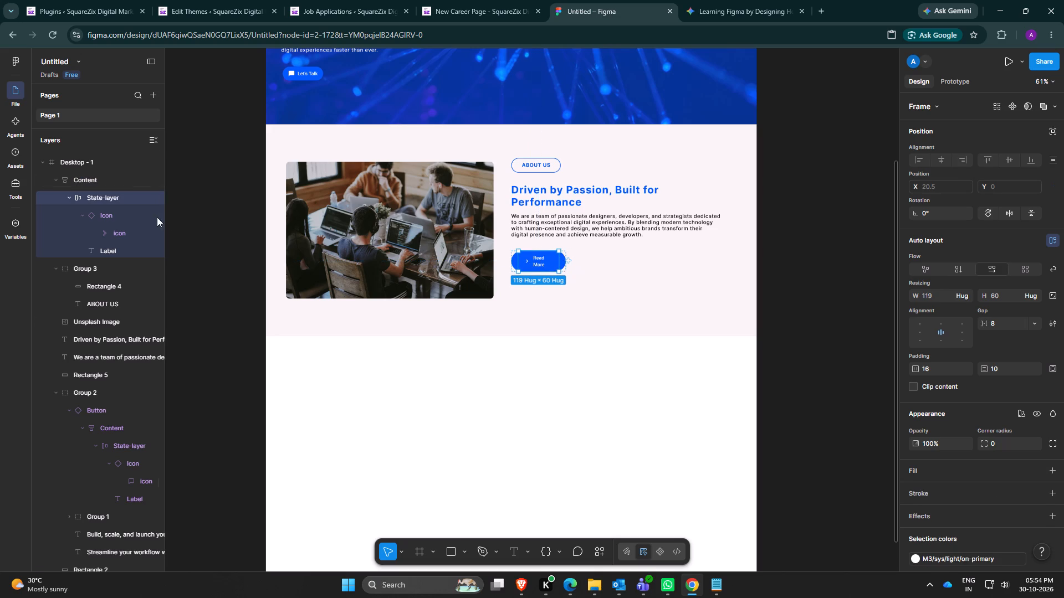
click(110, 252)
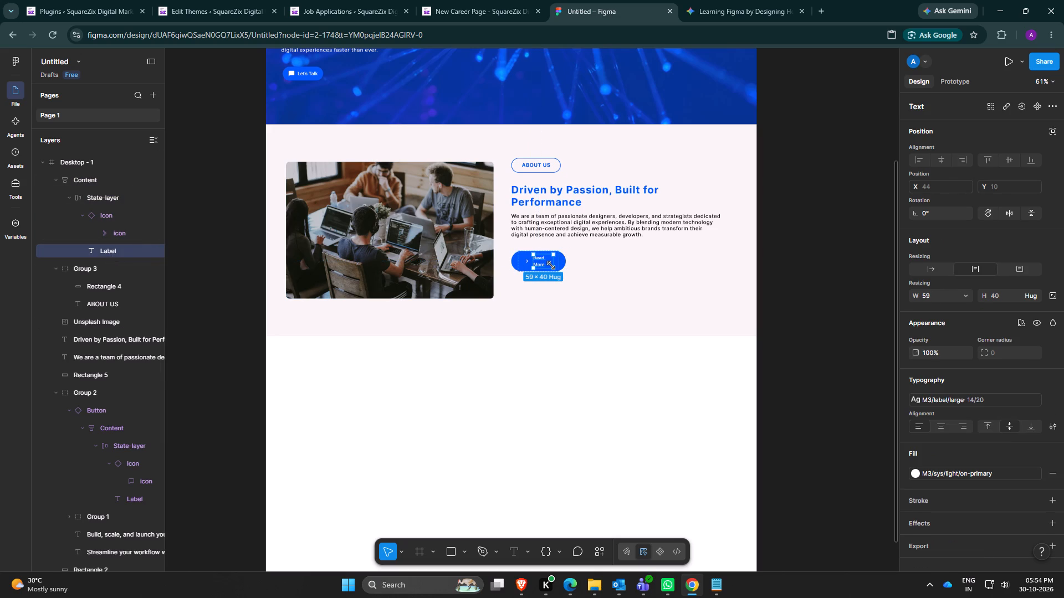
click(555, 261)
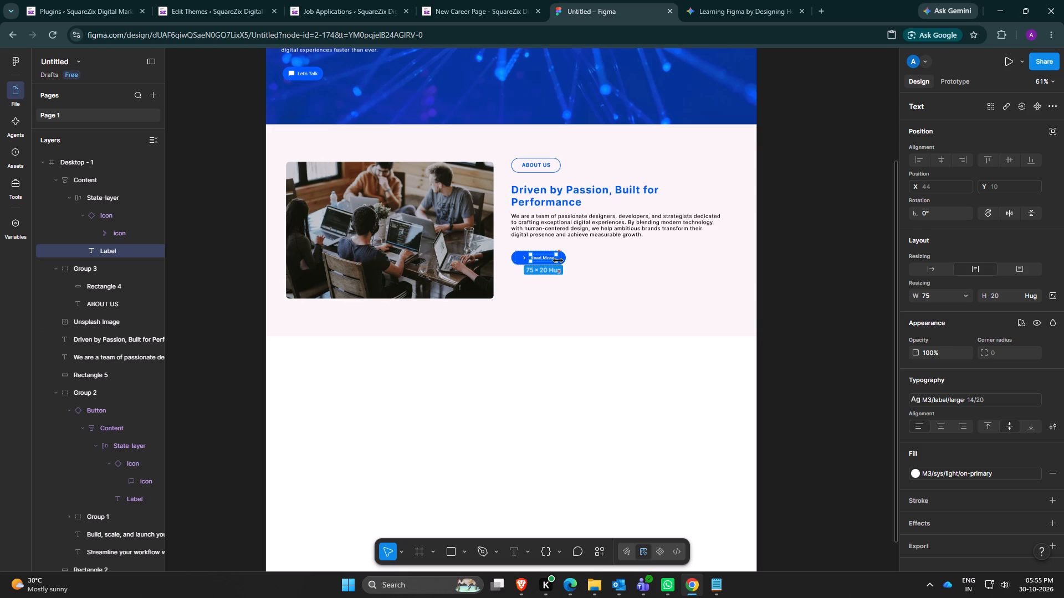
click(517, 324)
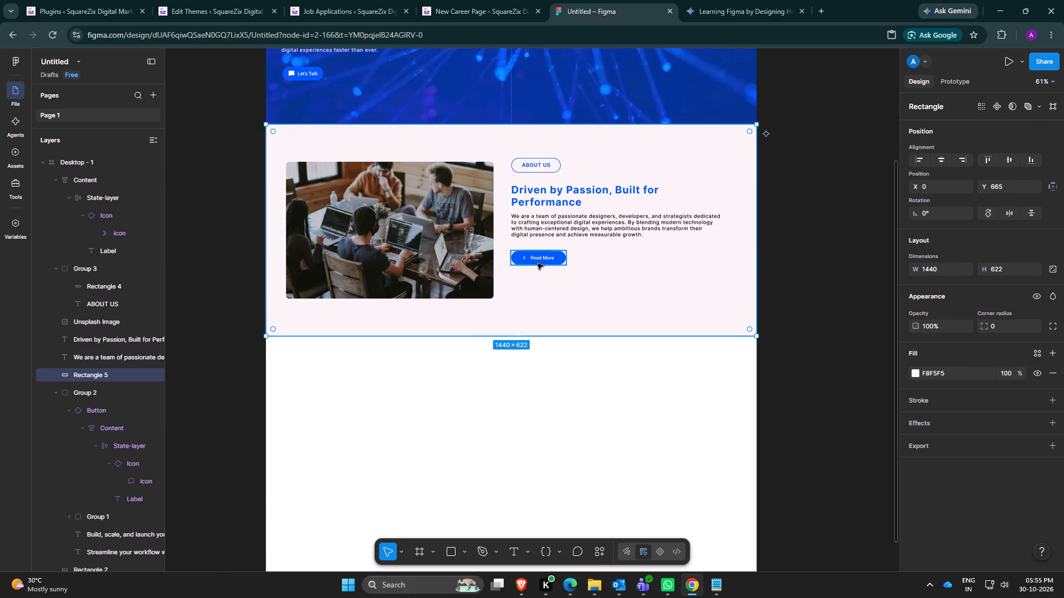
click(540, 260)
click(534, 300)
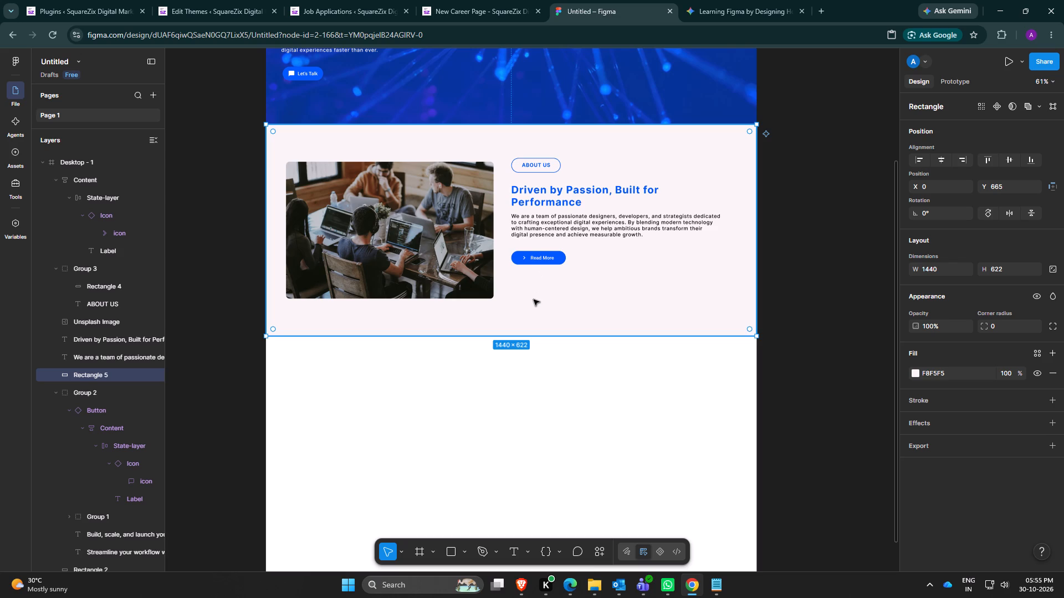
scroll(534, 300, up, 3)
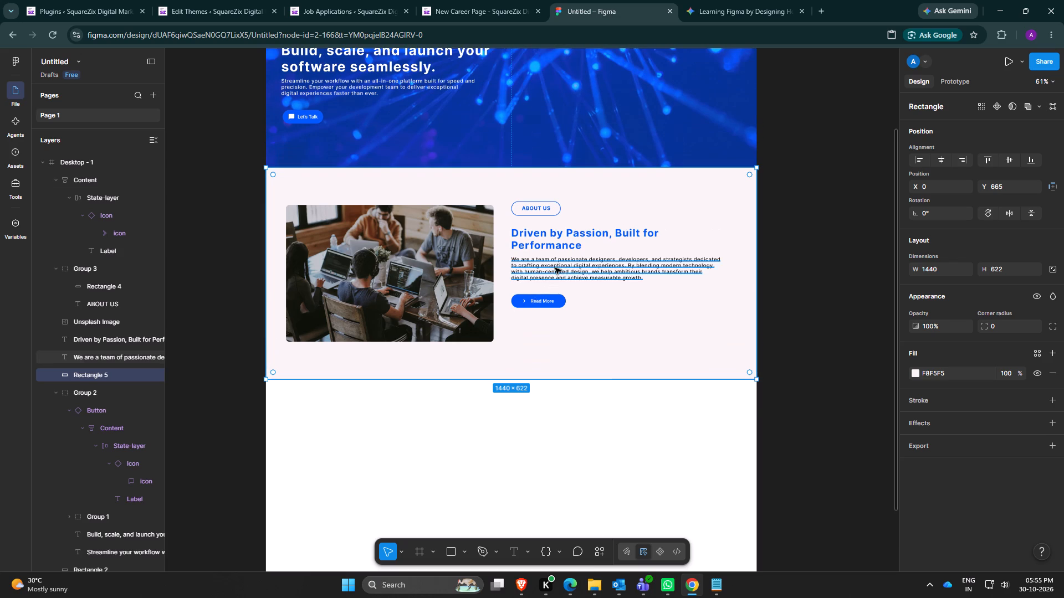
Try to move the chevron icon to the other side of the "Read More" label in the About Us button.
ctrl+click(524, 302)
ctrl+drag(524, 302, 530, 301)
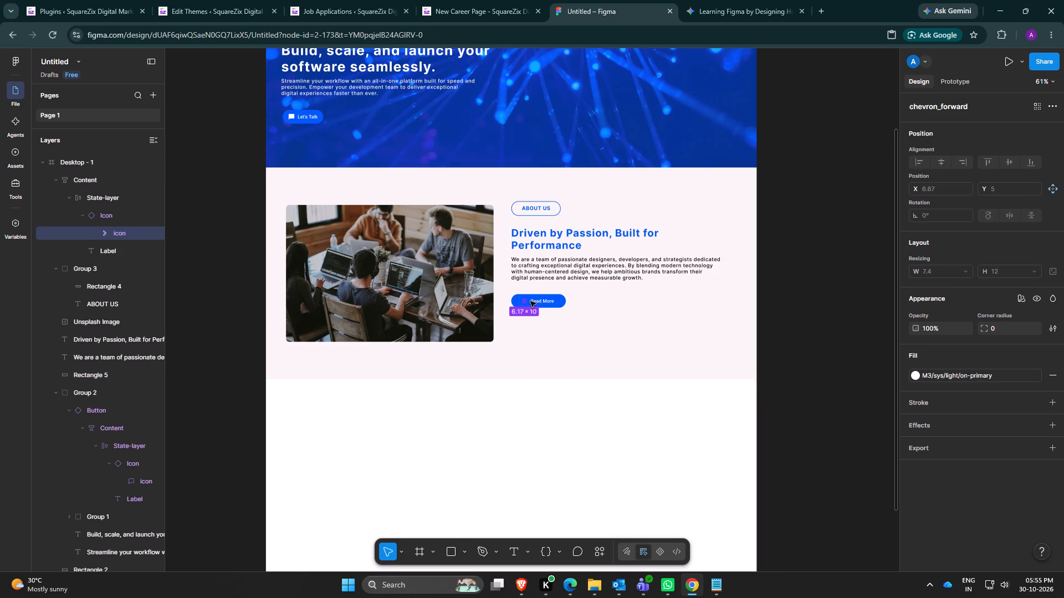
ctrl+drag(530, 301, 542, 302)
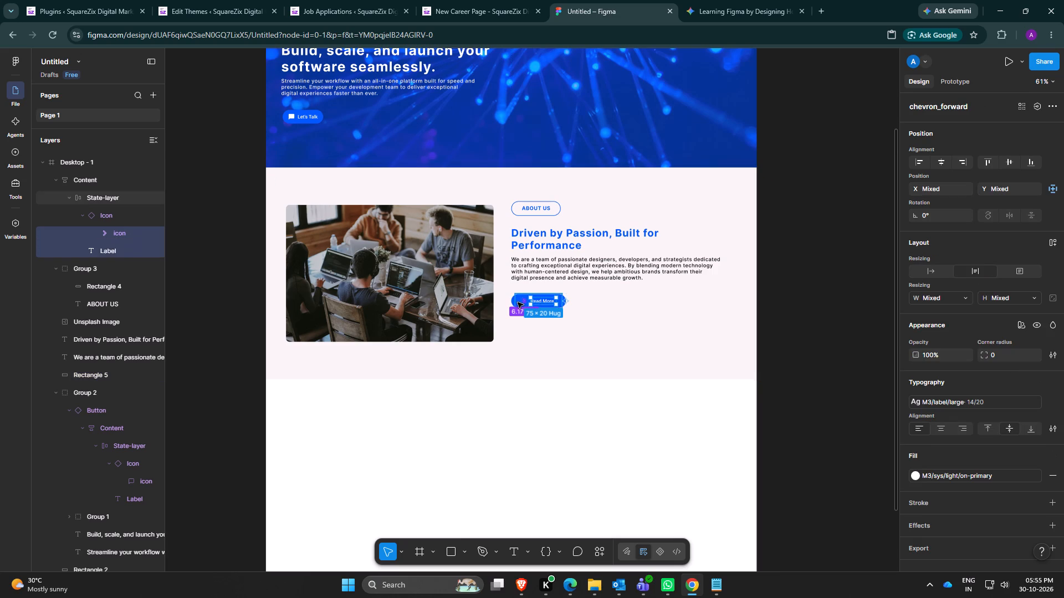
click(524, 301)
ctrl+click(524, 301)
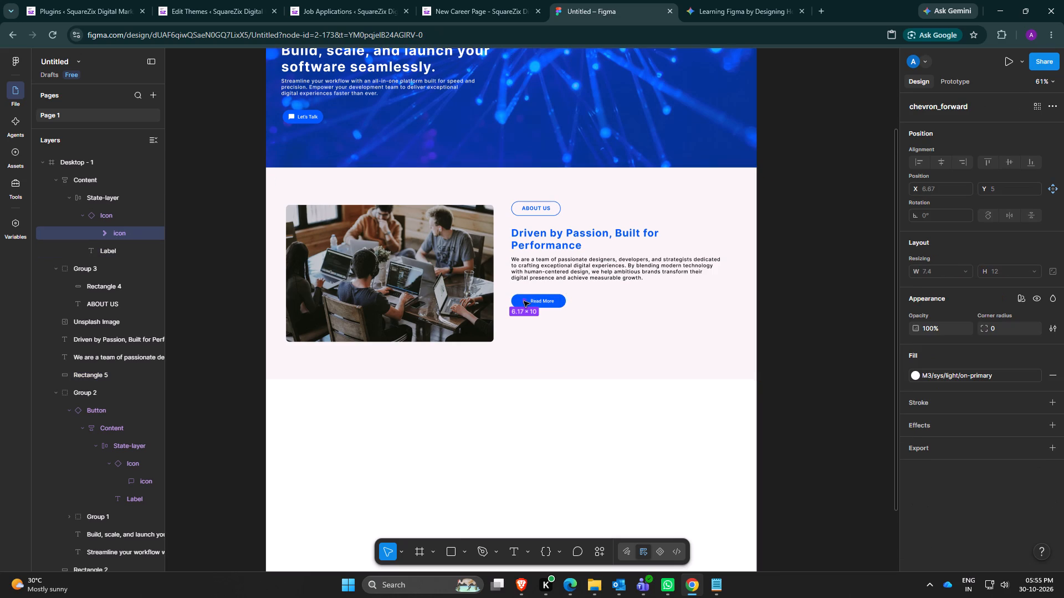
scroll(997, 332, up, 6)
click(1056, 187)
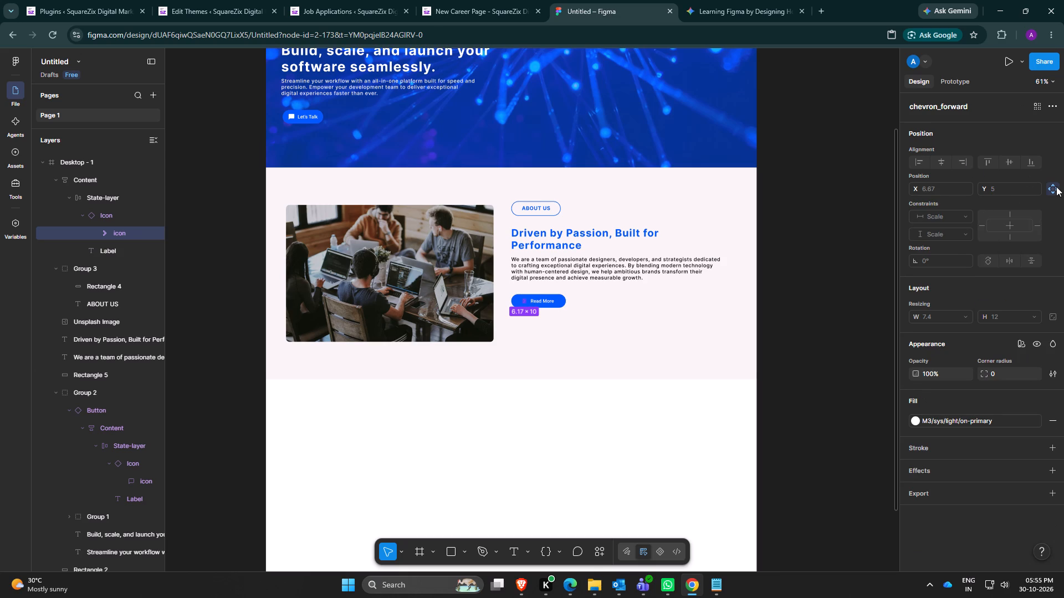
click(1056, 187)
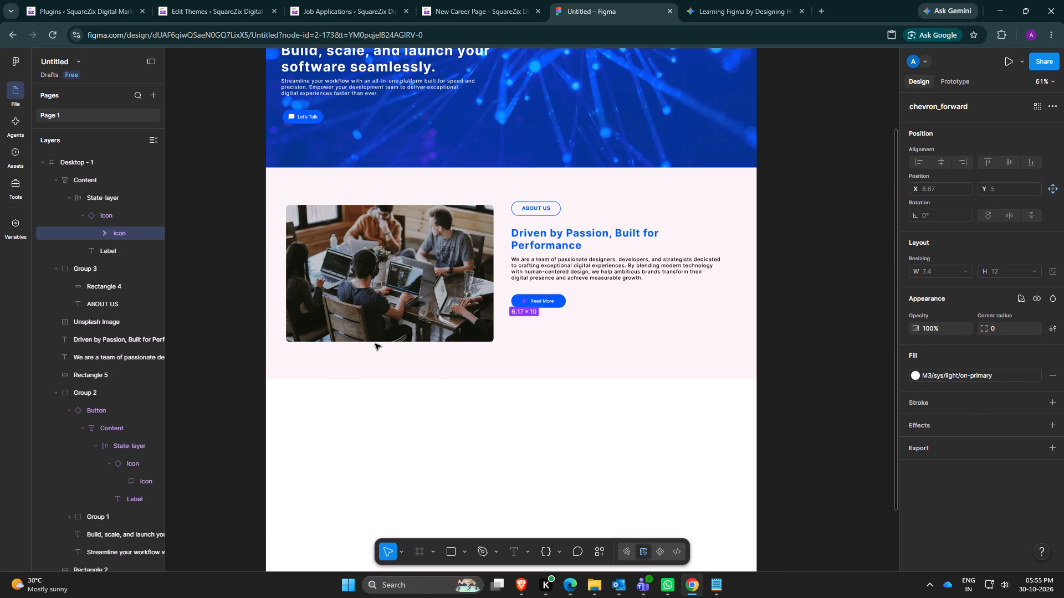
Delete the blue "Read More" button frame from the About Us section.
click(564, 301)
right_click(564, 301)
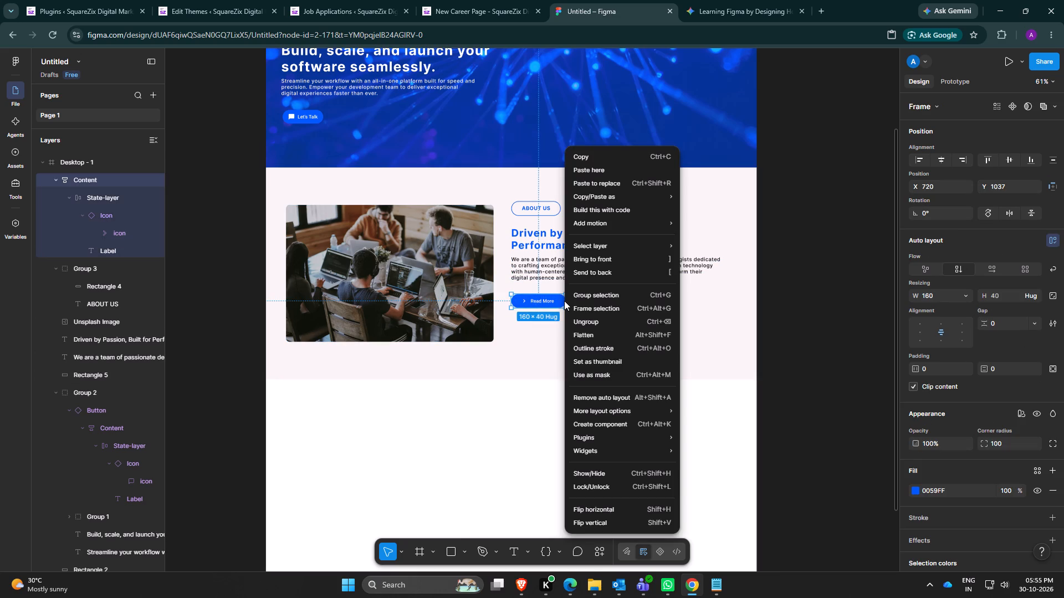
click(551, 299)
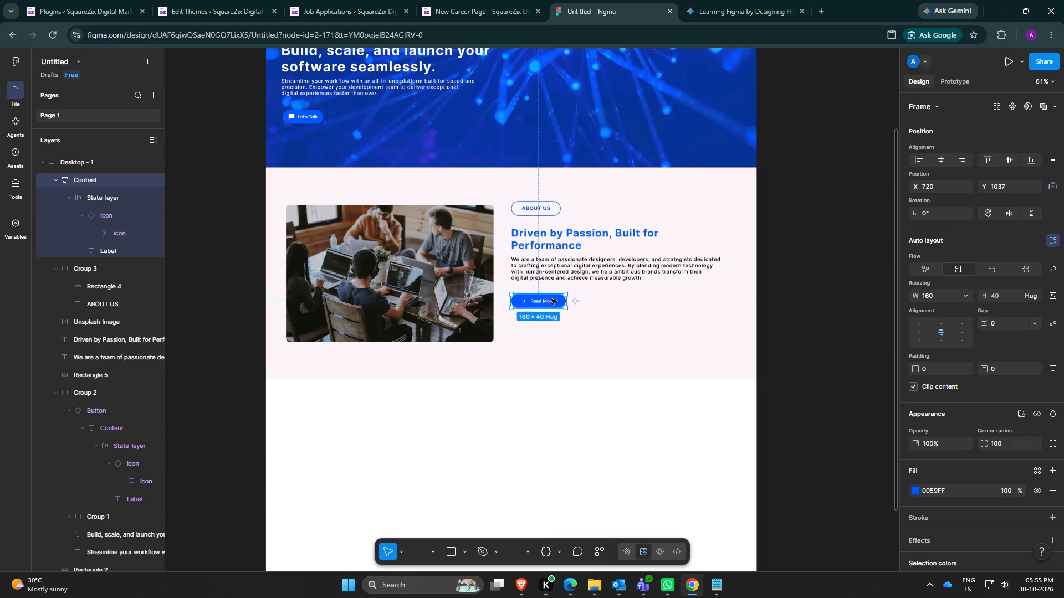
key(Delete)
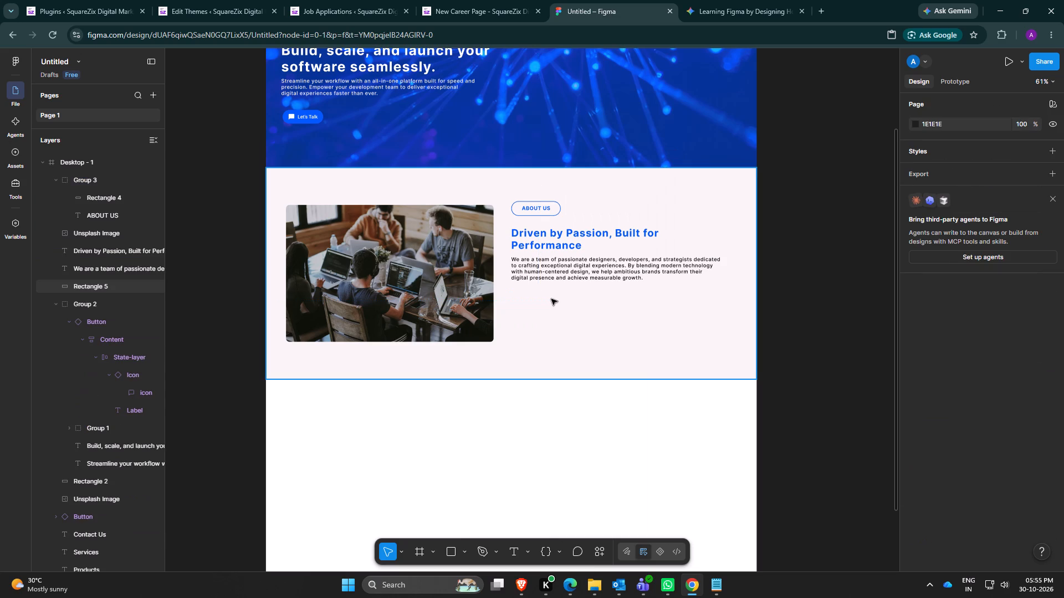
click(551, 299)
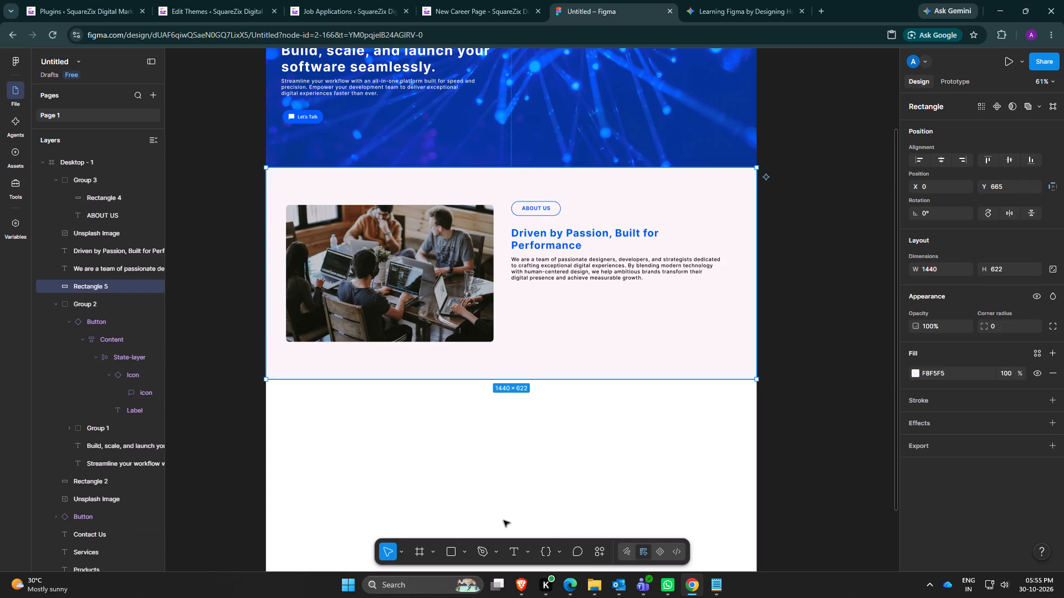
Insert the Simple Design System Button component below the About Us paragraph, at about X 720, Y 1037.
click(605, 551)
click(413, 370)
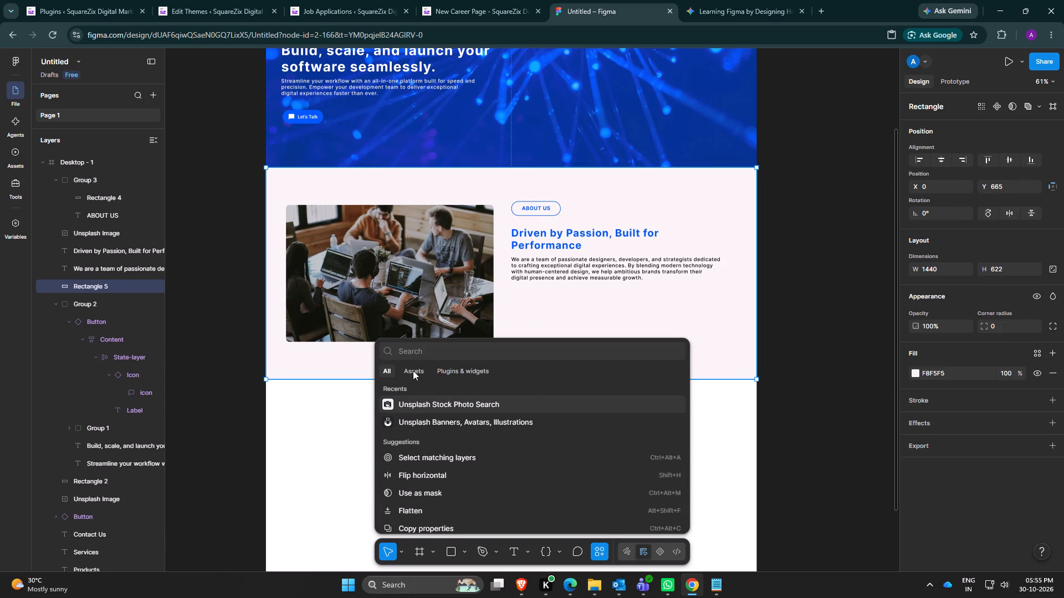
scroll(474, 459, down, 2)
scroll(527, 469, down, 2)
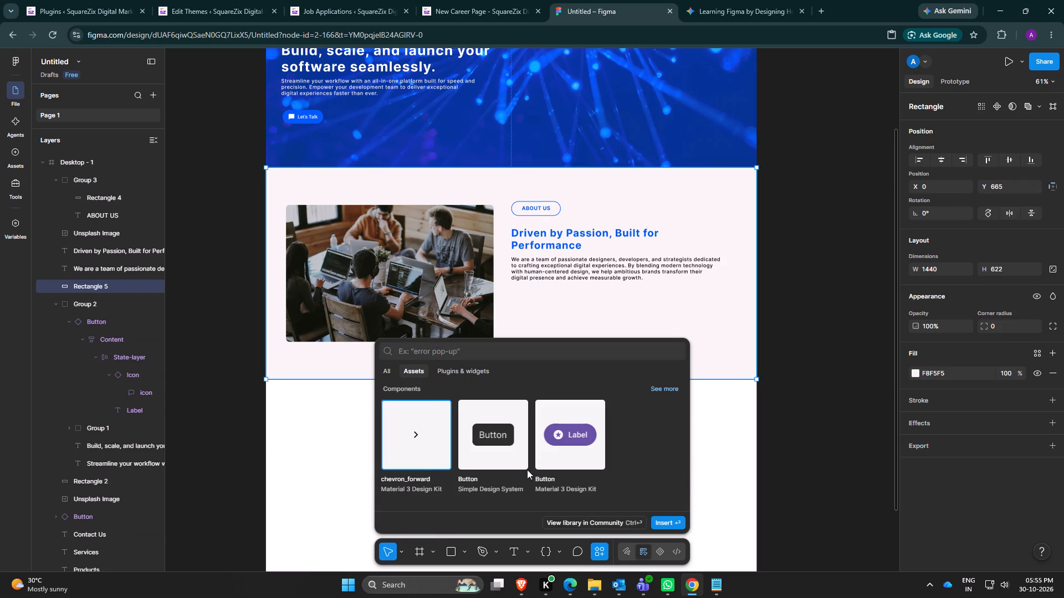
scroll(527, 470, down, 1)
click(499, 445)
click(677, 524)
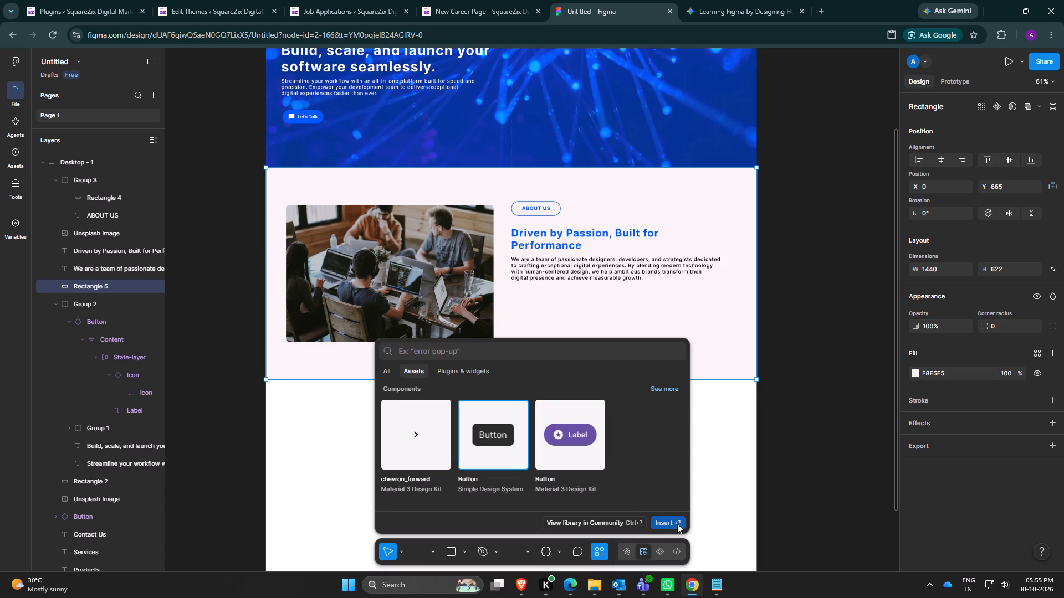
drag(520, 293, 534, 295)
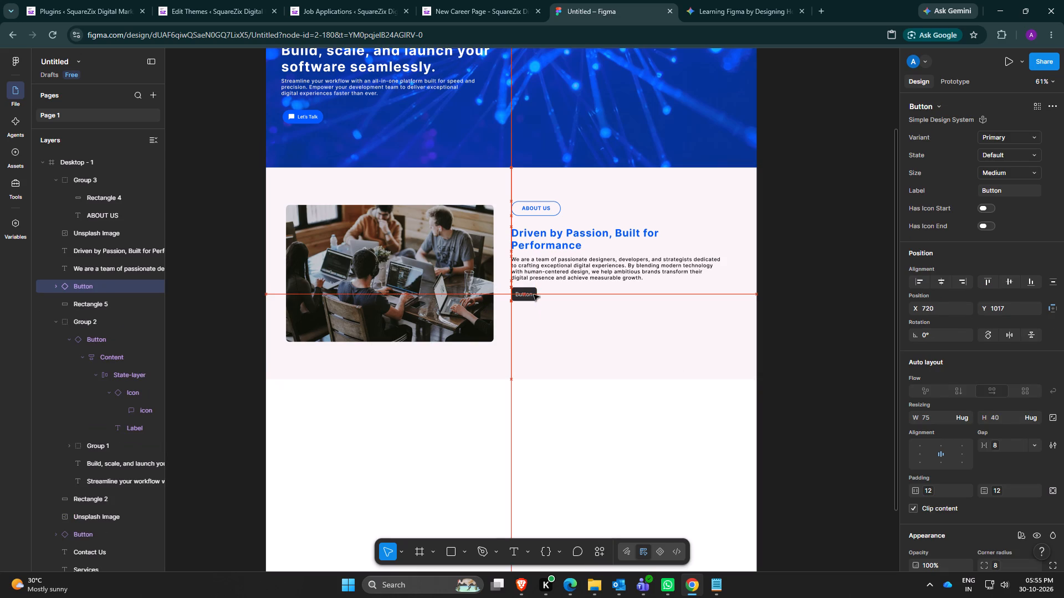
drag(534, 295, 532, 300)
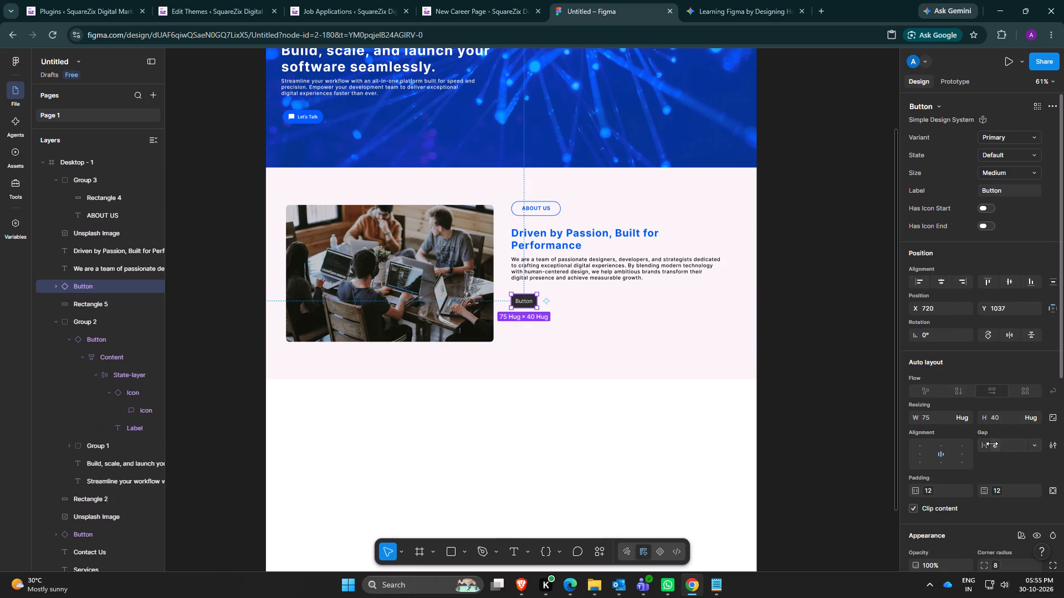
Set the new About Us button's corner radius to 999.
scroll(1012, 380, down, 3)
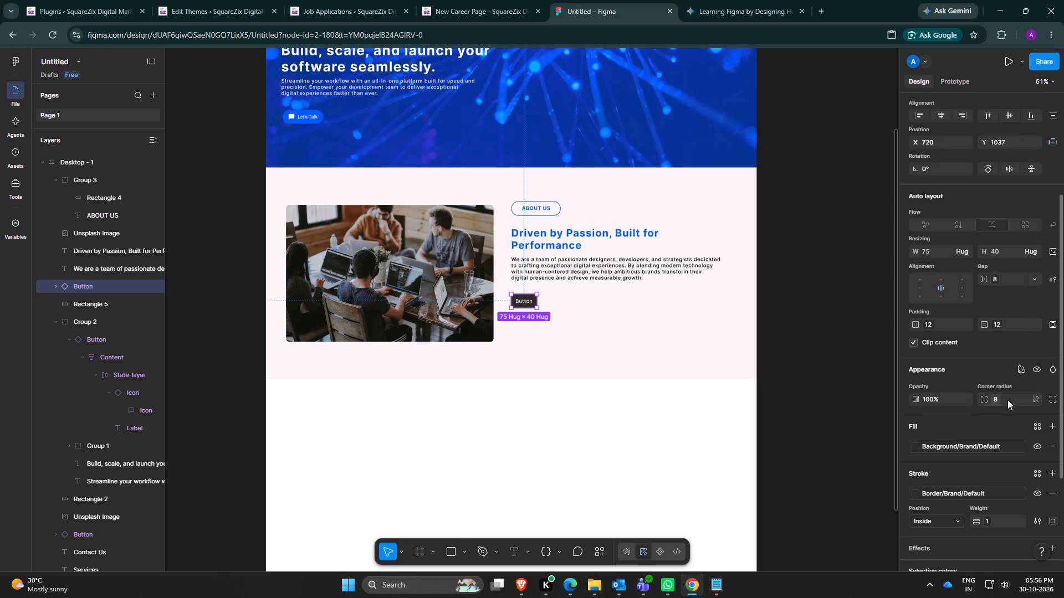
click(1007, 400)
key(BackSpace)
key(BackSpace)
key(BackSpace)
text(999)
key(Return)
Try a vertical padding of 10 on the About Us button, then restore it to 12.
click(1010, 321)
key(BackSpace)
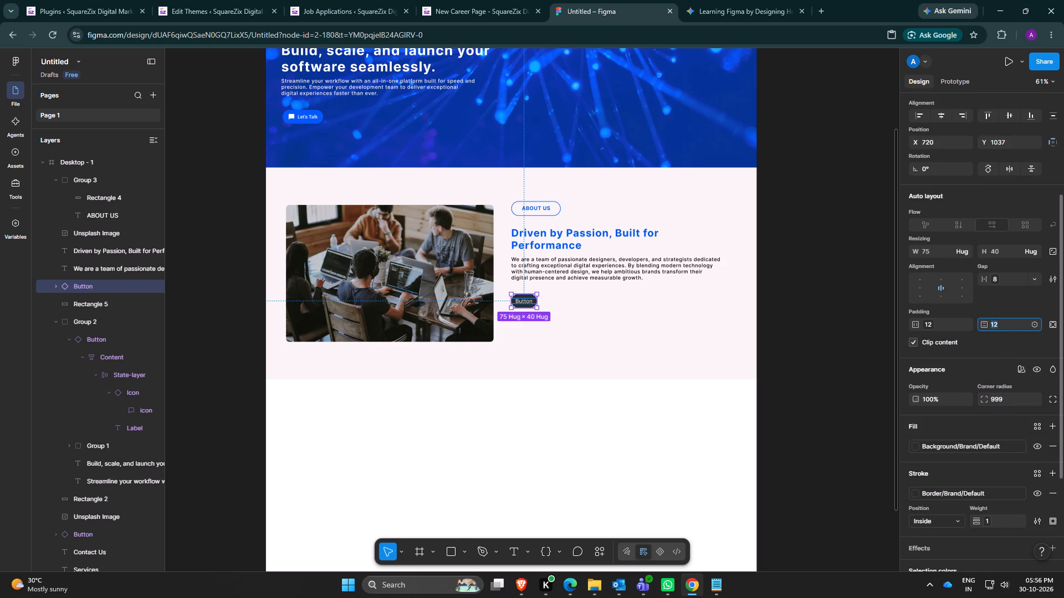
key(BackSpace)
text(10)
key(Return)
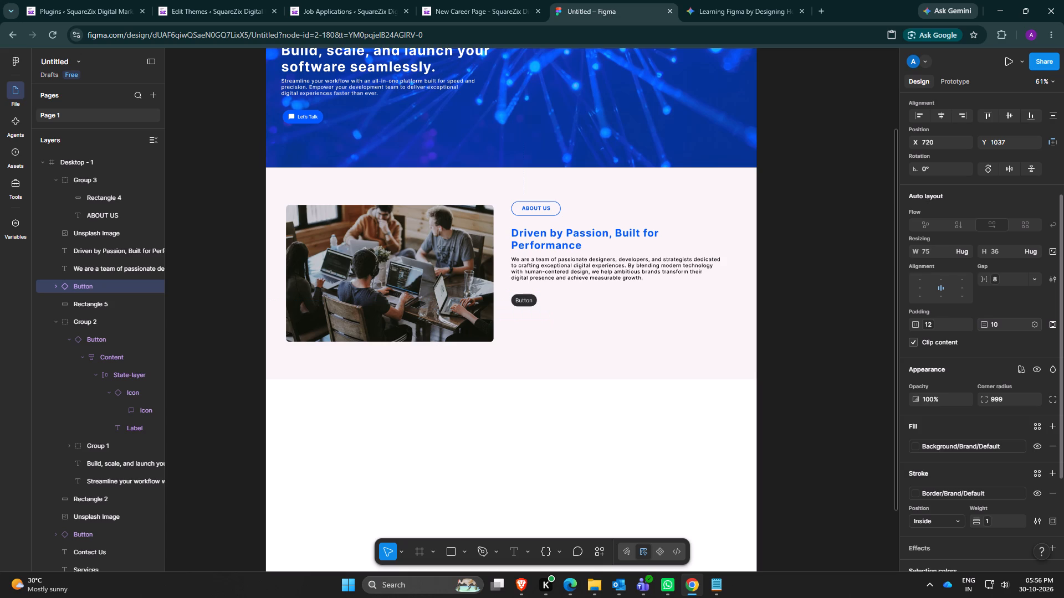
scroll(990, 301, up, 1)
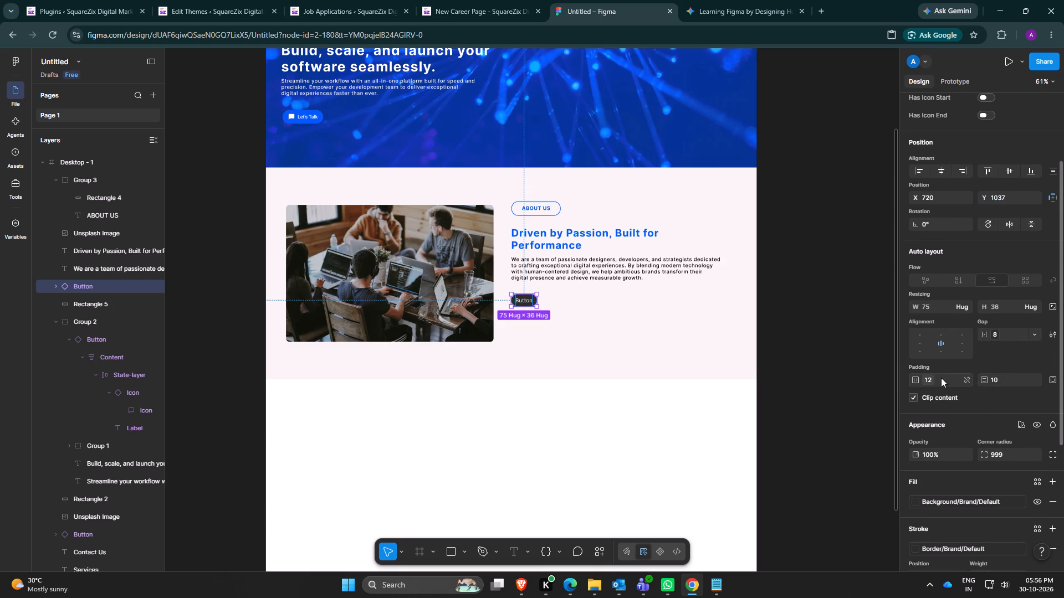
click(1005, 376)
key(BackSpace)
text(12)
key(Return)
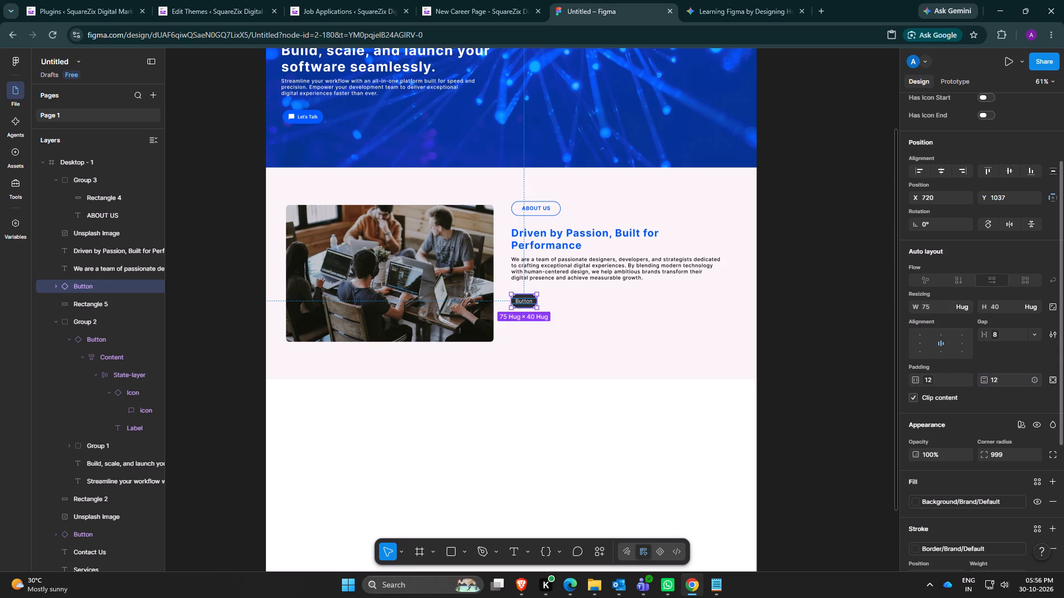
Set the About Us button's horizontal padding to 15.
click(938, 380)
key(BackSpace)
key(BackSpace)
text(15)
key(Return)
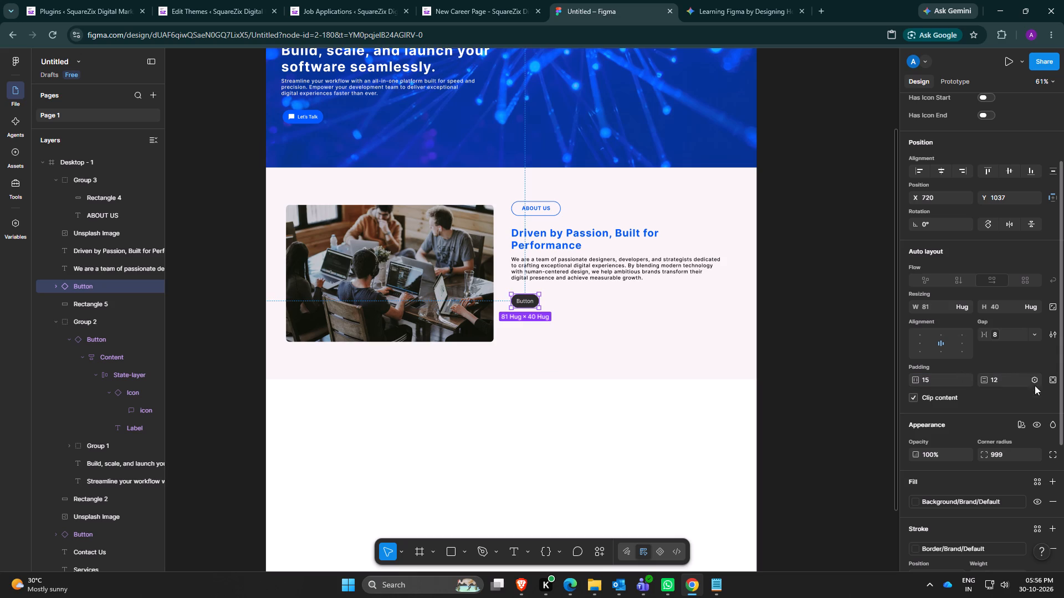
Enable the About Us button's end icon and set it to Chevron right, leaving the start icon off.
scroll(963, 425, up, 2)
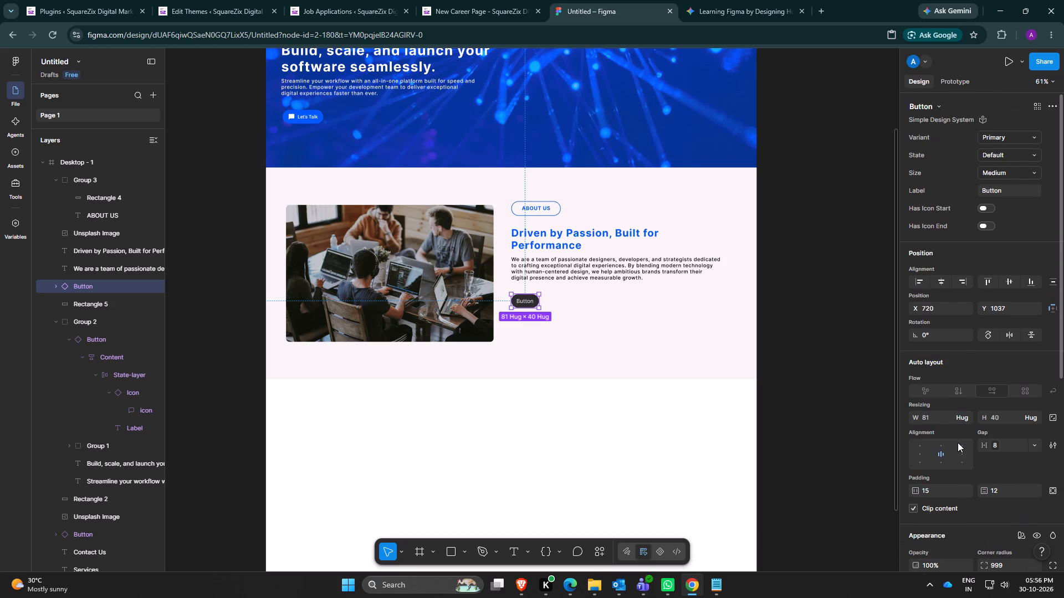
scroll(966, 256, up, 1)
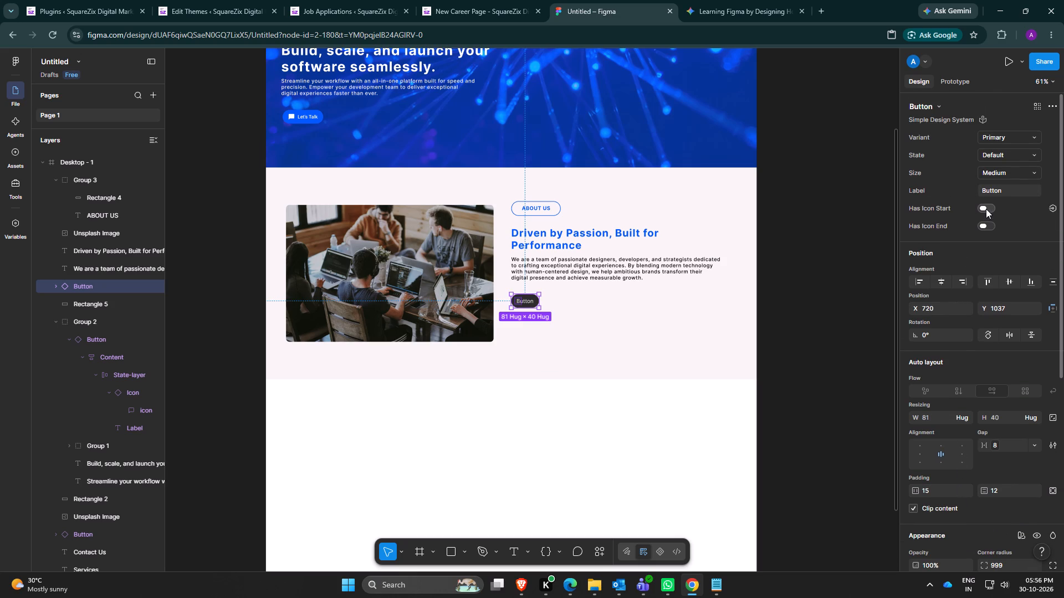
click(986, 209)
click(986, 209)
click(985, 225)
click(1013, 246)
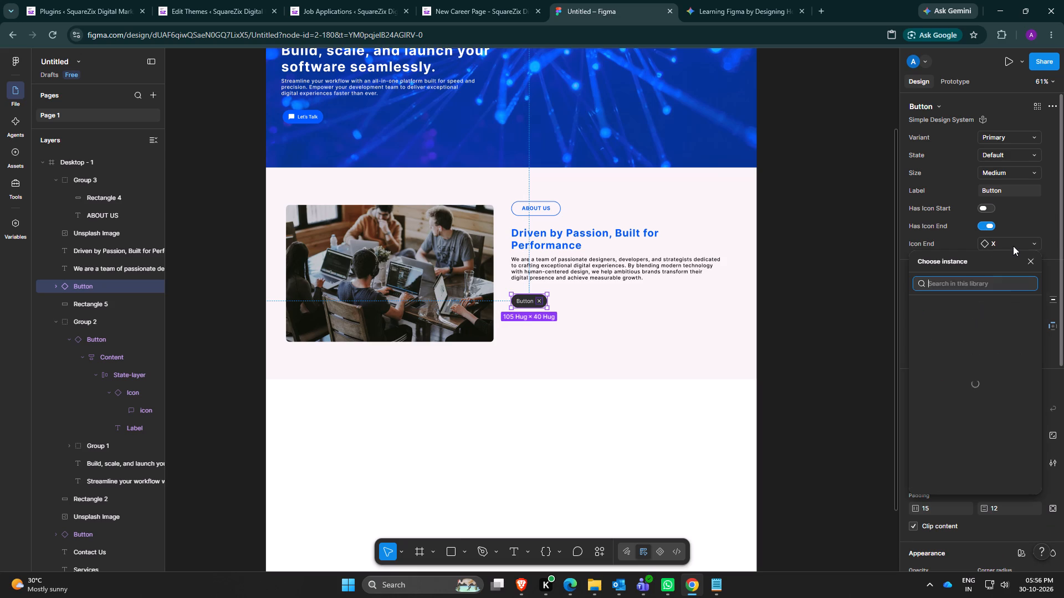
click(957, 281)
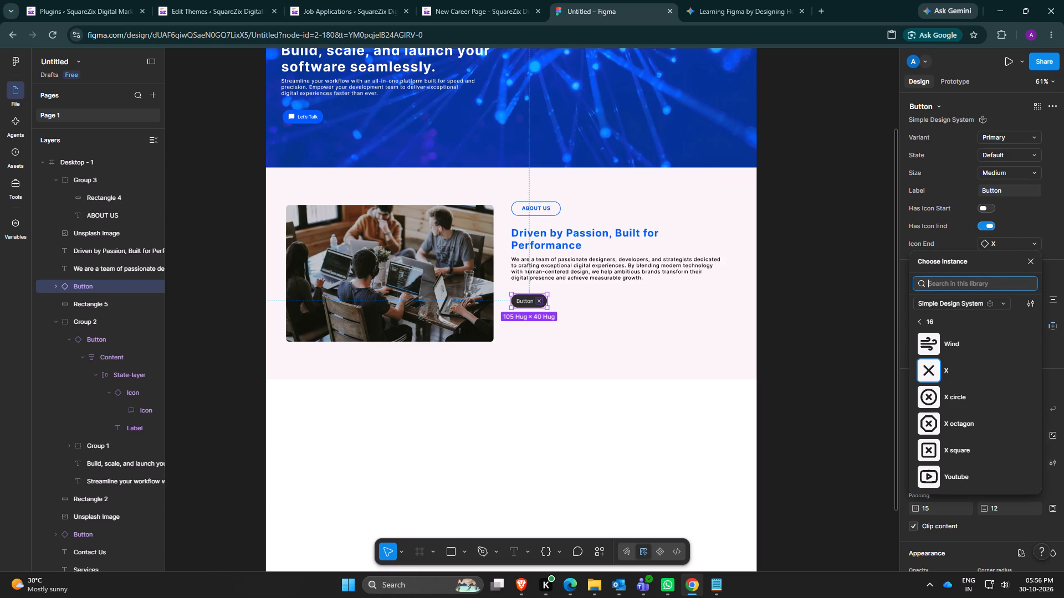
text(chev)
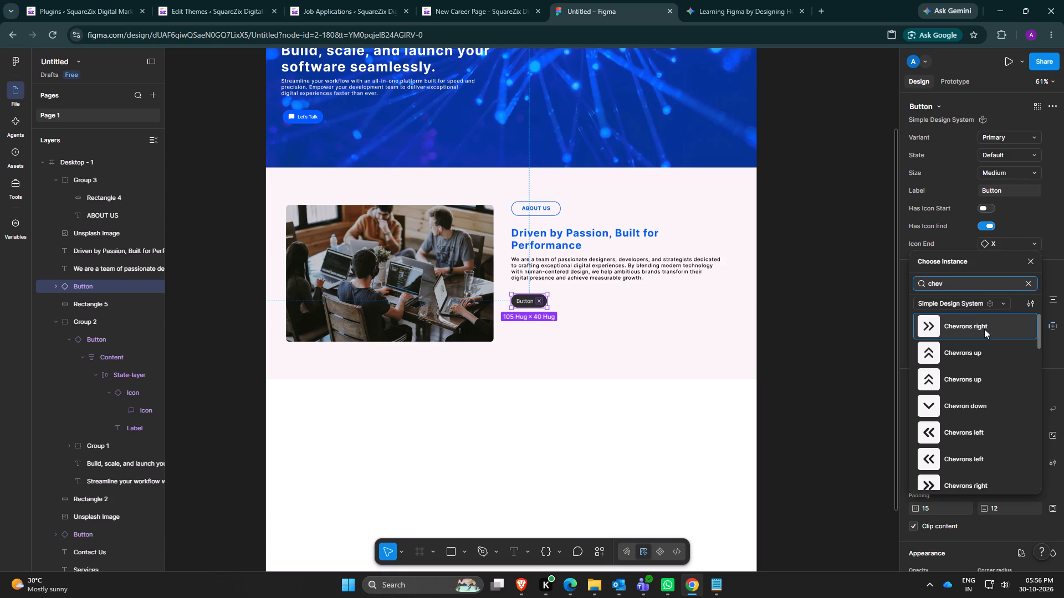
scroll(954, 417, down, 3)
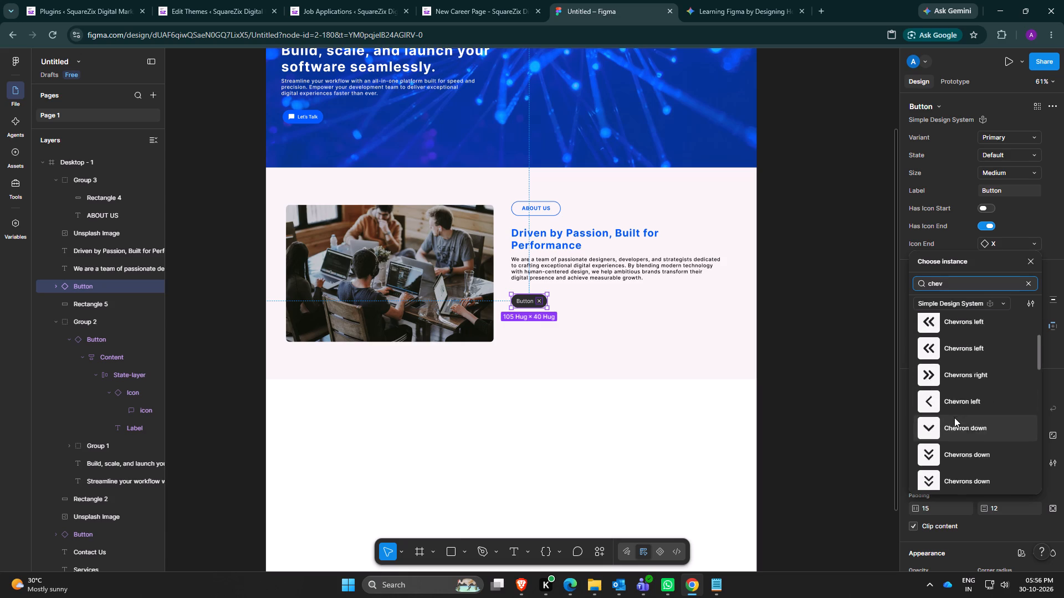
scroll(973, 374, down, 2)
scroll(965, 423, down, 1)
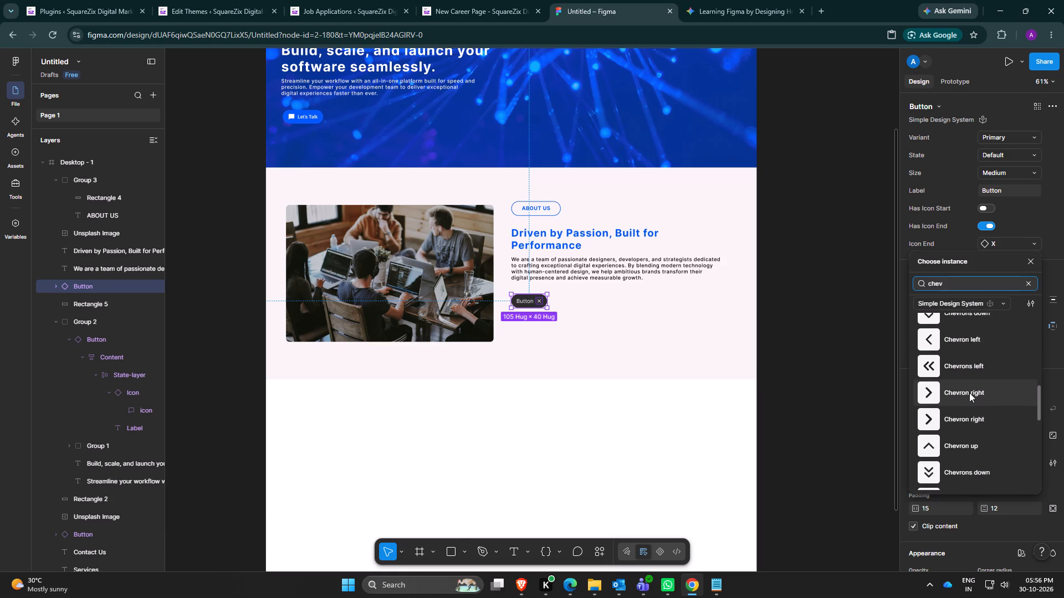
click(969, 393)
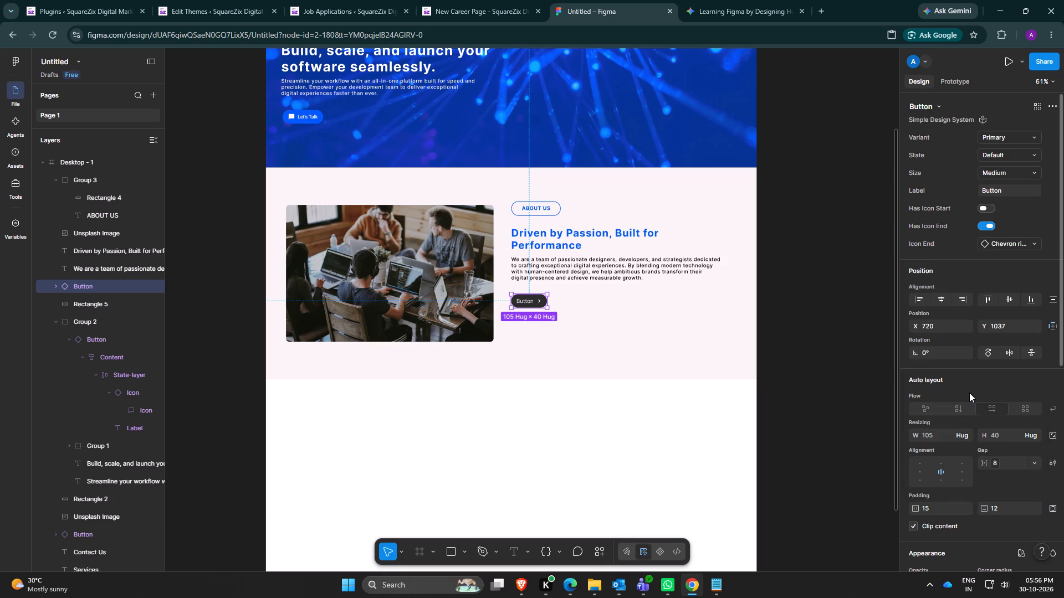
Set the About Us button's label to "Read More".
click(1009, 188)
key(BackSpace)
text(Read More)
key(Return)
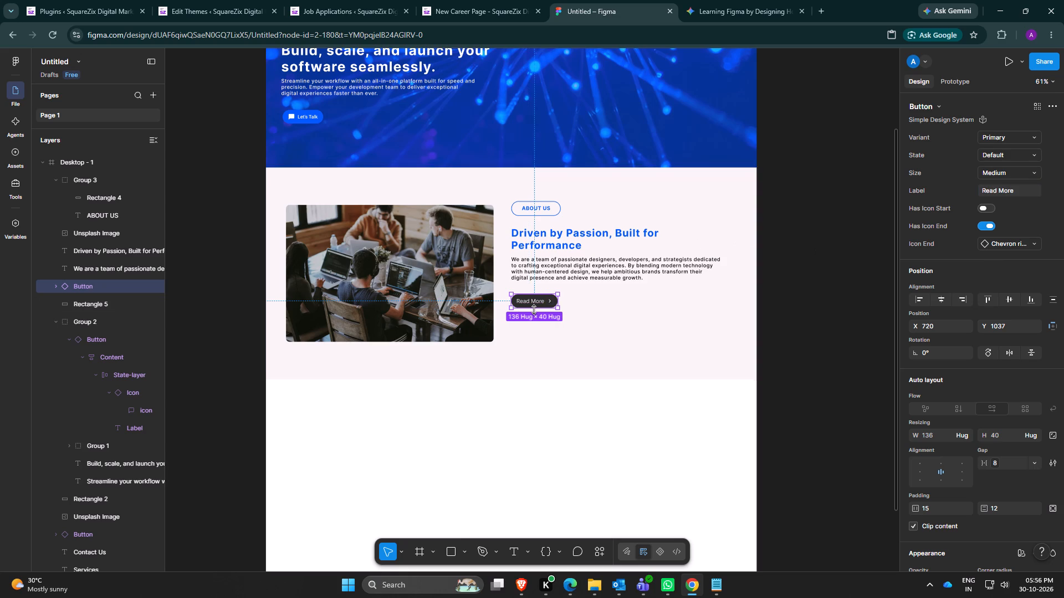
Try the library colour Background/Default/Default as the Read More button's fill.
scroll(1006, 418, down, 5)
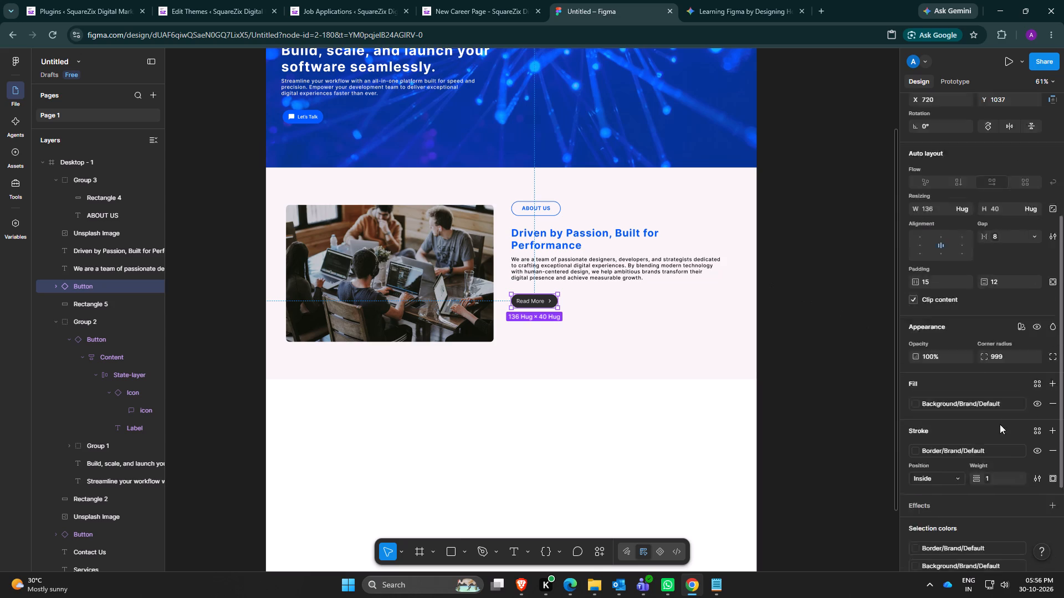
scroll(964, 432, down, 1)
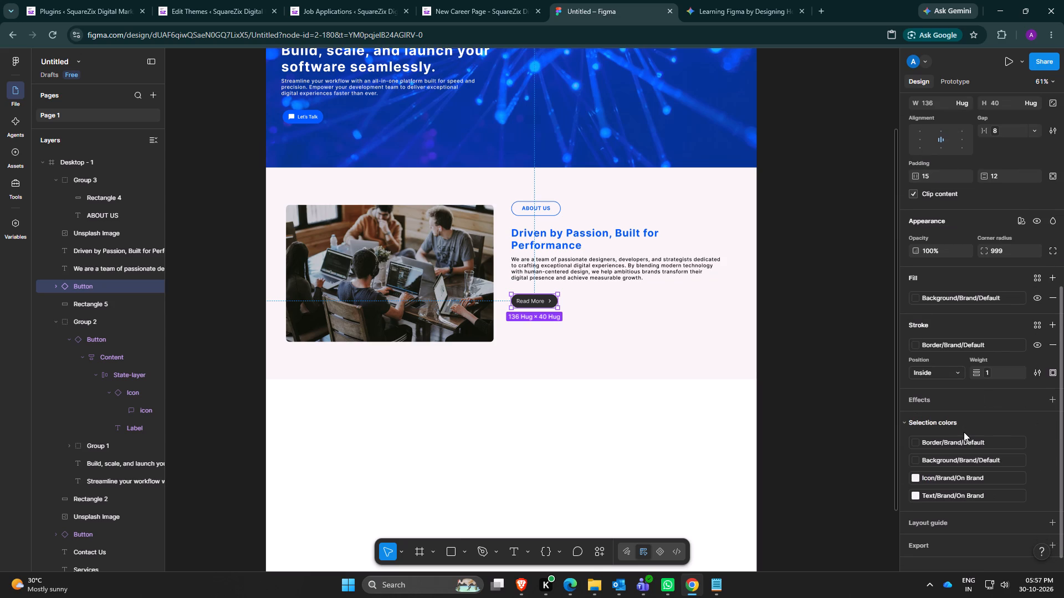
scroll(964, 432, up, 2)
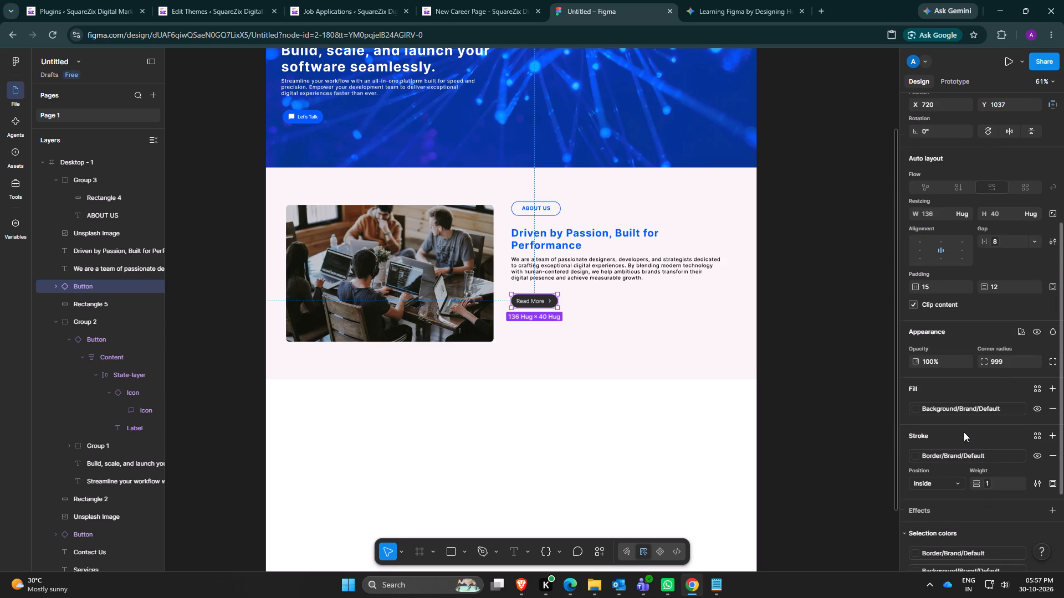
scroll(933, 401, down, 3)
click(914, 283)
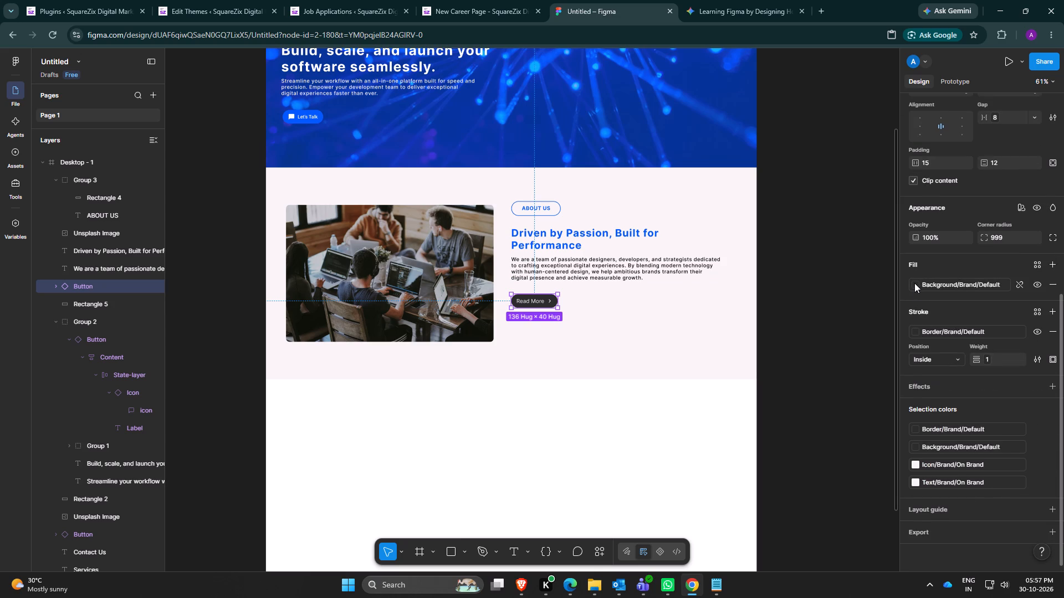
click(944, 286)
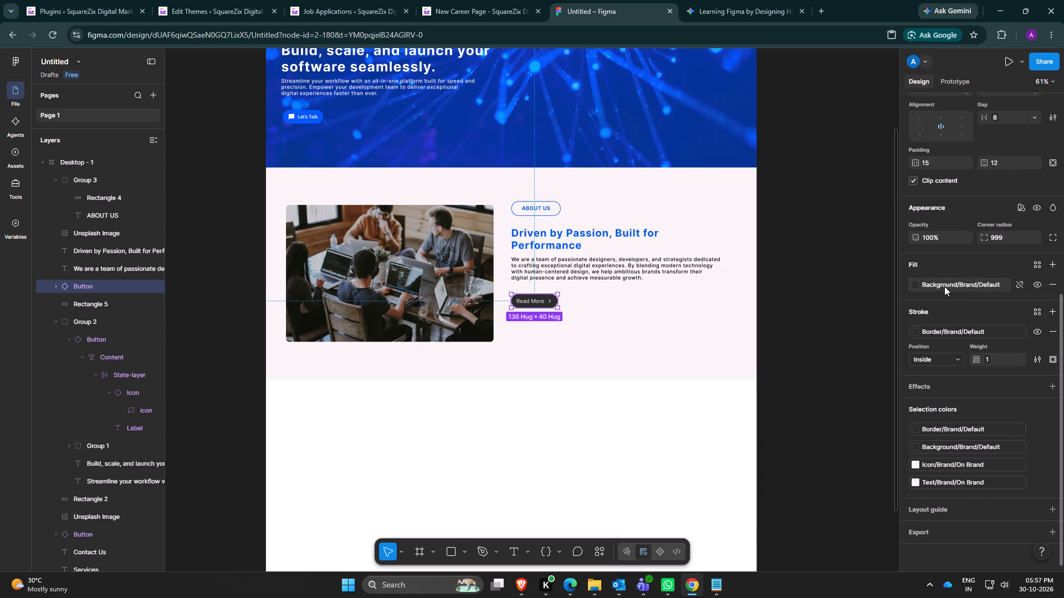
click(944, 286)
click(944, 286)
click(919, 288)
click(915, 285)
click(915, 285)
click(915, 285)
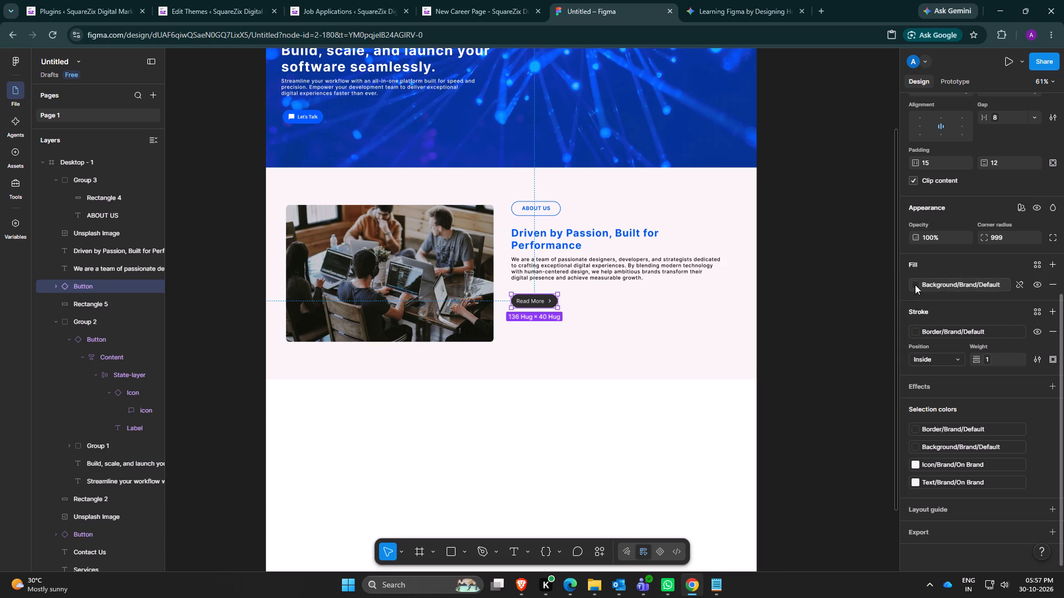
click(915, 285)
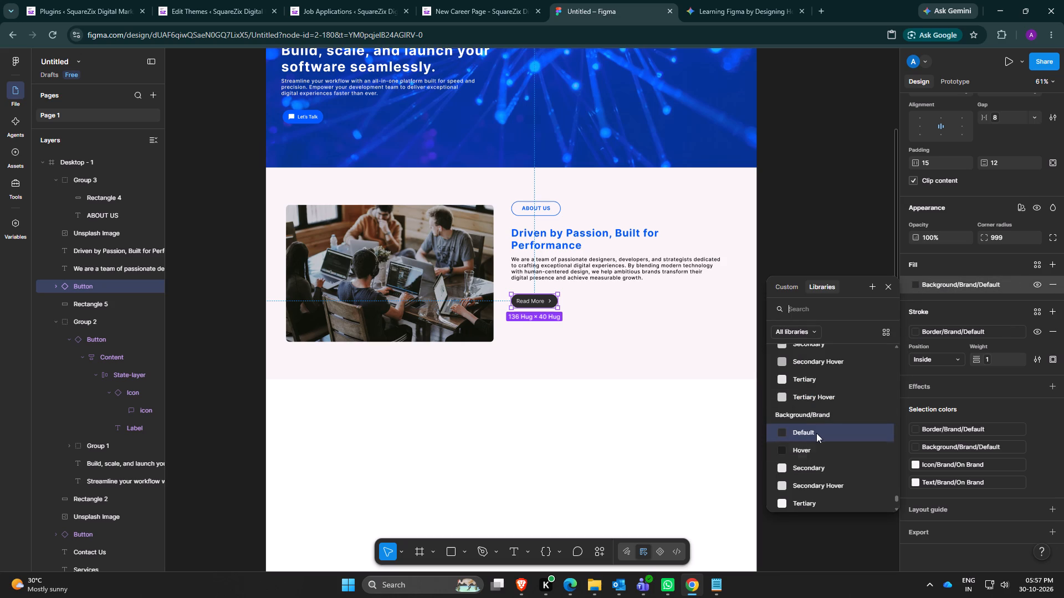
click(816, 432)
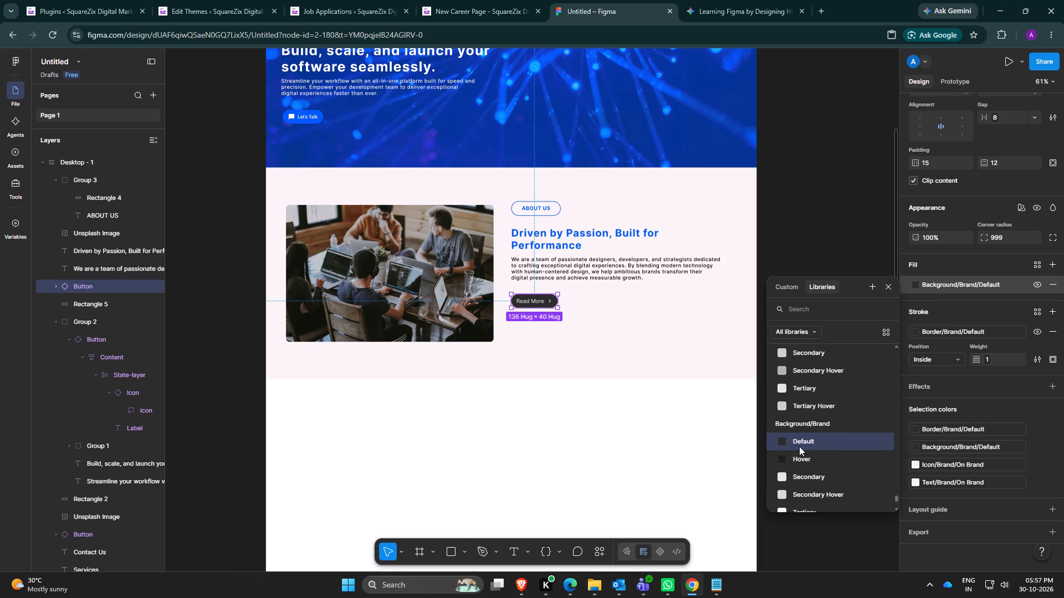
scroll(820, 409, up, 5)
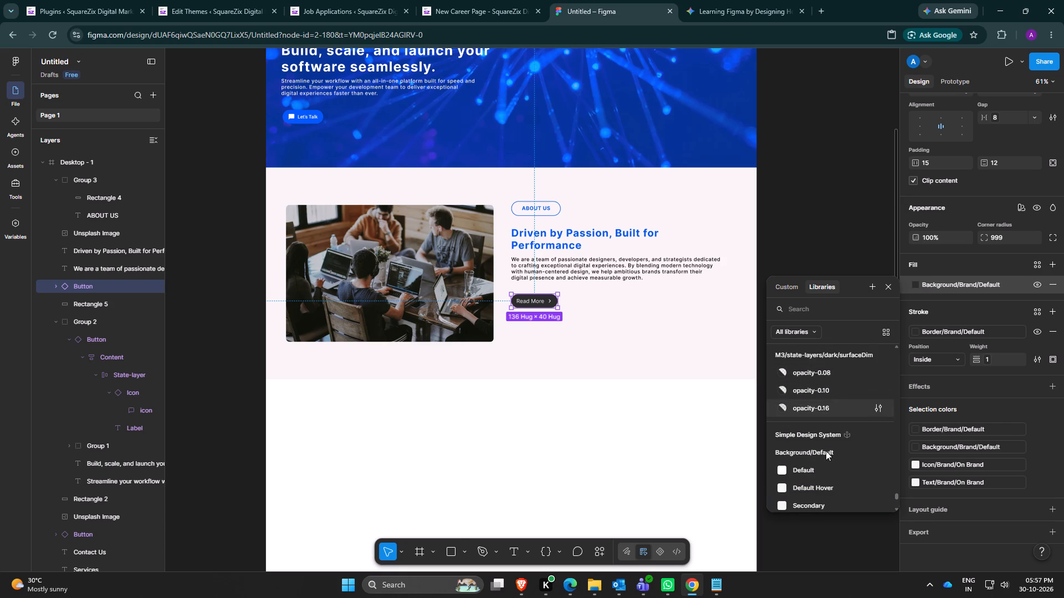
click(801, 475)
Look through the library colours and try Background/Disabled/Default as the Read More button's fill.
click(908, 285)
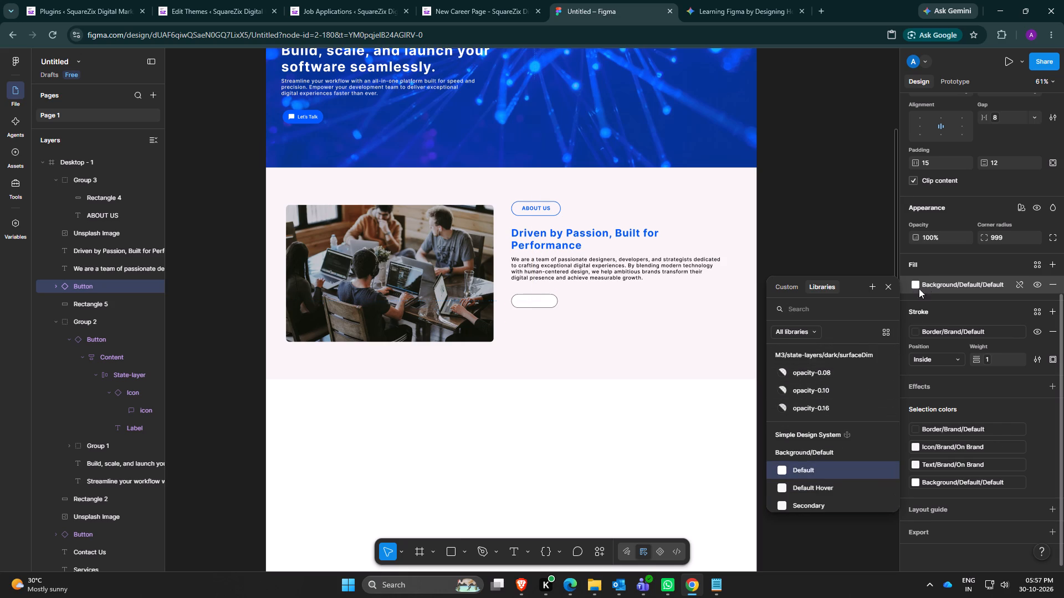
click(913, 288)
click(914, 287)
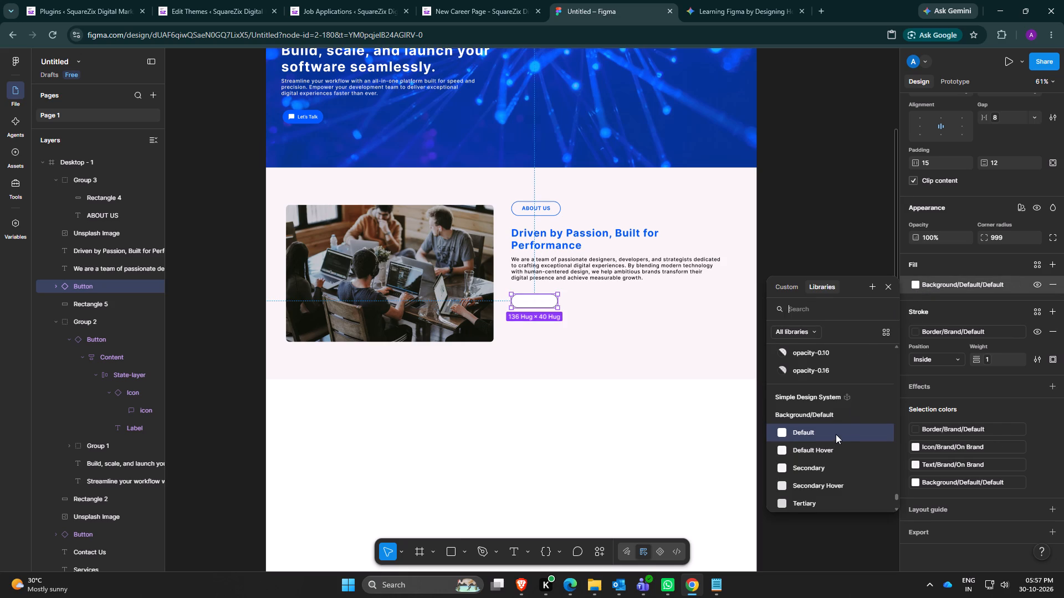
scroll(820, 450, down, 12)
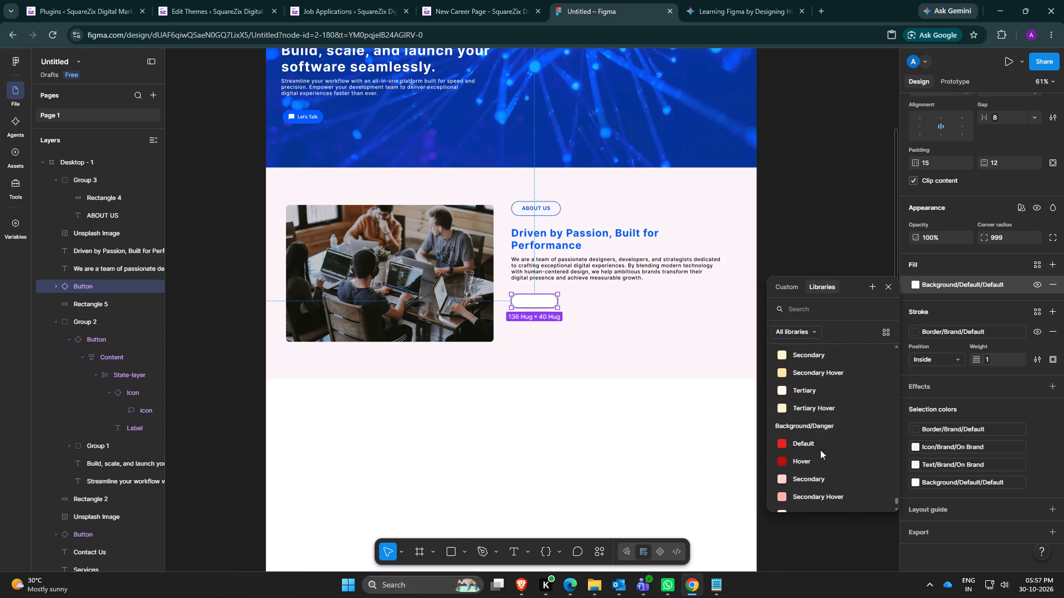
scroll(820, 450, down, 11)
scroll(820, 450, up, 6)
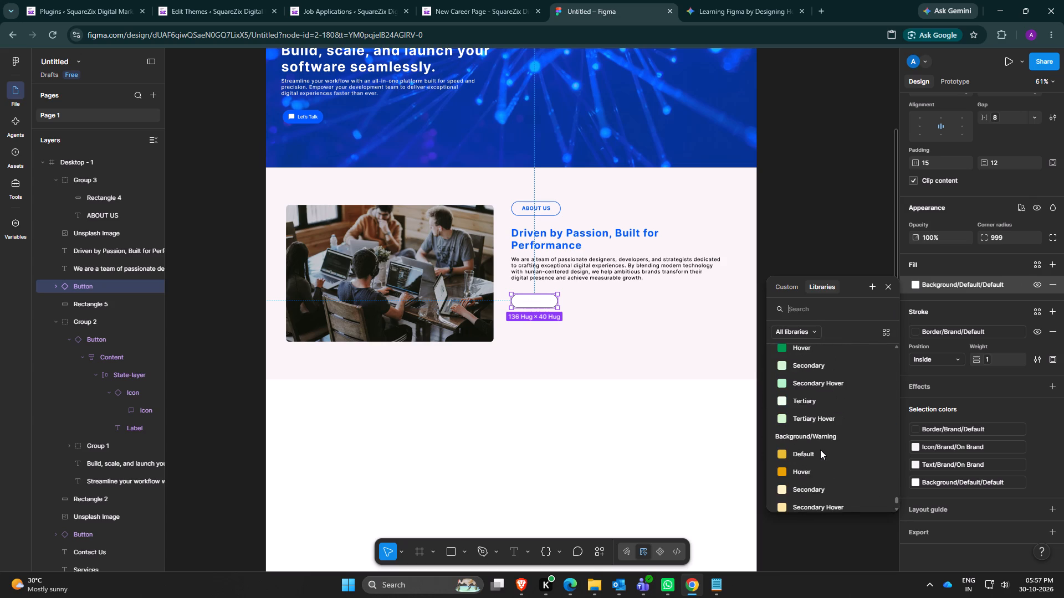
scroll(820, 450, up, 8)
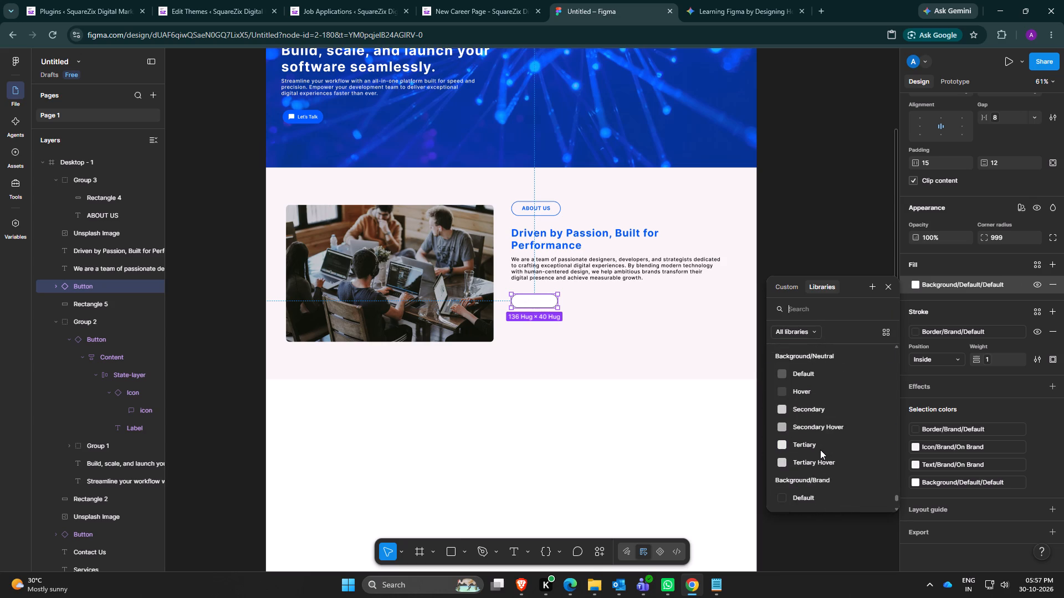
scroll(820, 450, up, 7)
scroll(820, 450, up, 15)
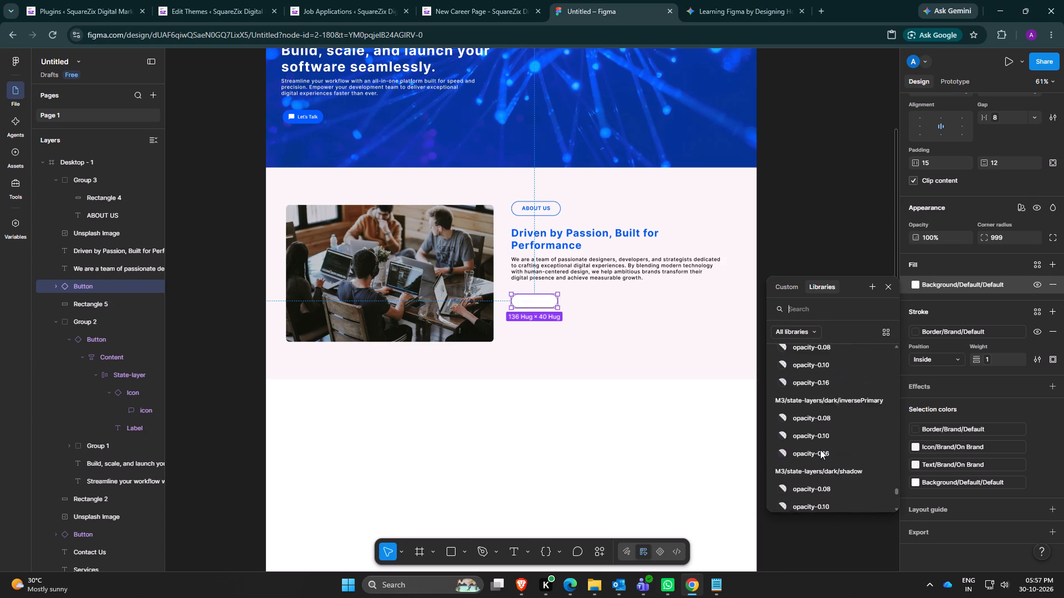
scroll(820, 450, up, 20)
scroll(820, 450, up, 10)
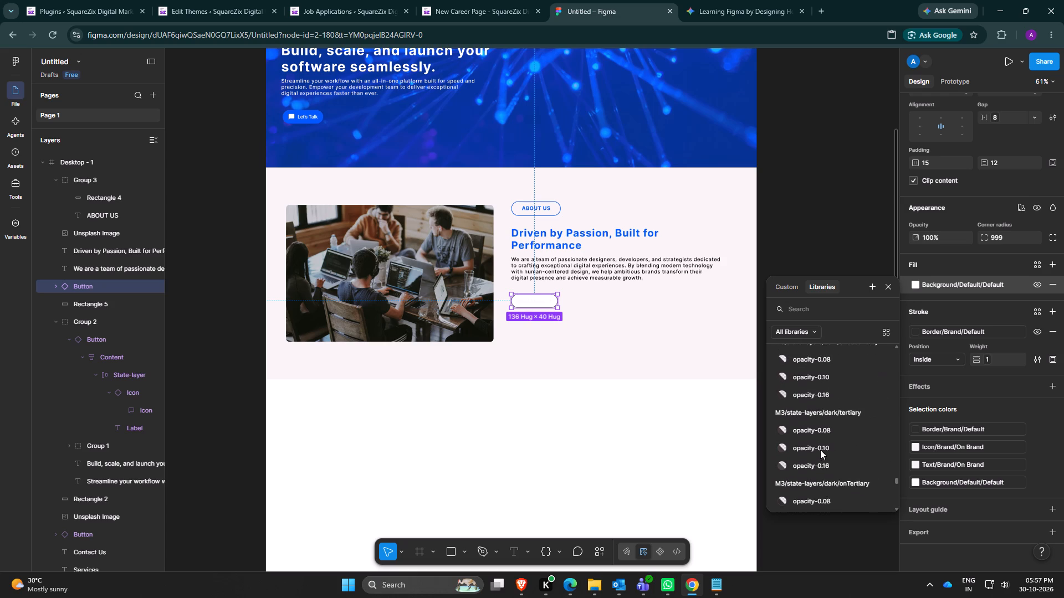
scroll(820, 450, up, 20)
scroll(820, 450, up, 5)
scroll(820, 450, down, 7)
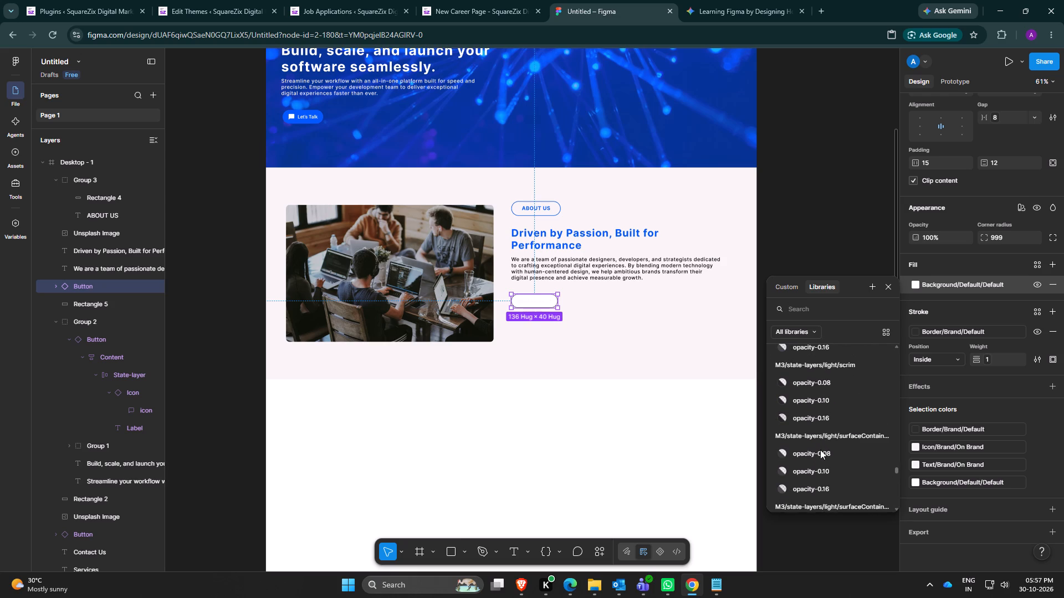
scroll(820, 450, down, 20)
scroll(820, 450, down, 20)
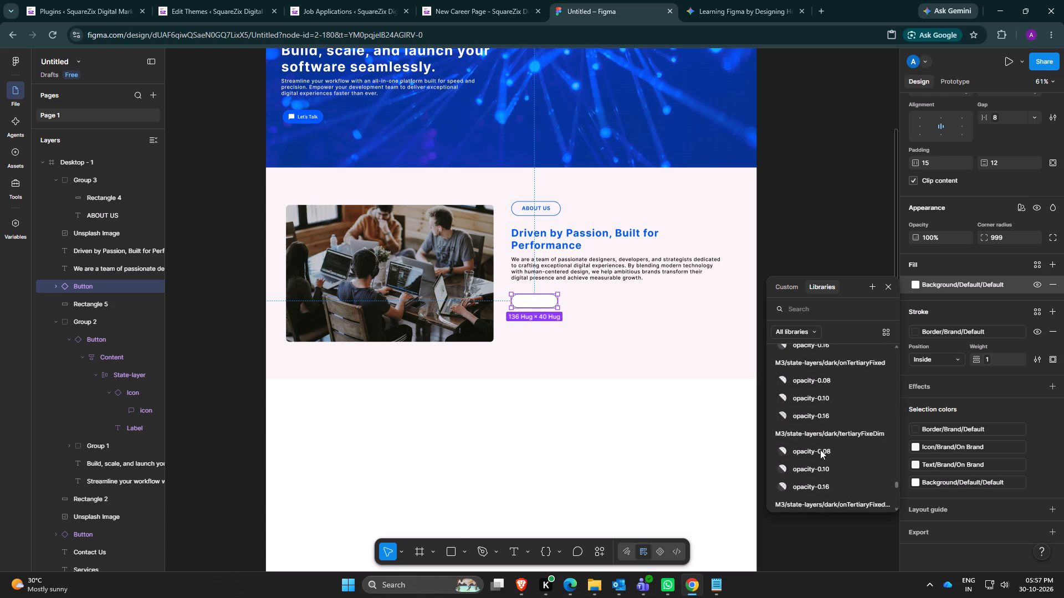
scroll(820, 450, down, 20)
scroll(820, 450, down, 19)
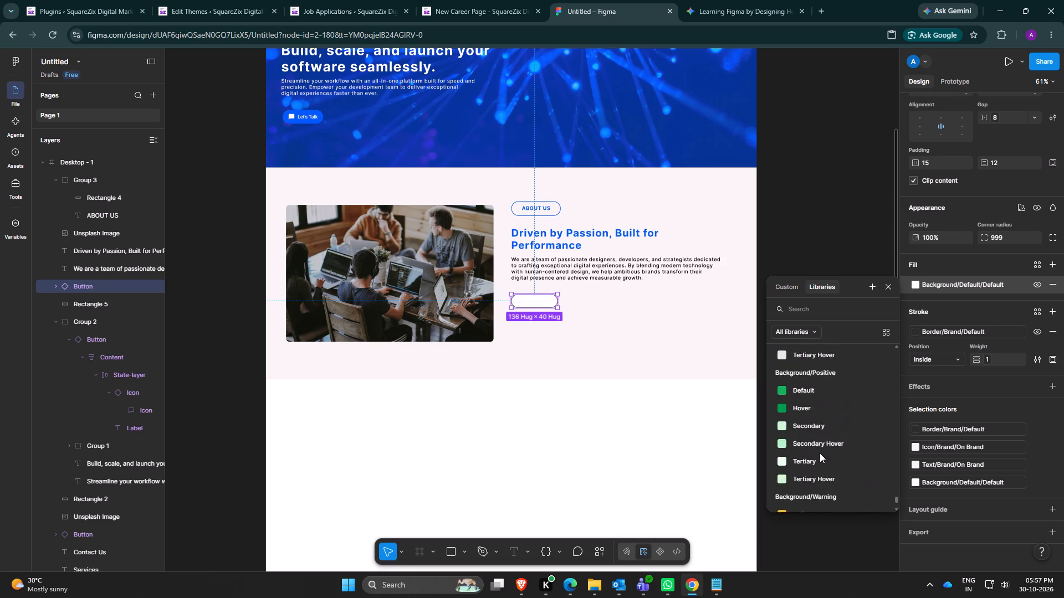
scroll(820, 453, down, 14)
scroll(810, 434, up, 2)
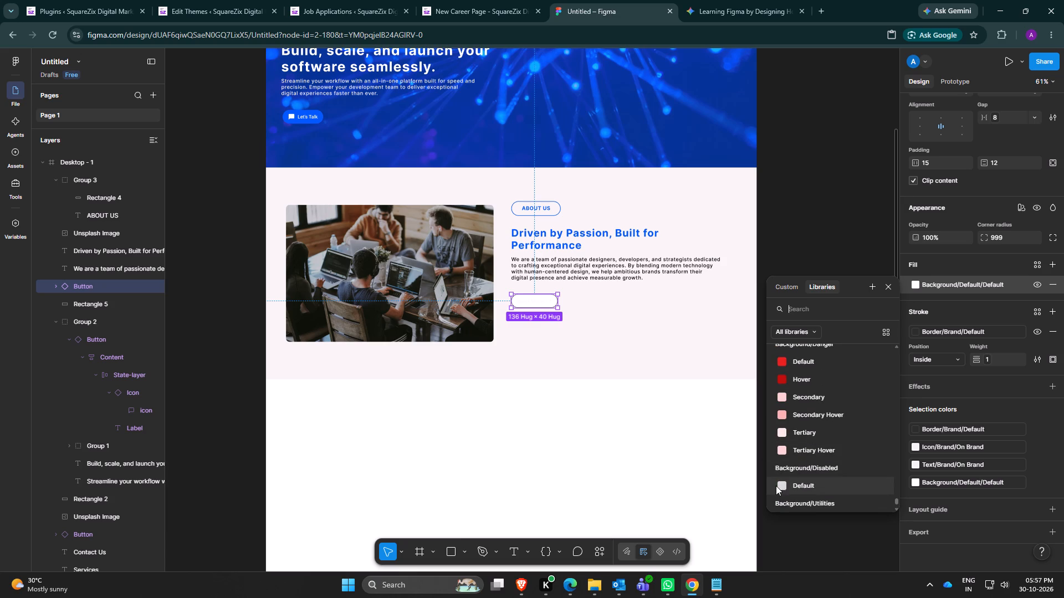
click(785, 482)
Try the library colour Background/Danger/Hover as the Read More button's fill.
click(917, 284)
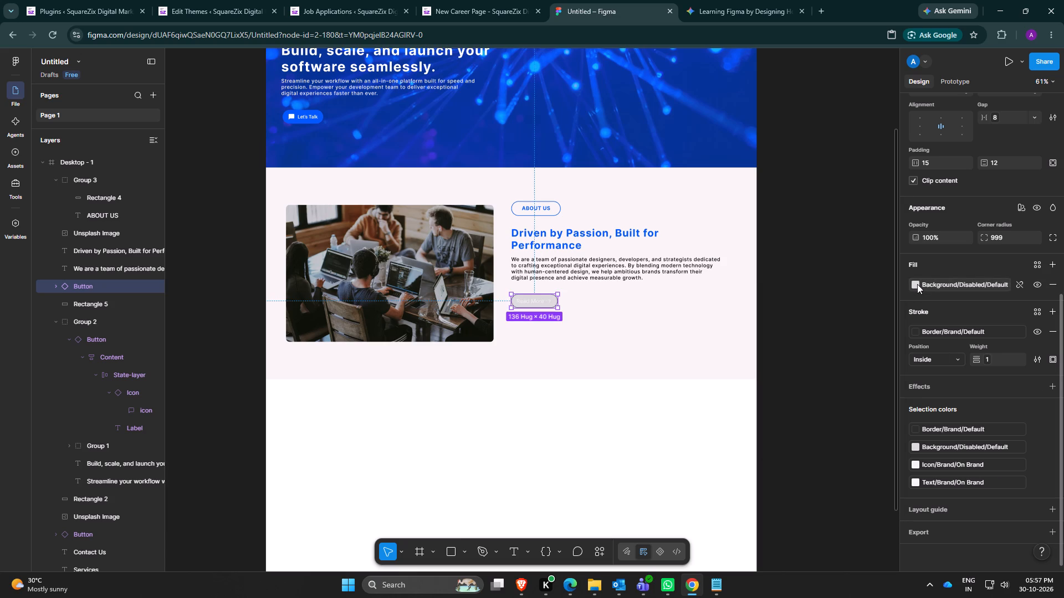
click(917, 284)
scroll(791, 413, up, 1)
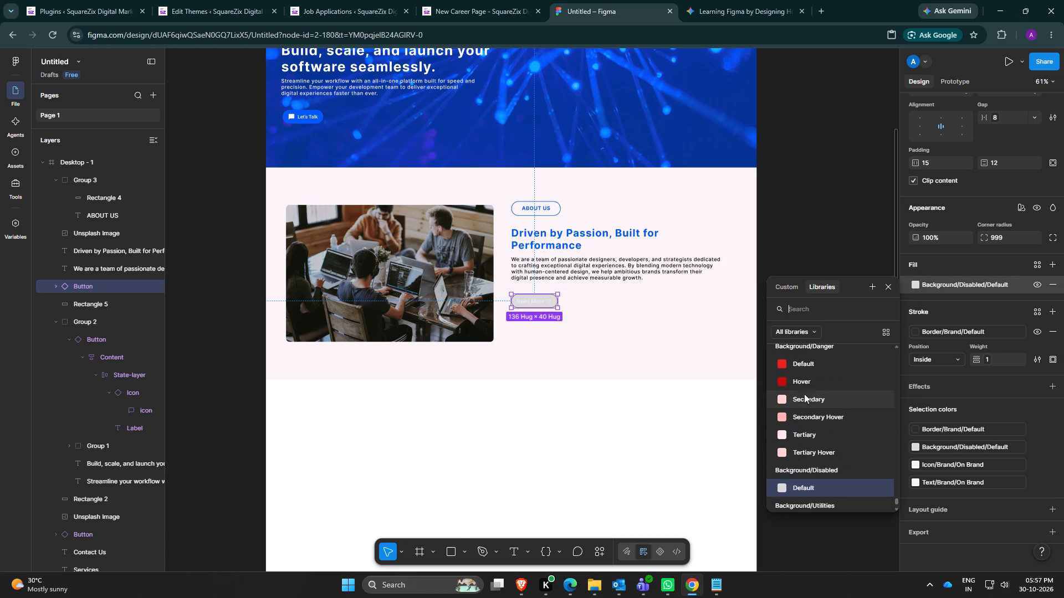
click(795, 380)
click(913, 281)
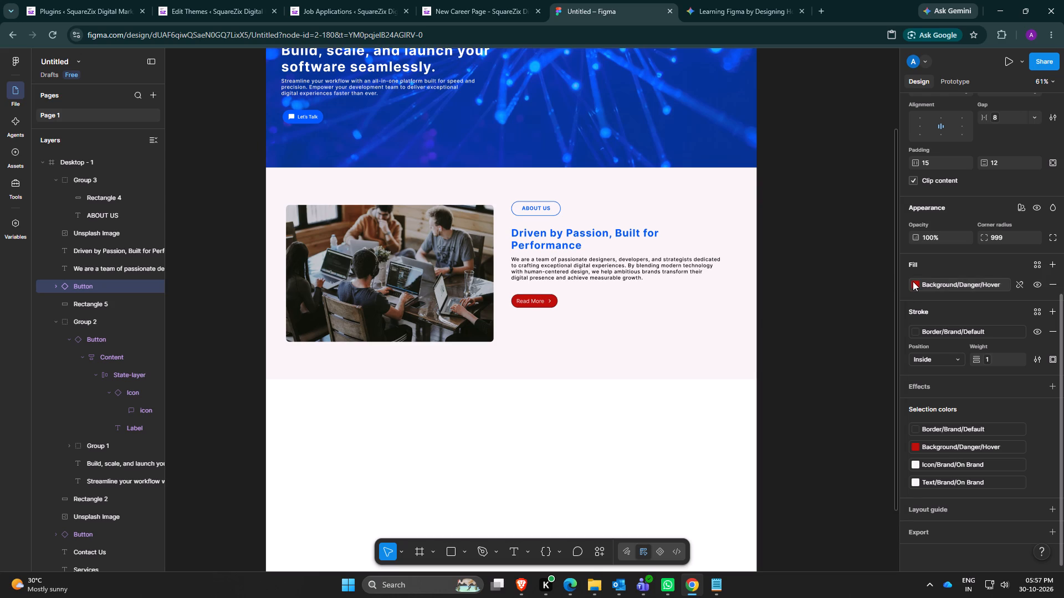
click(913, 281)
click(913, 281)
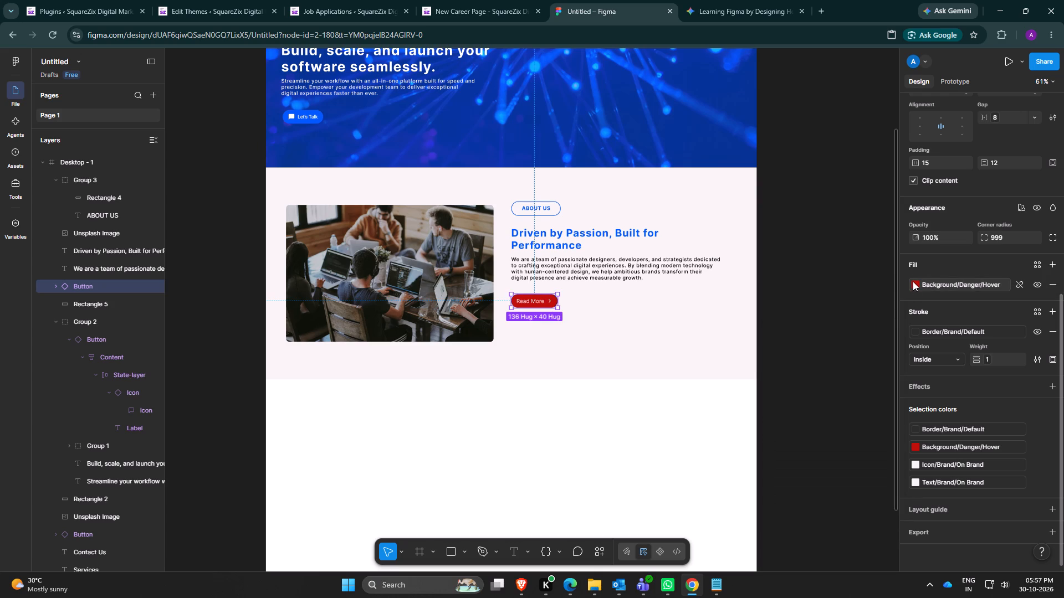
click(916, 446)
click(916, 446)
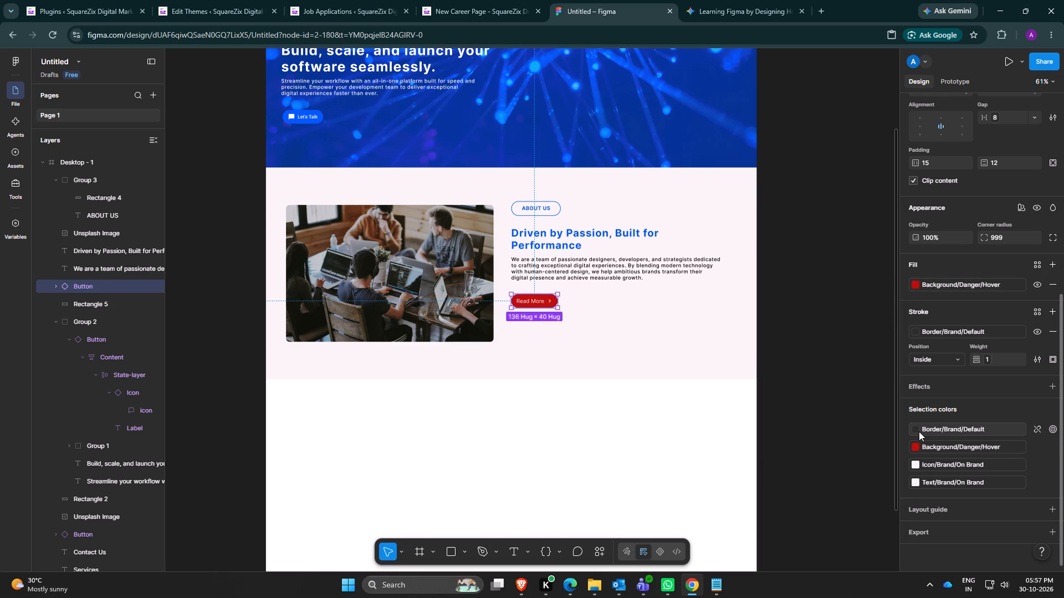
Replace the Read More button's Border/Brand/Default stroke colour with the page's custom blue 0059FF.
click(919, 431)
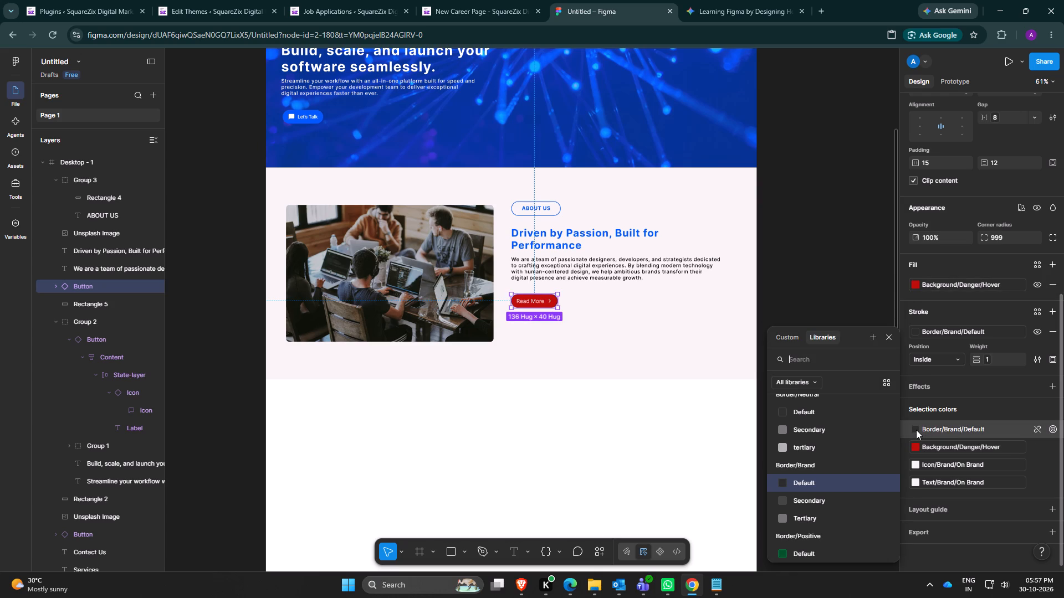
click(916, 430)
scroll(811, 456, up, 11)
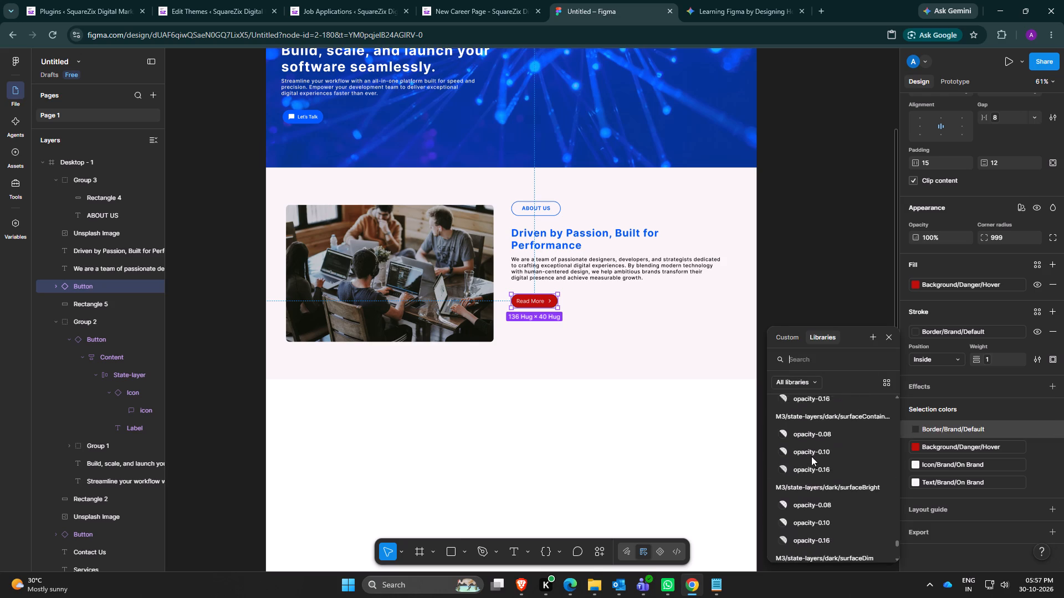
scroll(811, 456, up, 11)
click(789, 340)
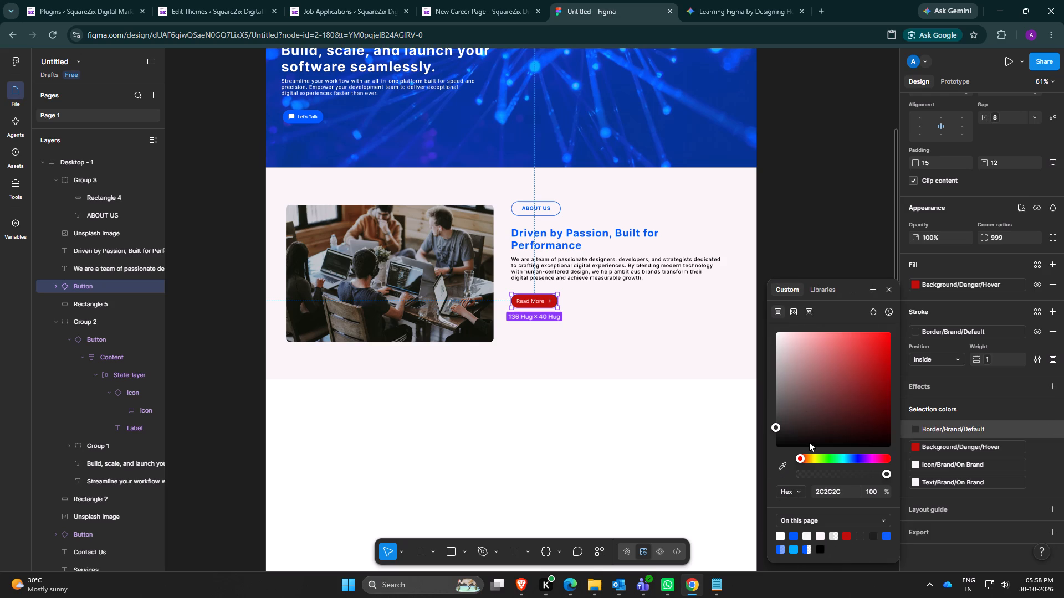
click(792, 535)
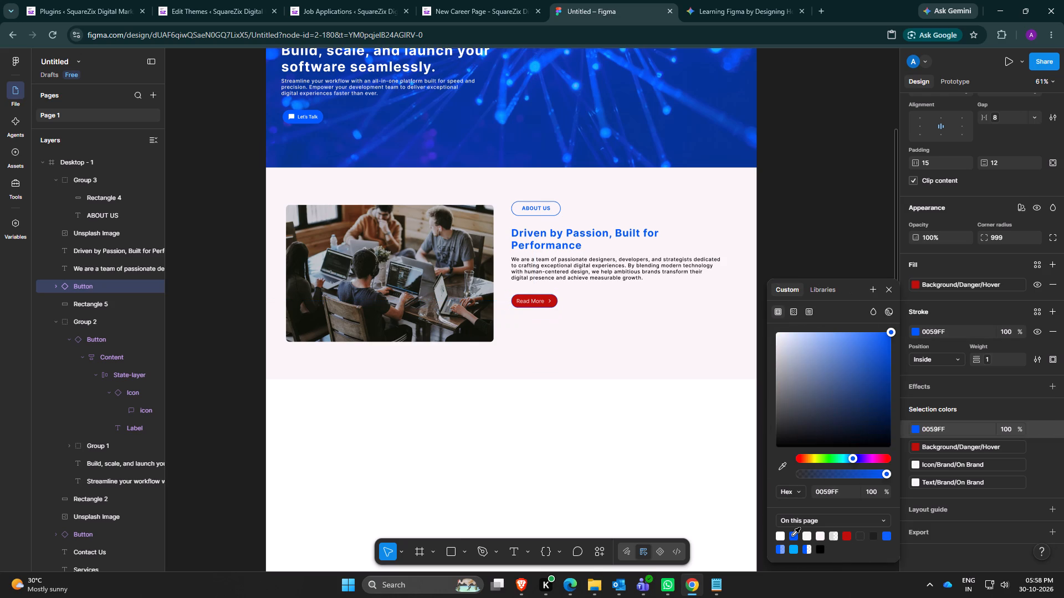
click(793, 535)
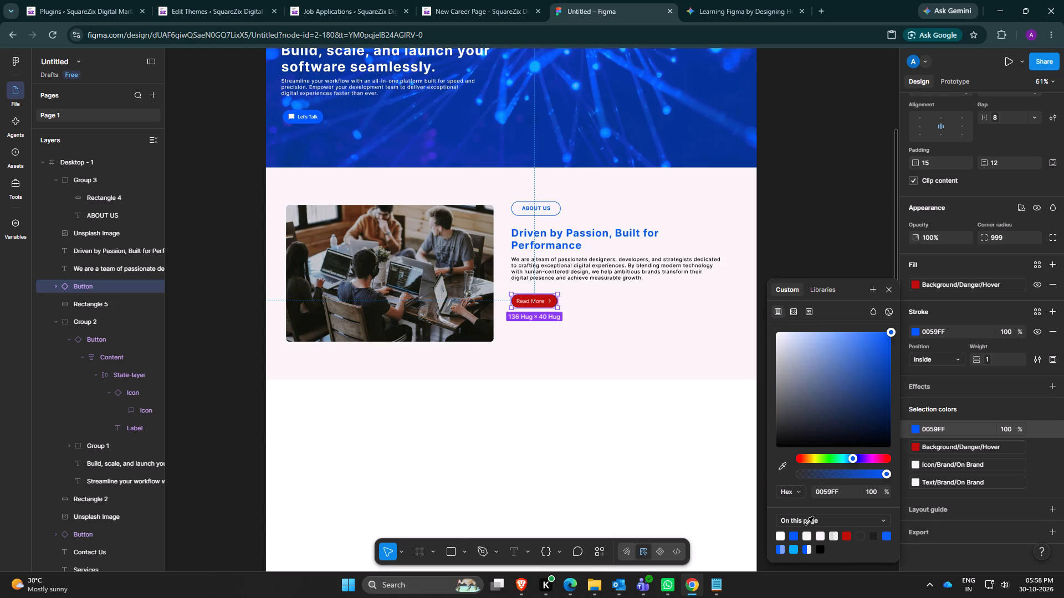
Set the Read More button's fill to the page's custom blue 0059FF.
click(915, 282)
click(790, 287)
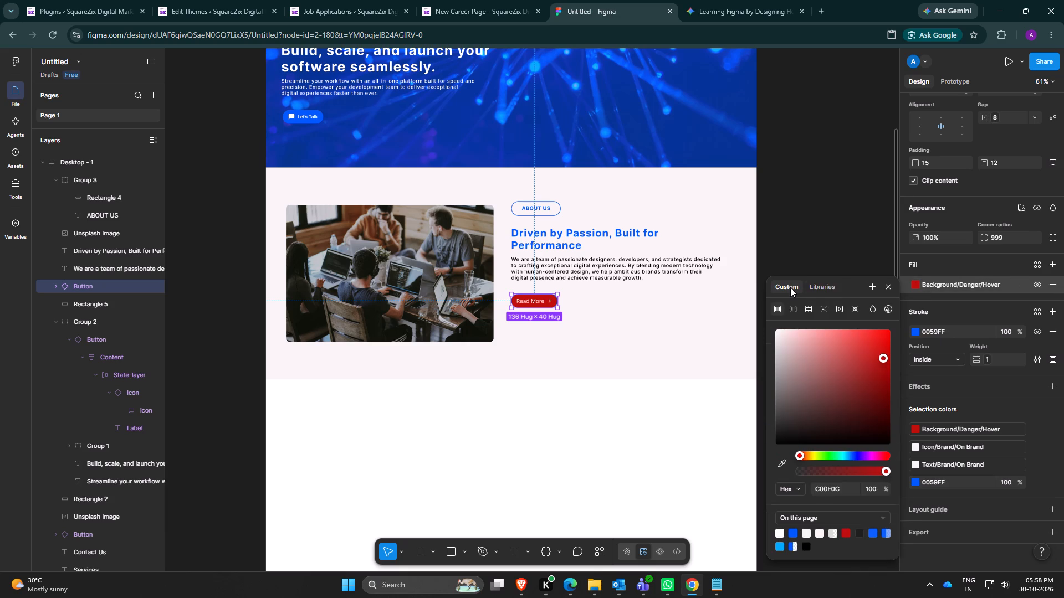
click(794, 531)
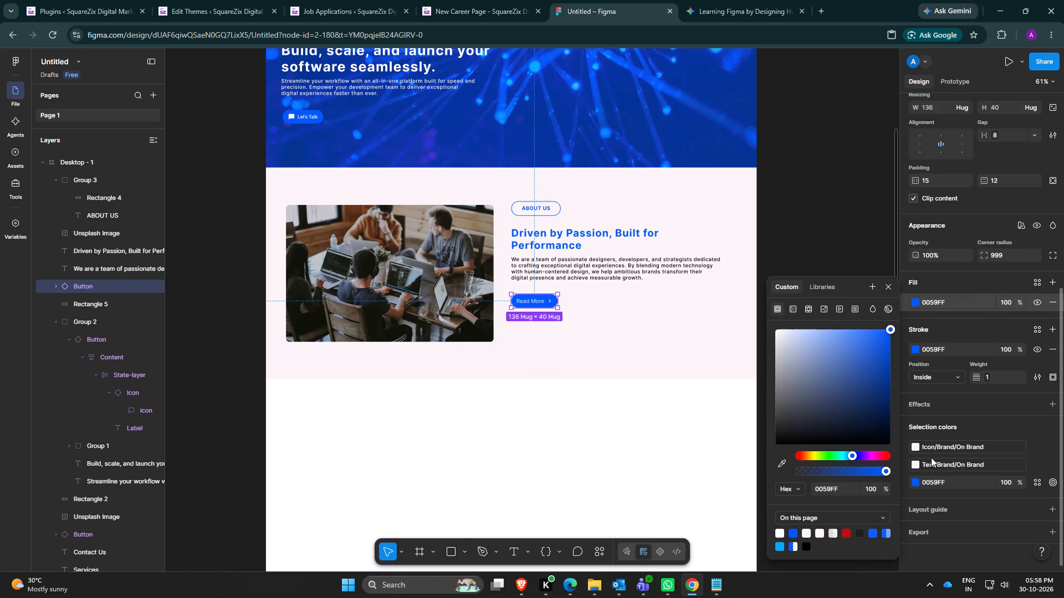
click(1010, 404)
click(997, 402)
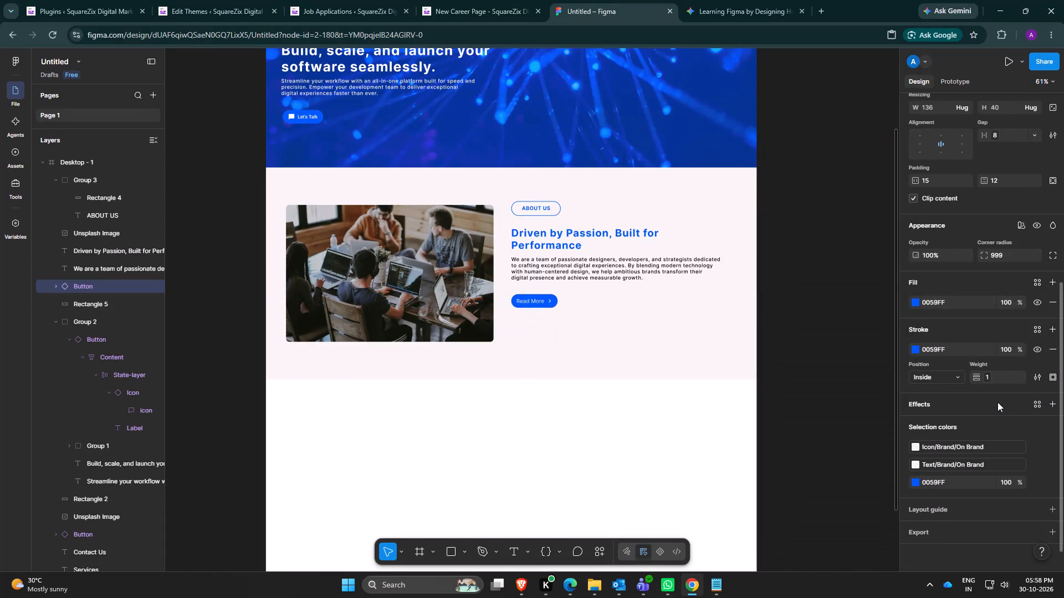
scroll(980, 537, up, 2)
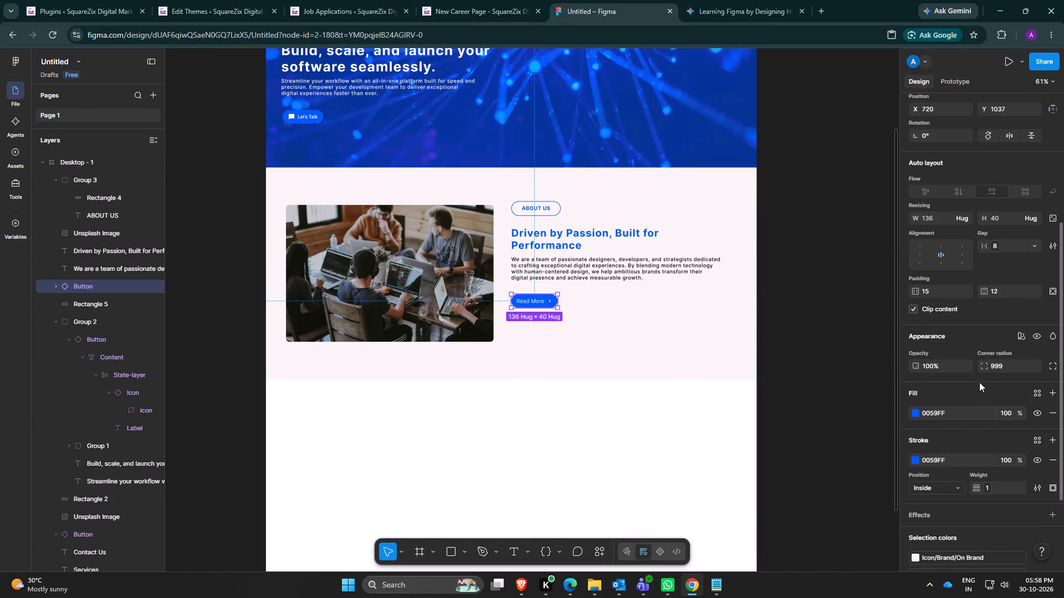
Review the Read More button's properties, including its auto layout, padding, corner radius, fill, stroke and selection colours.
scroll(980, 400, up, 2)
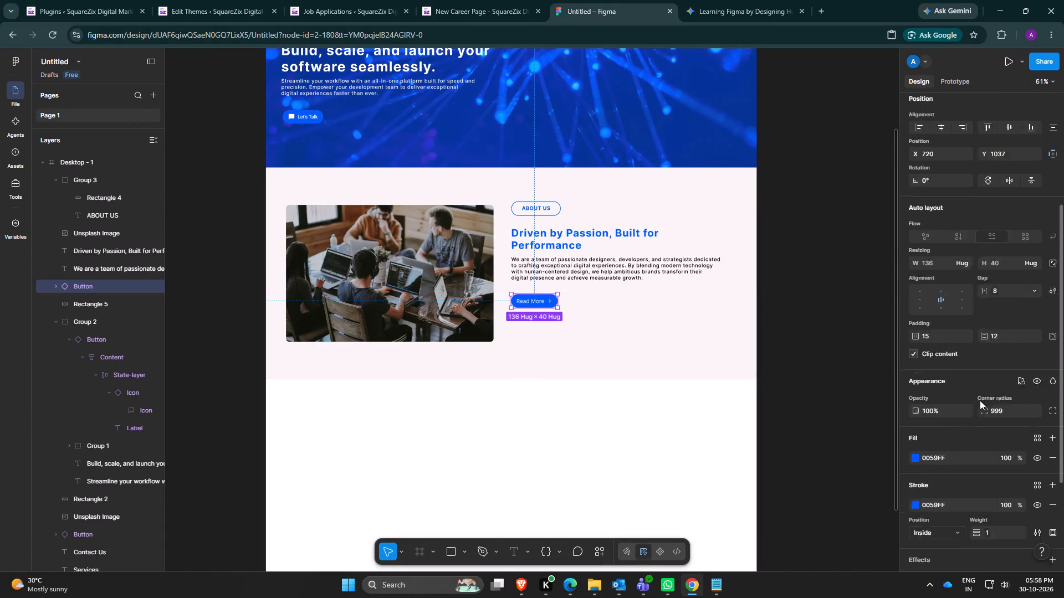
scroll(980, 400, down, 1)
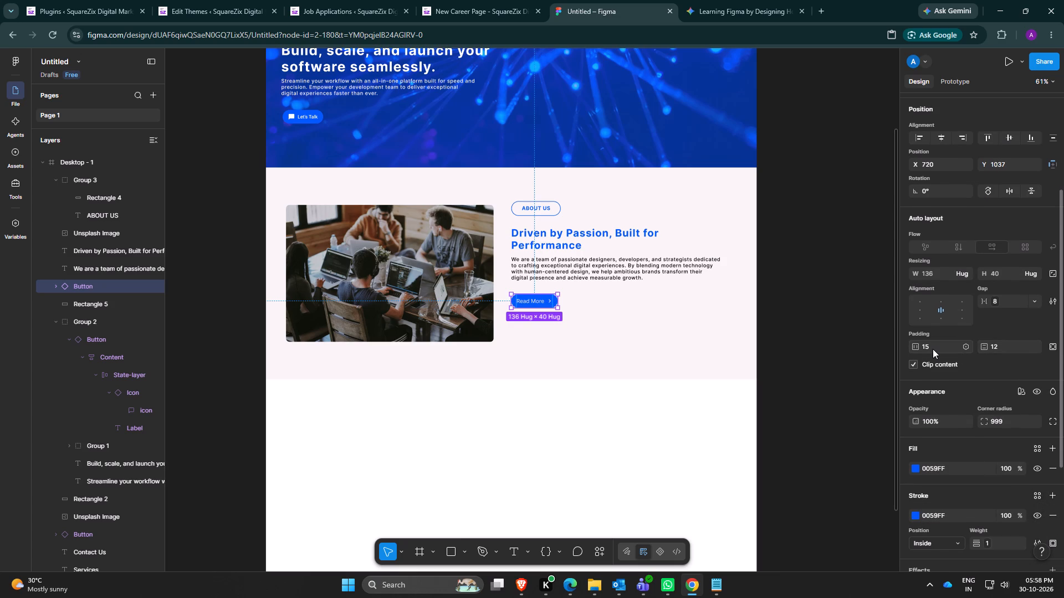
scroll(969, 386, up, 2)
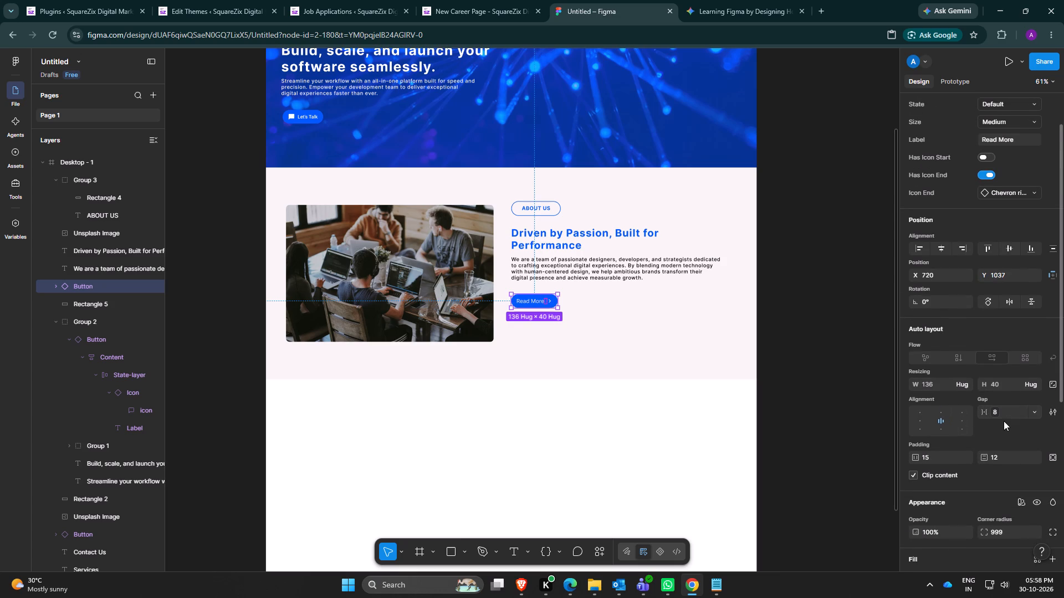
scroll(1002, 432, up, 2)
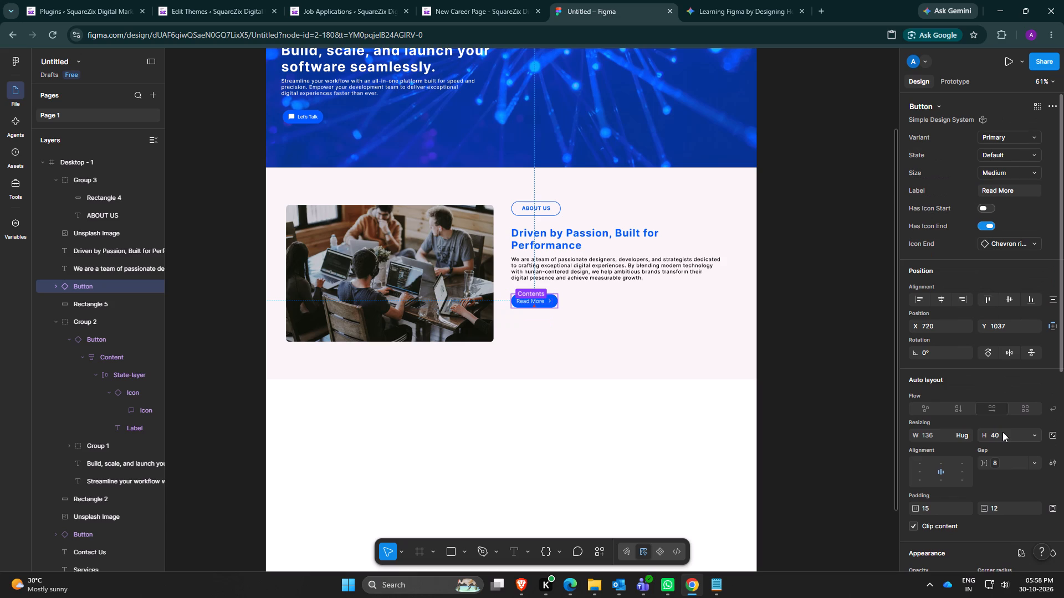
scroll(1002, 432, down, 4)
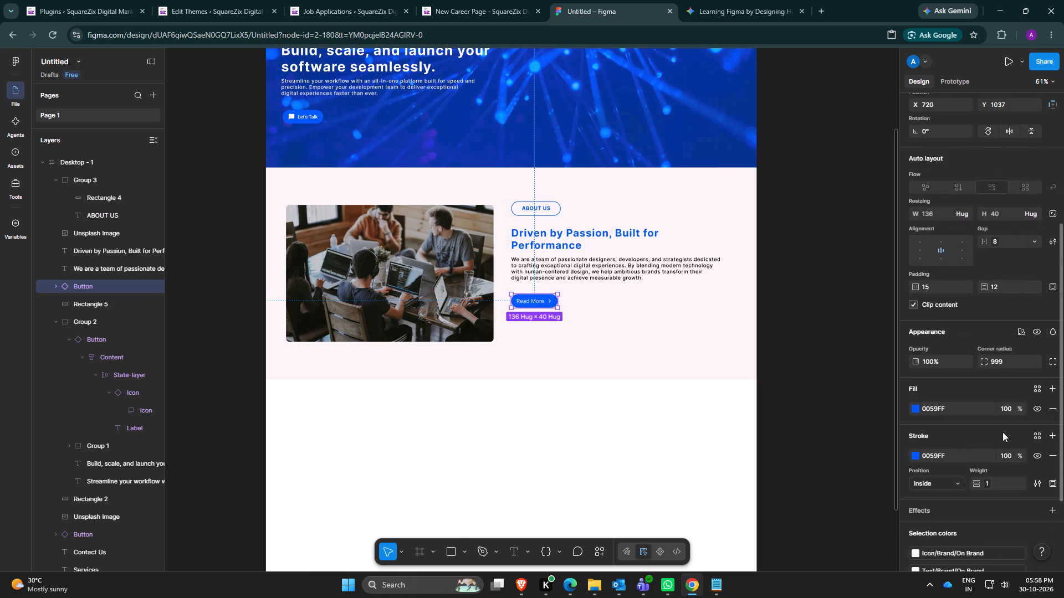
scroll(1002, 432, down, 3)
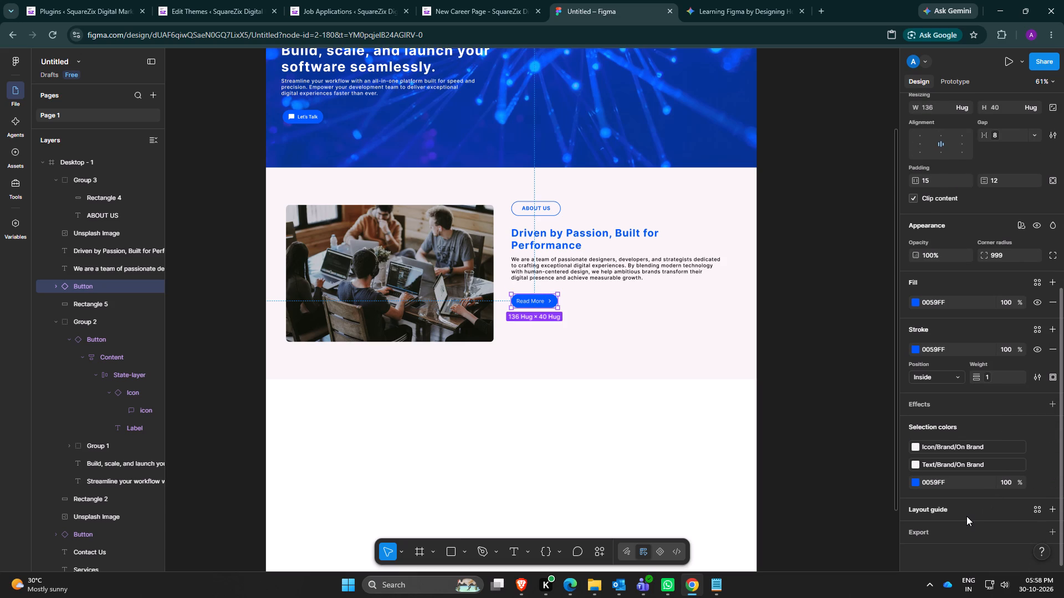
scroll(1027, 403, up, 7)
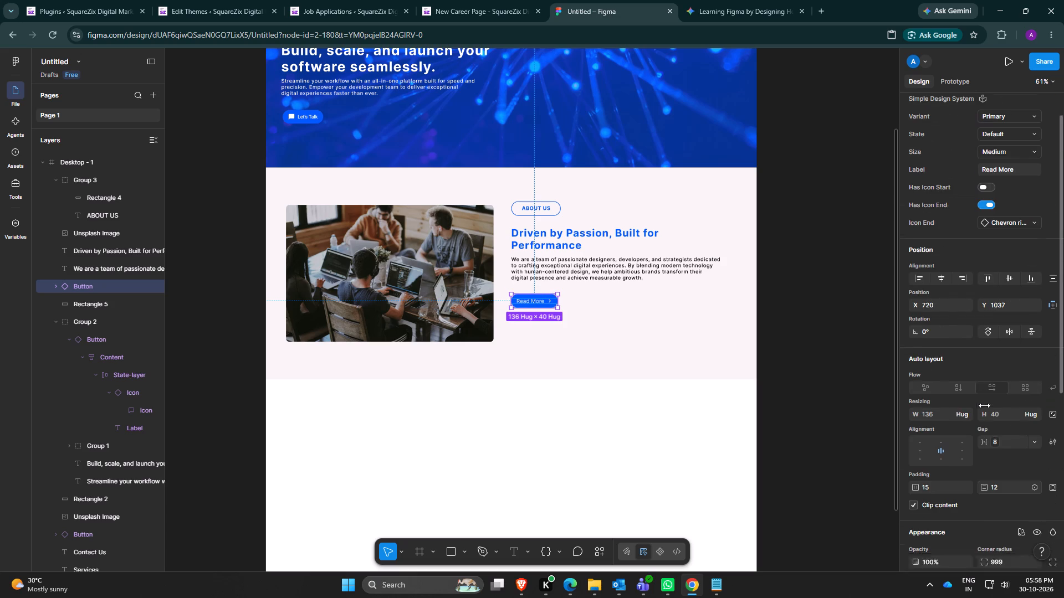
scroll(984, 405, up, 2)
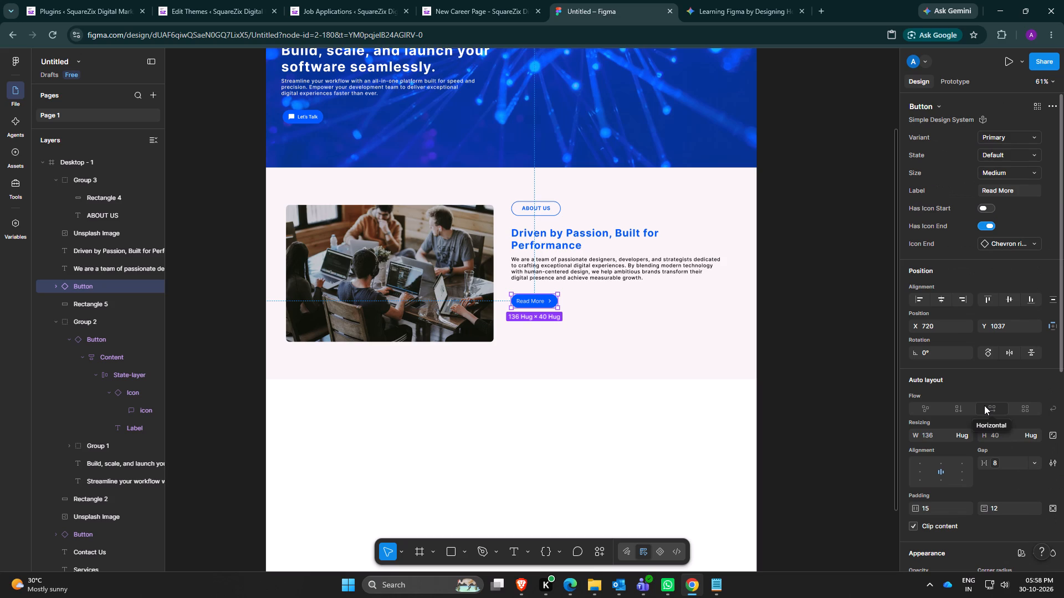
scroll(984, 390, down, 2)
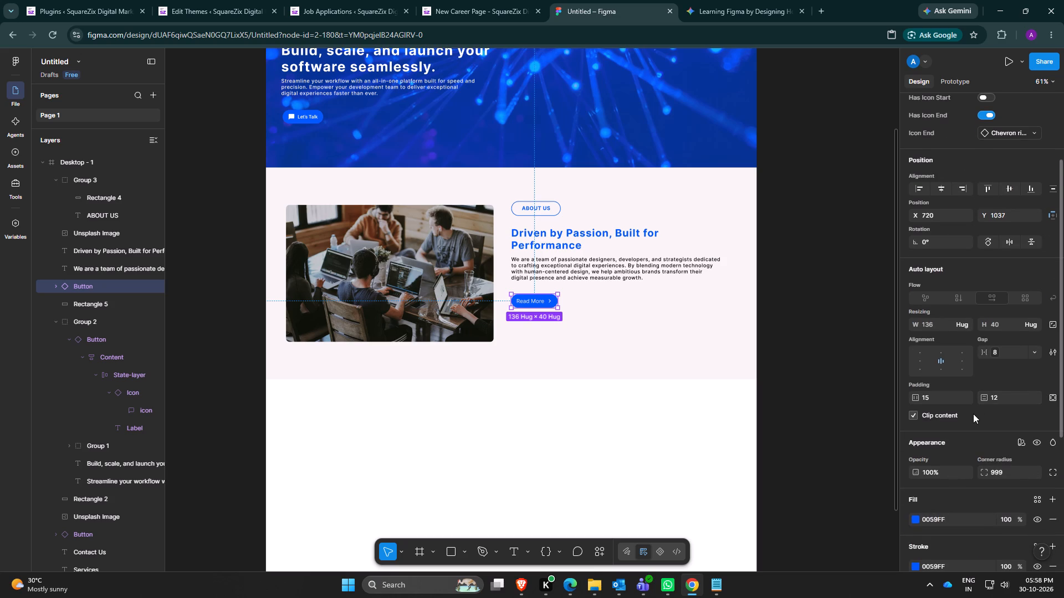
scroll(941, 339, up, 2)
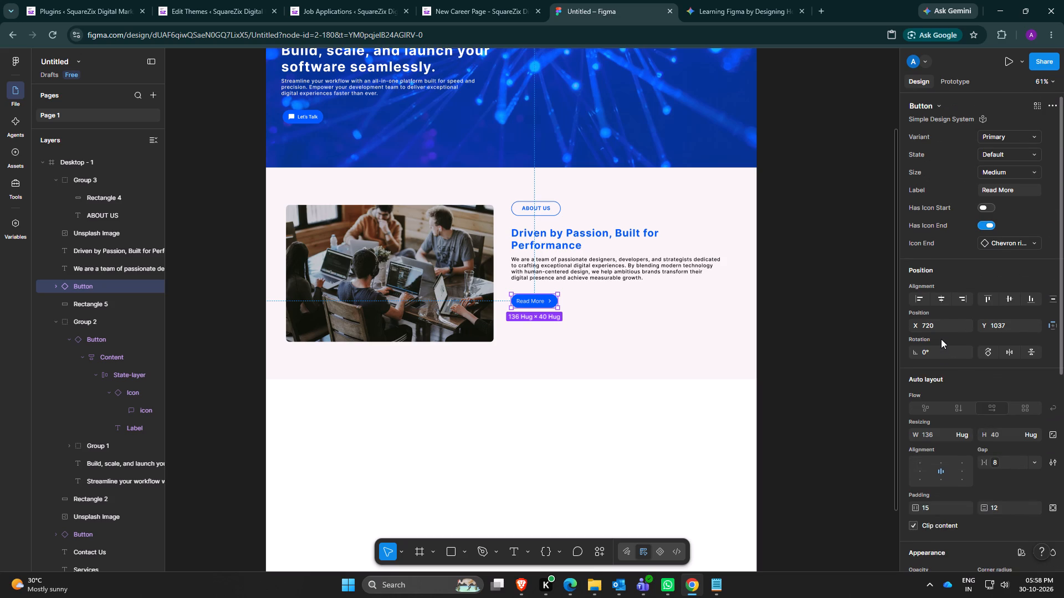
scroll(942, 341, down, 2)
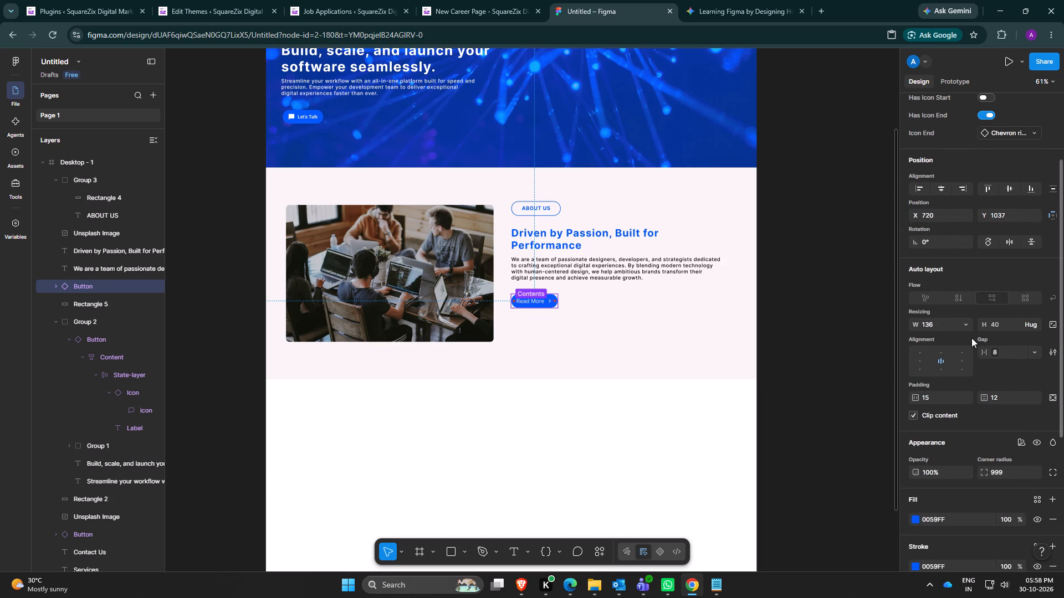
scroll(971, 338, down, 1)
scroll(986, 391, down, 2)
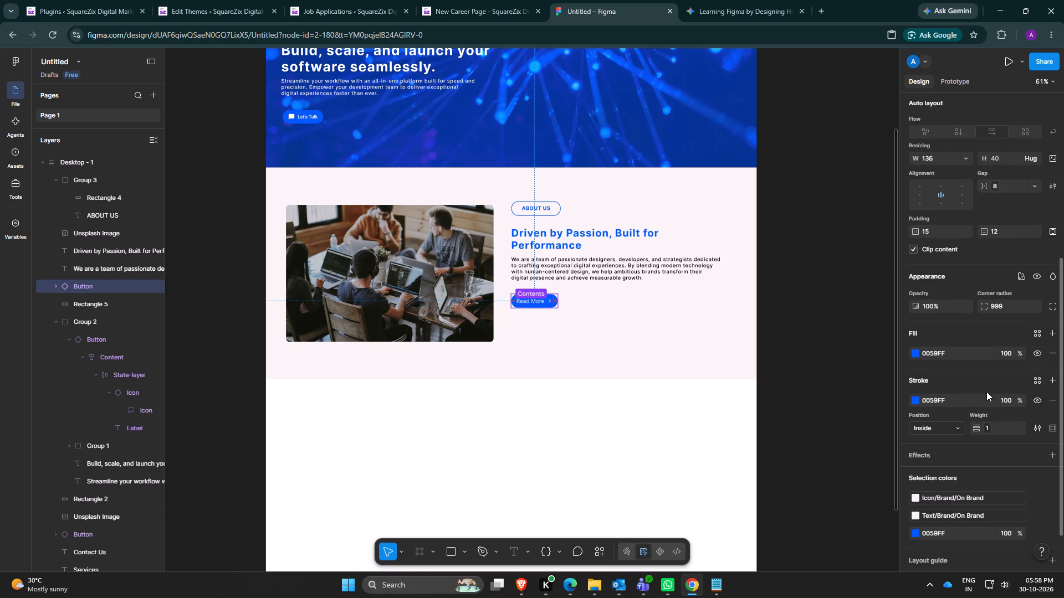
scroll(986, 391, down, 6)
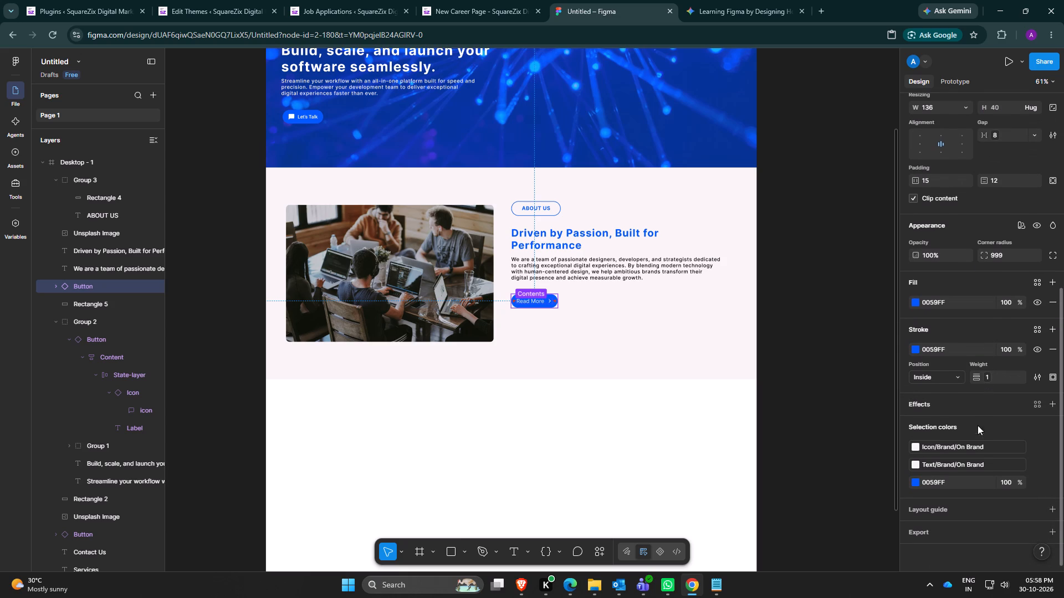
scroll(955, 536, up, 4)
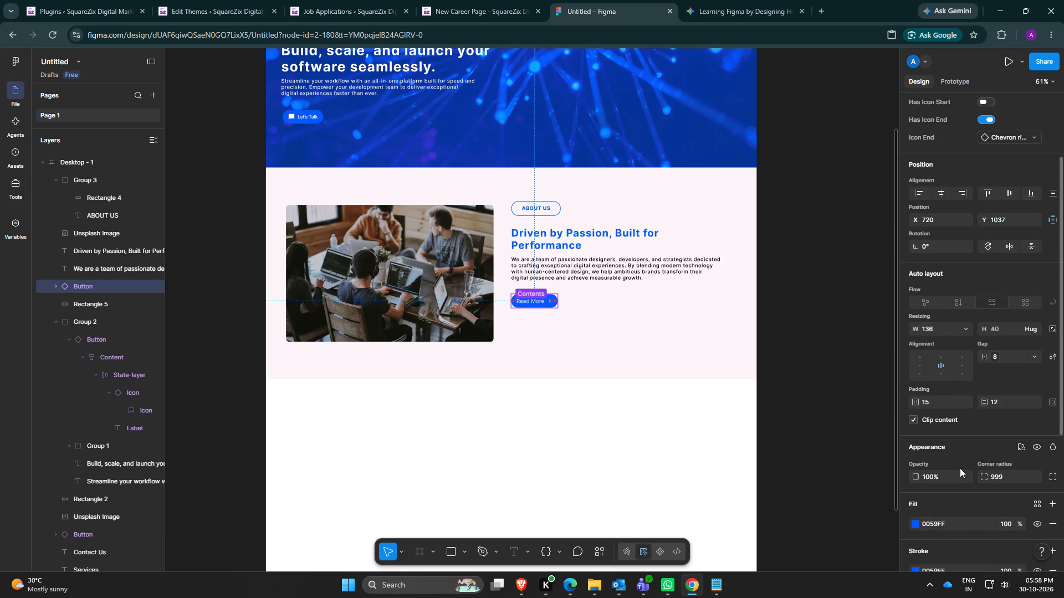
scroll(960, 468, up, 1)
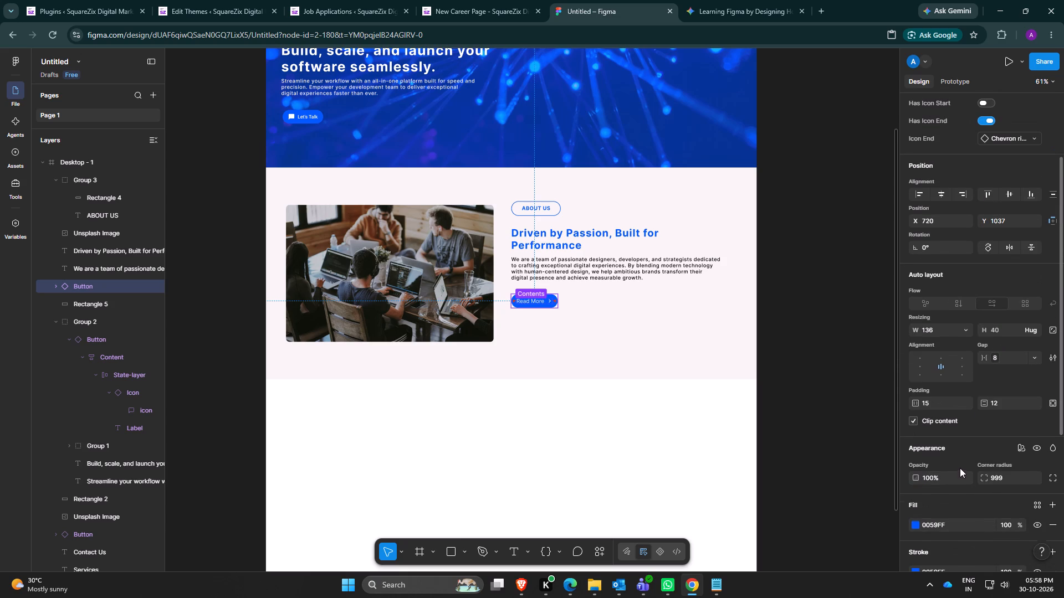
scroll(960, 468, up, 5)
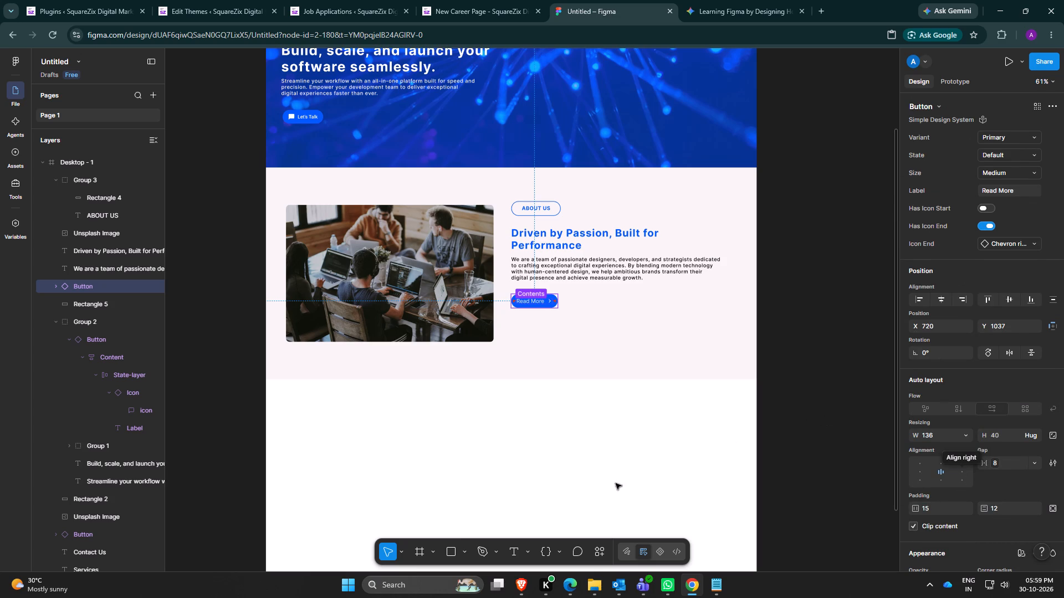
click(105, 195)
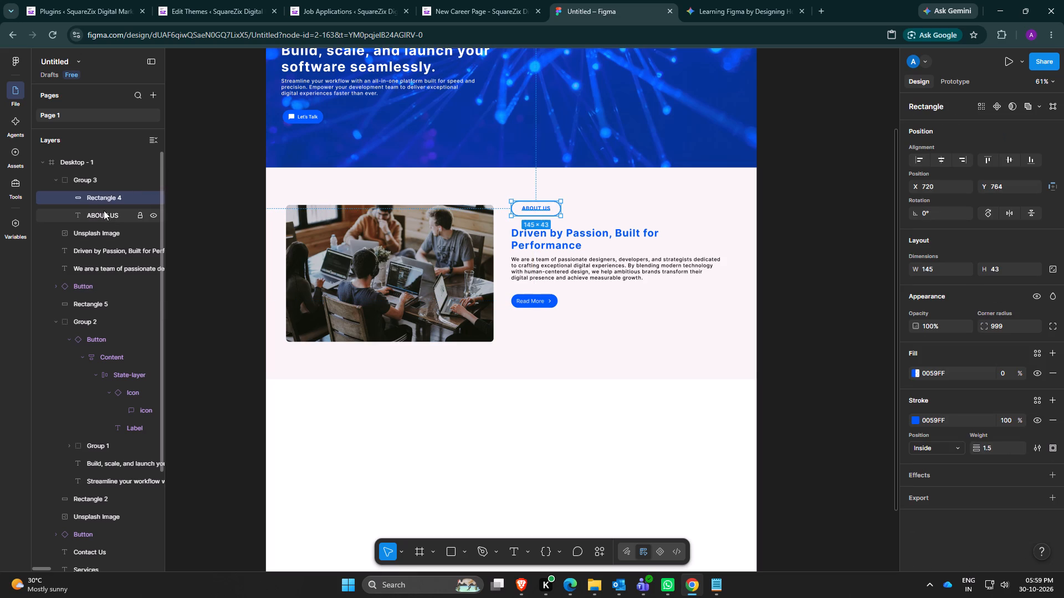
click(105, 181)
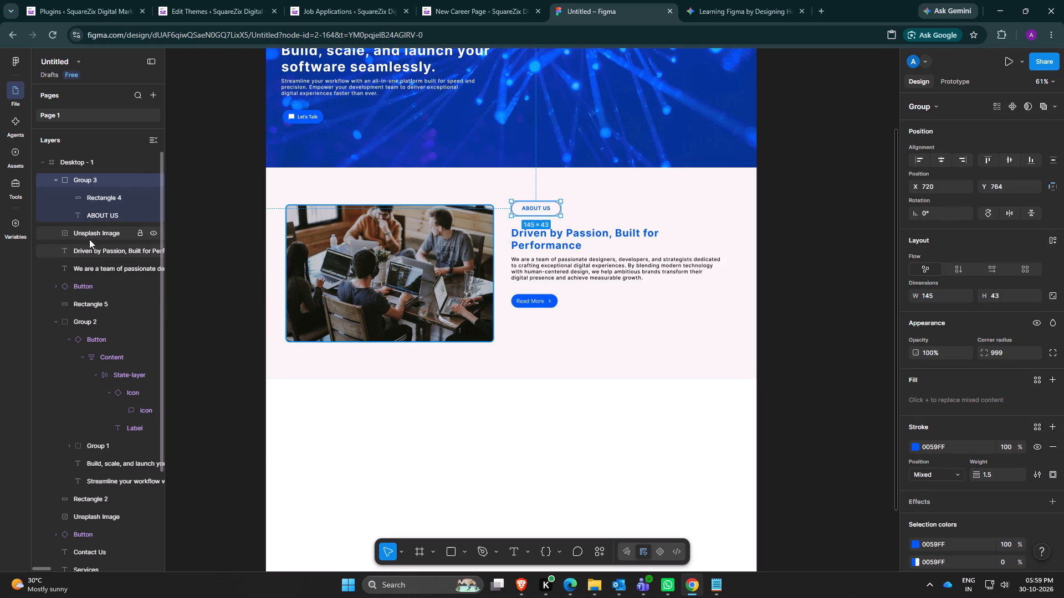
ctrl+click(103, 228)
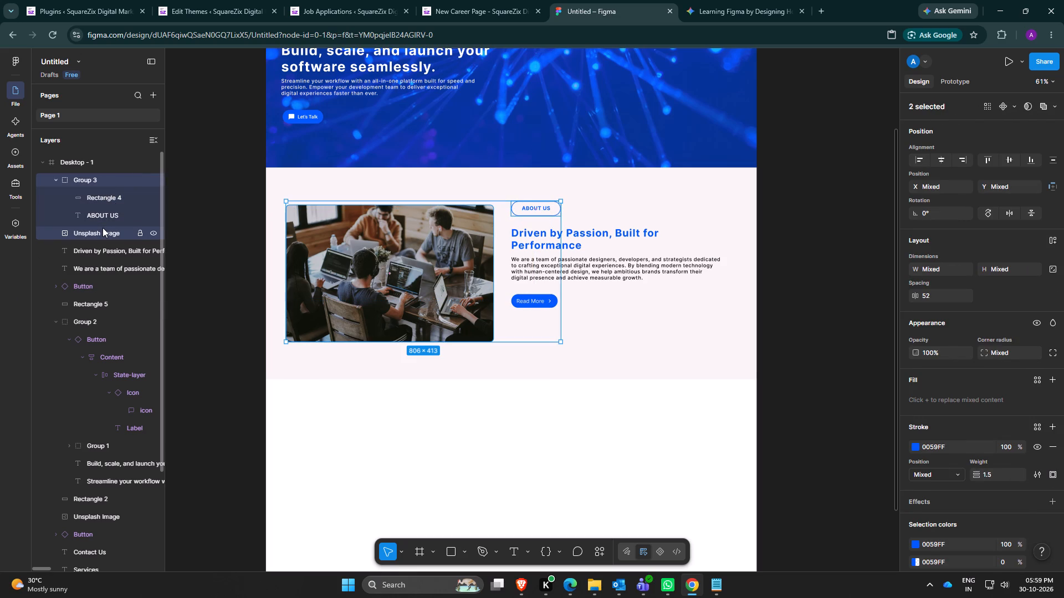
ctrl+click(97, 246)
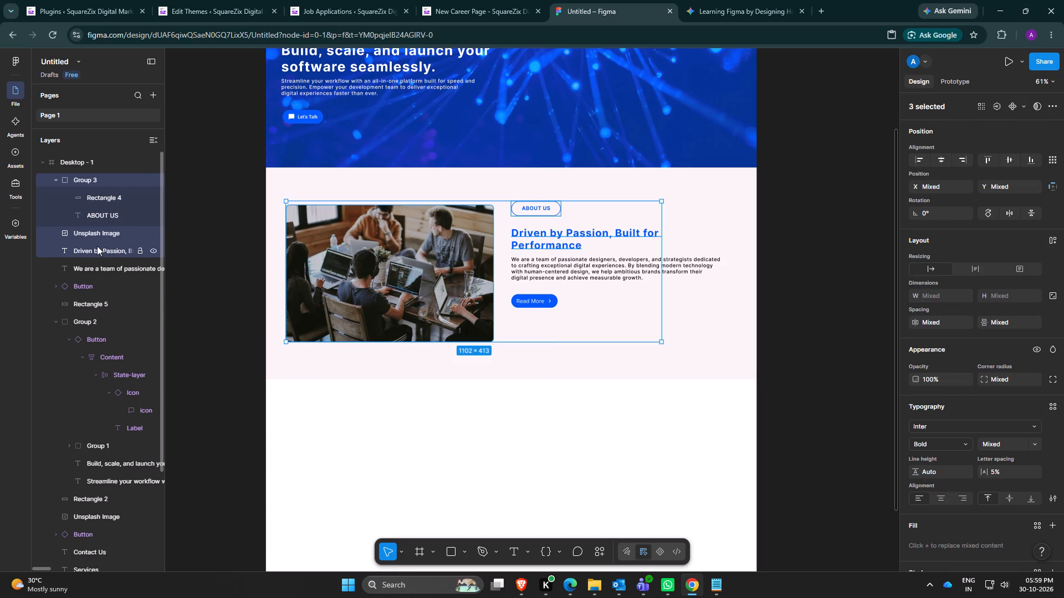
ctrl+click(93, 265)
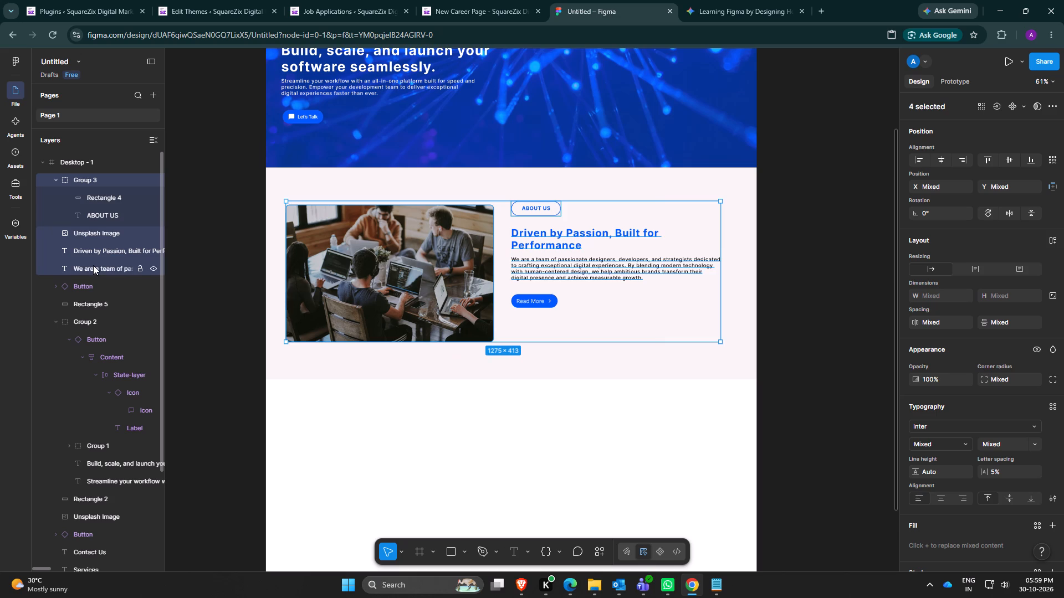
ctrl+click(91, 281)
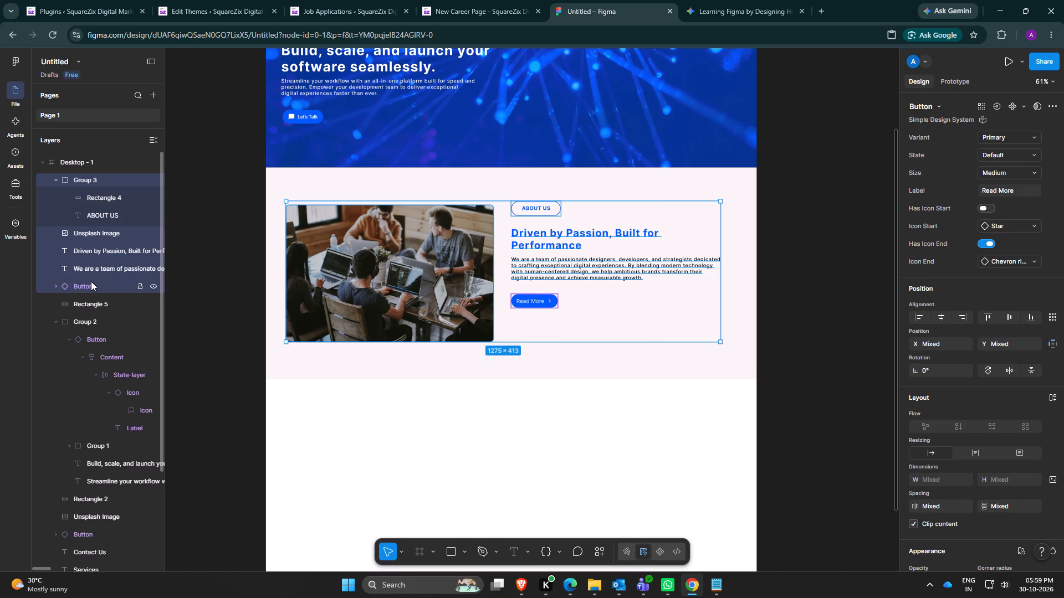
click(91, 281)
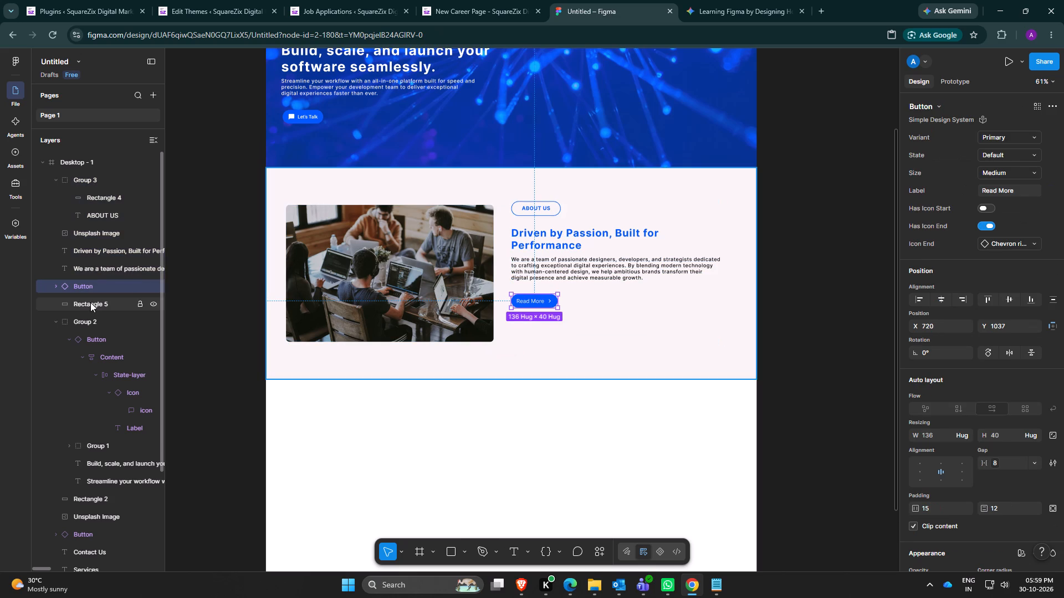
Group the ABOUT US pill, the "Driven by Passion, Built for Performance" heading, its paragraph and the Read More button.
click(94, 174)
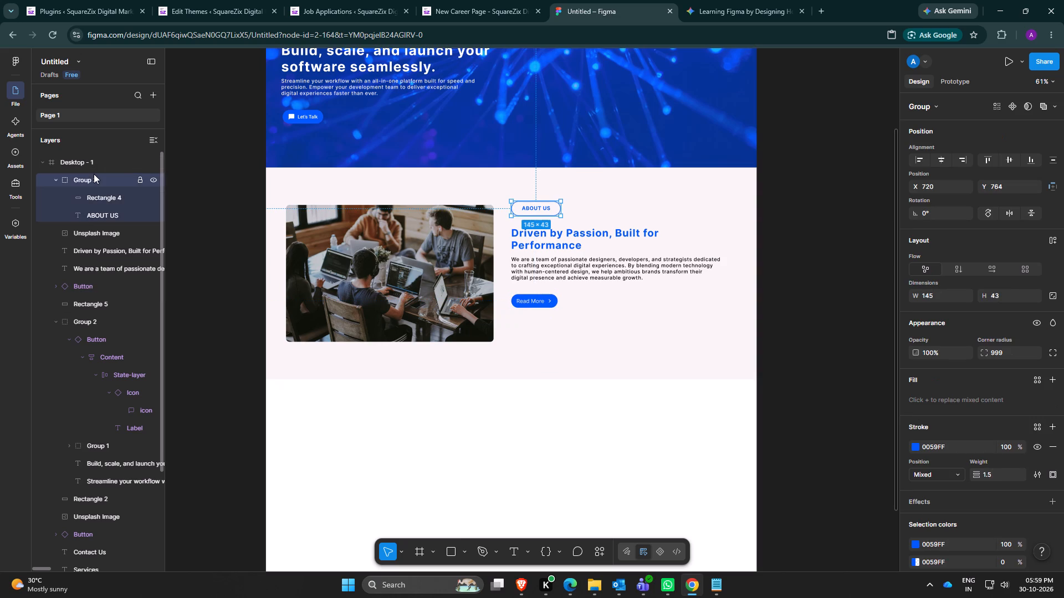
ctrl+click(91, 255)
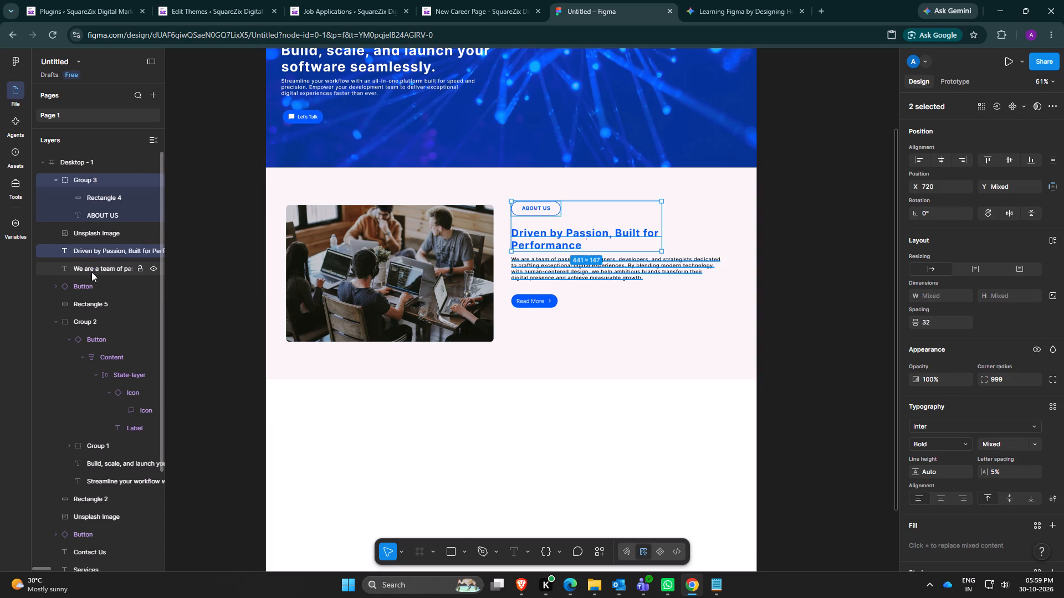
ctrl+click(91, 272)
ctrl+click(89, 285)
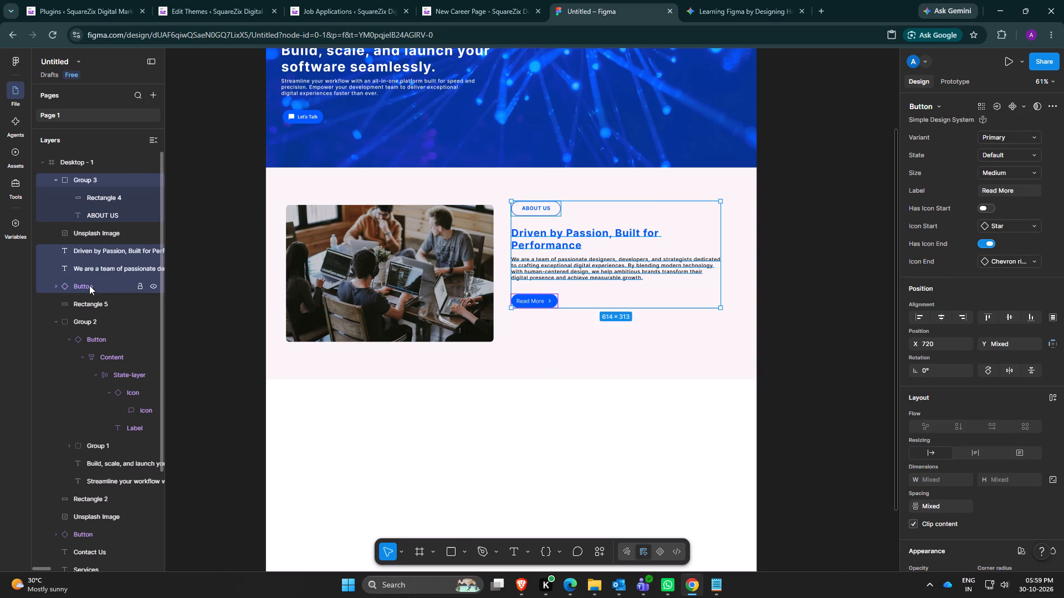
key(ctrl+g)
Move the grouped About Us text content down beside the team photo, to about X 710, Y 820.
click(586, 249)
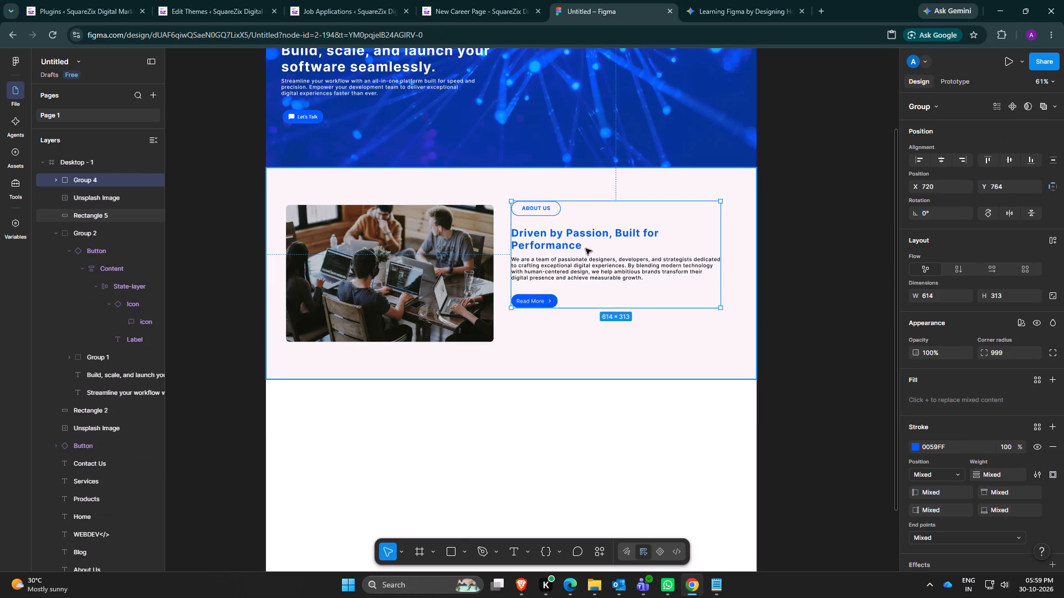
click(586, 249)
click(546, 226)
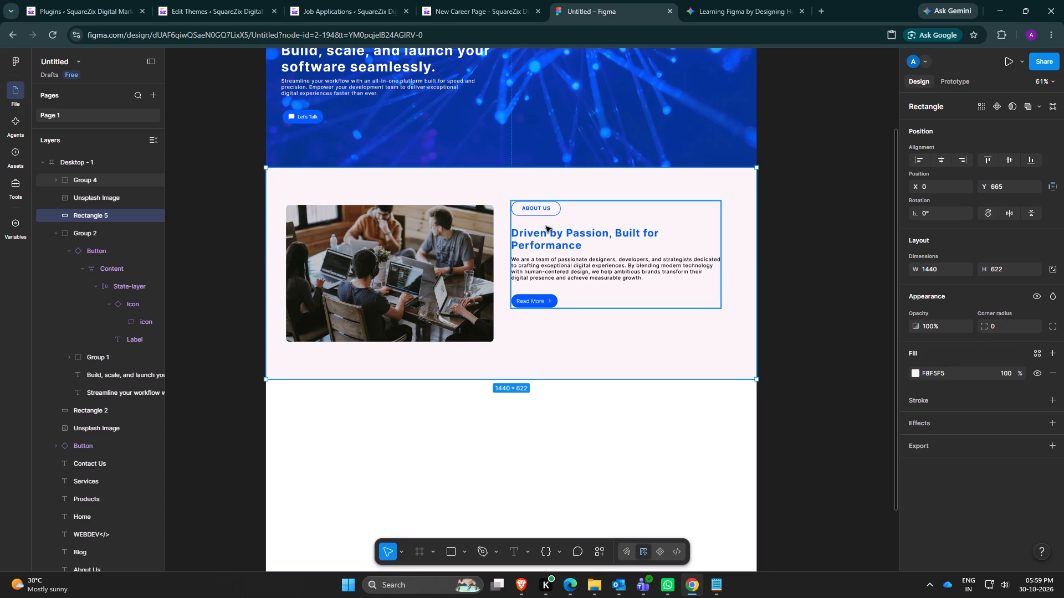
drag(546, 226, 543, 233)
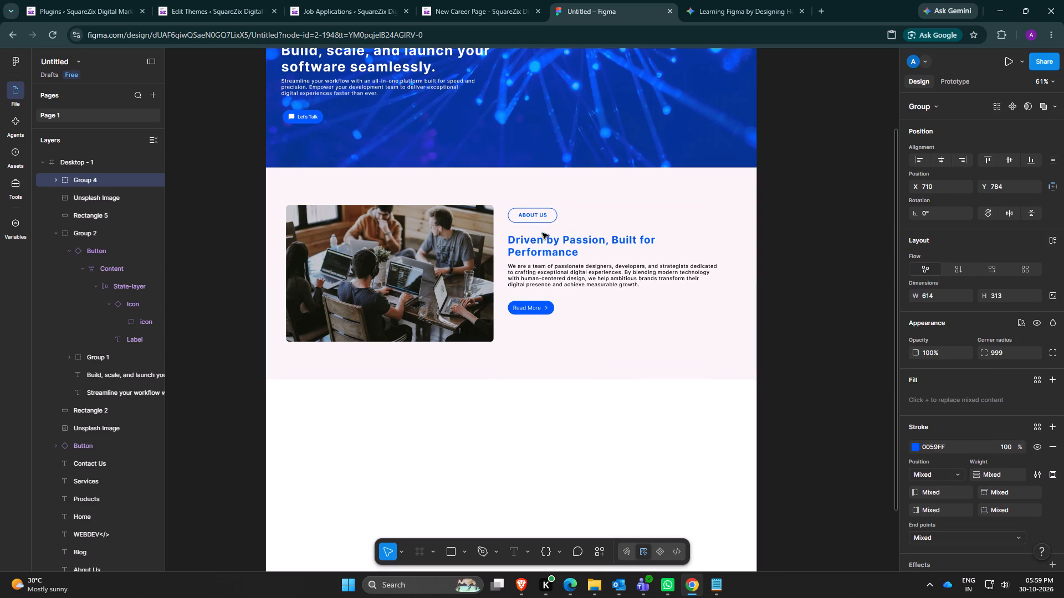
drag(543, 233, 543, 246)
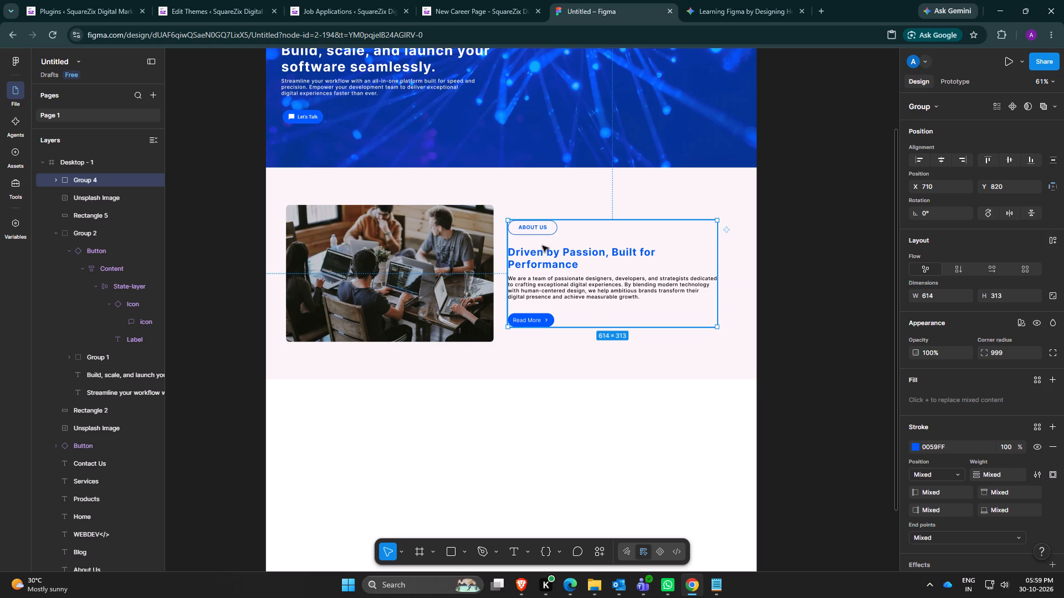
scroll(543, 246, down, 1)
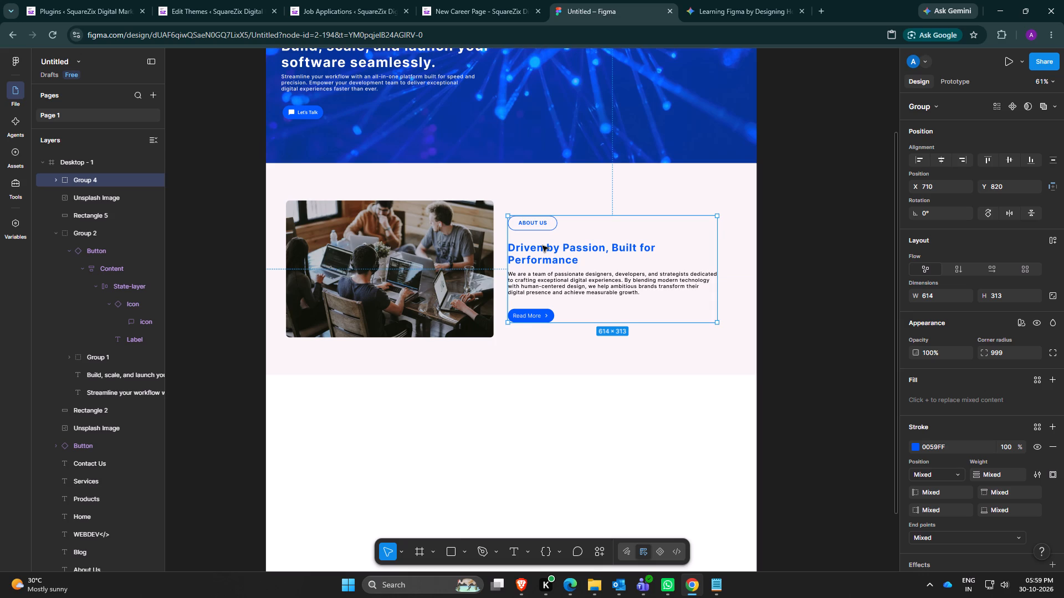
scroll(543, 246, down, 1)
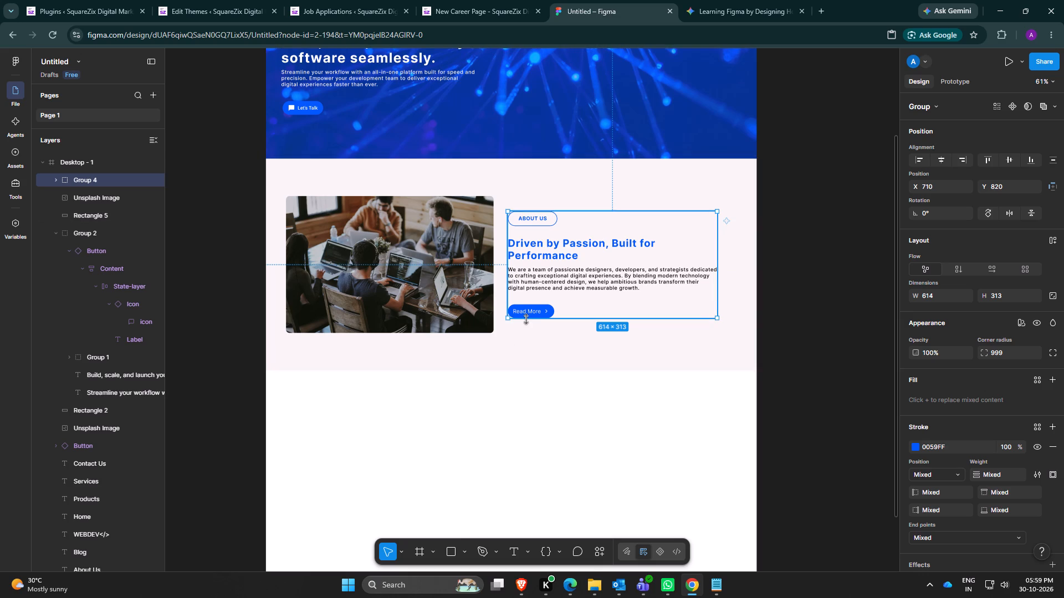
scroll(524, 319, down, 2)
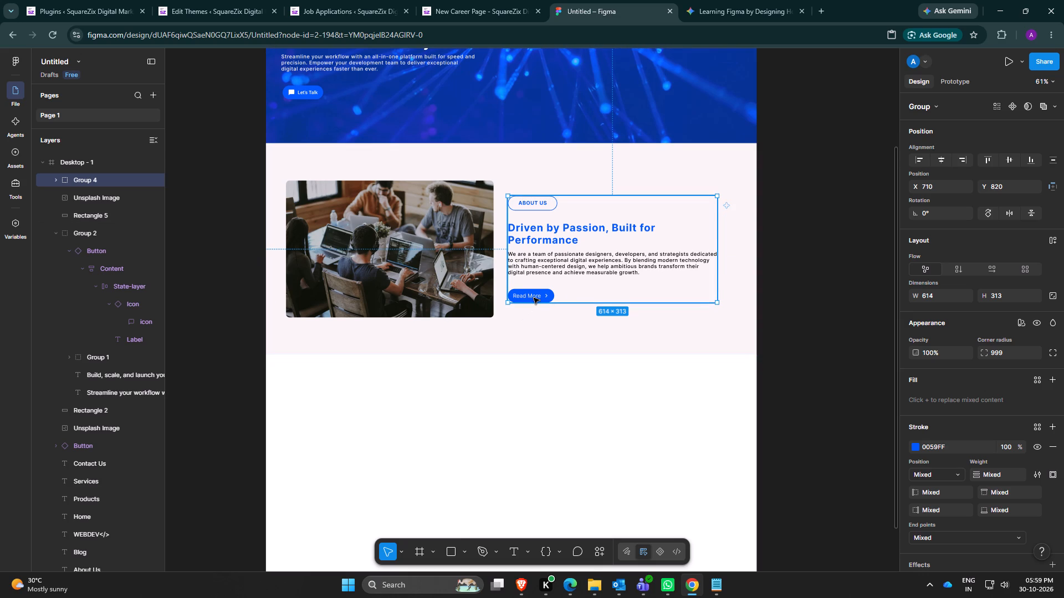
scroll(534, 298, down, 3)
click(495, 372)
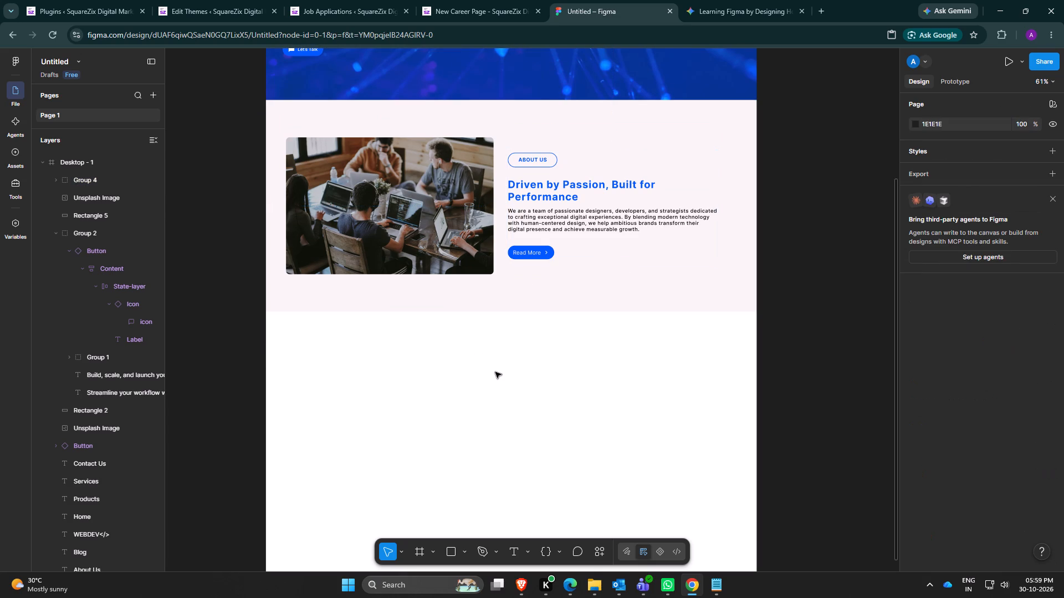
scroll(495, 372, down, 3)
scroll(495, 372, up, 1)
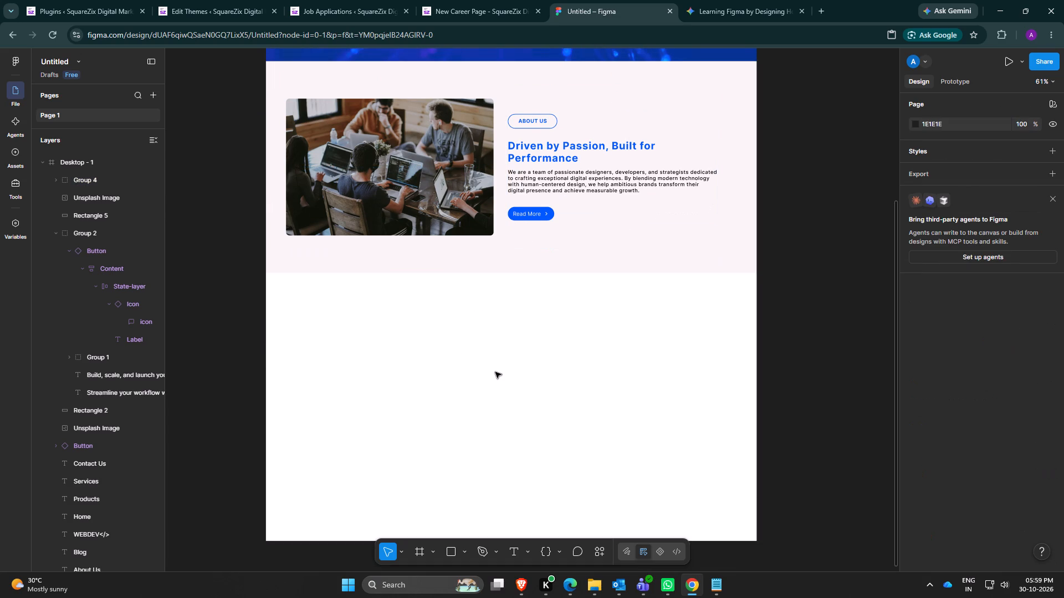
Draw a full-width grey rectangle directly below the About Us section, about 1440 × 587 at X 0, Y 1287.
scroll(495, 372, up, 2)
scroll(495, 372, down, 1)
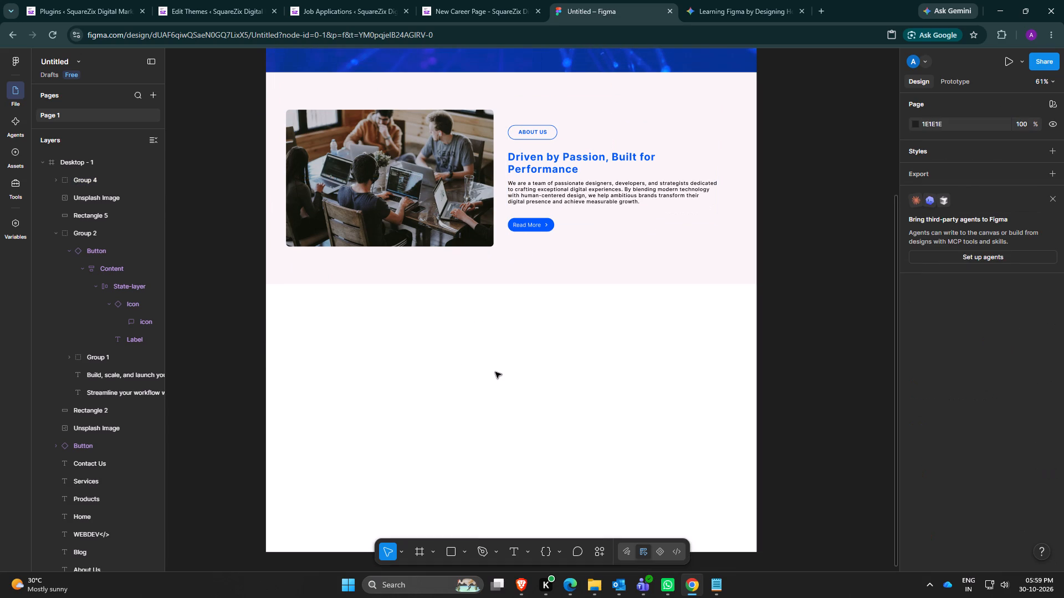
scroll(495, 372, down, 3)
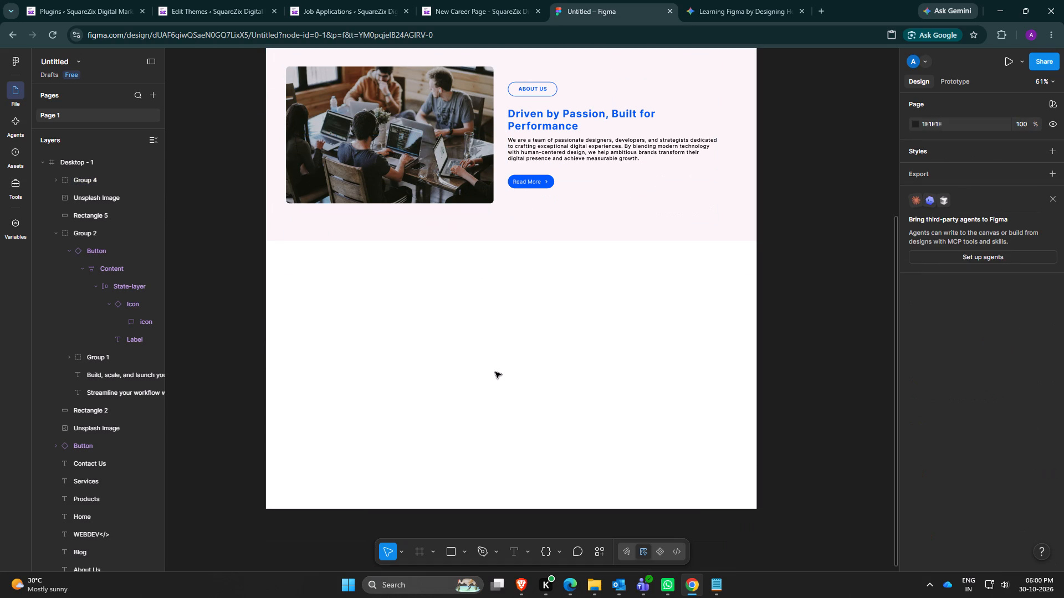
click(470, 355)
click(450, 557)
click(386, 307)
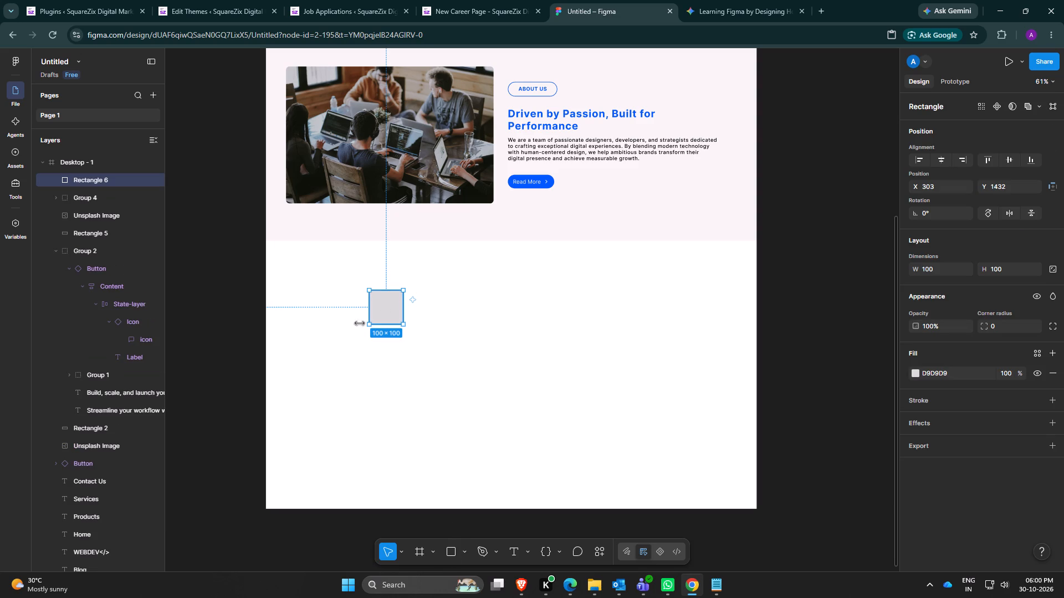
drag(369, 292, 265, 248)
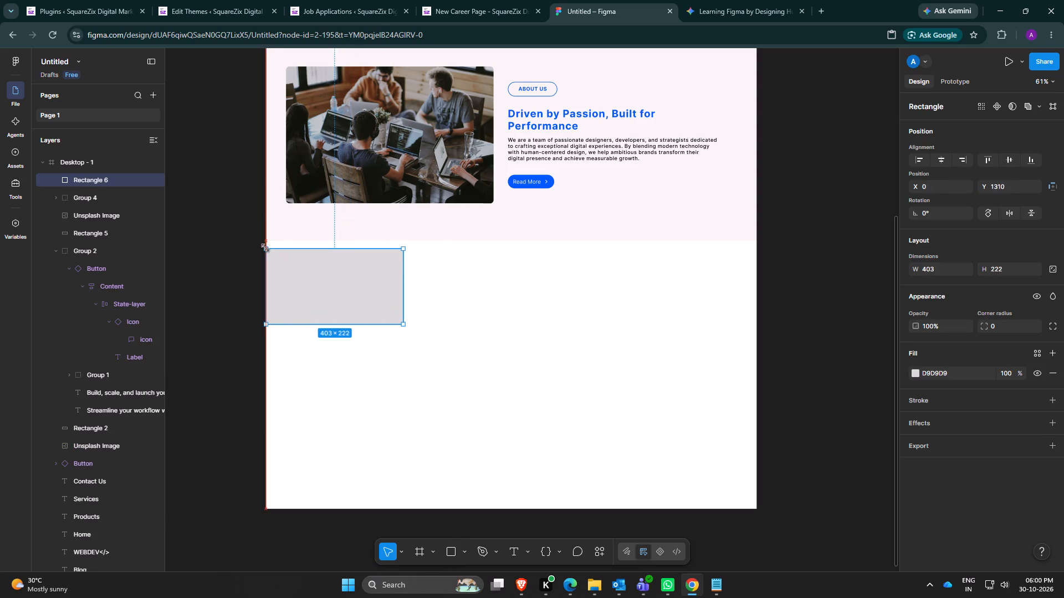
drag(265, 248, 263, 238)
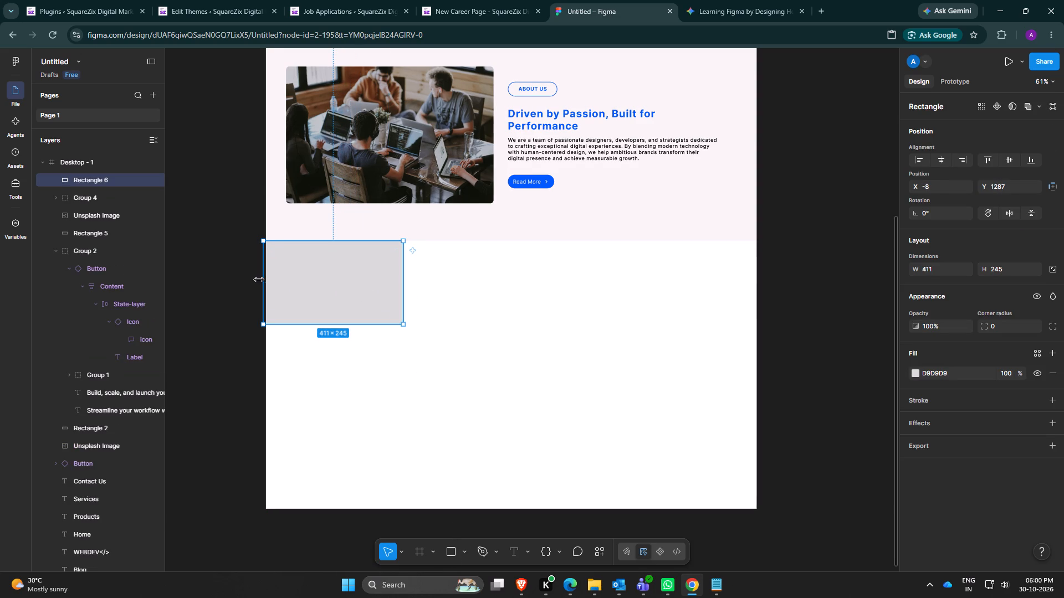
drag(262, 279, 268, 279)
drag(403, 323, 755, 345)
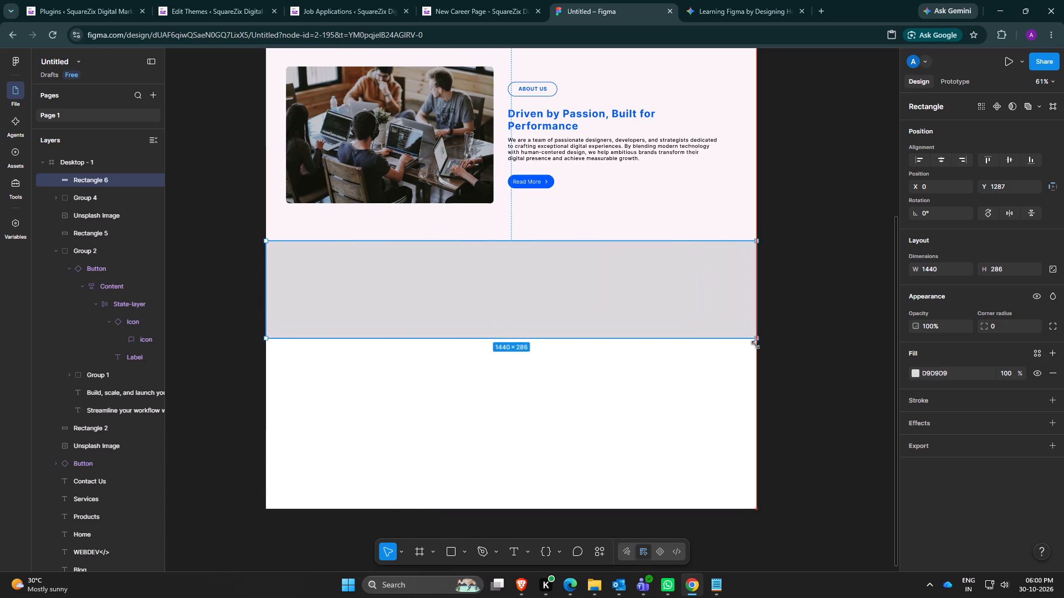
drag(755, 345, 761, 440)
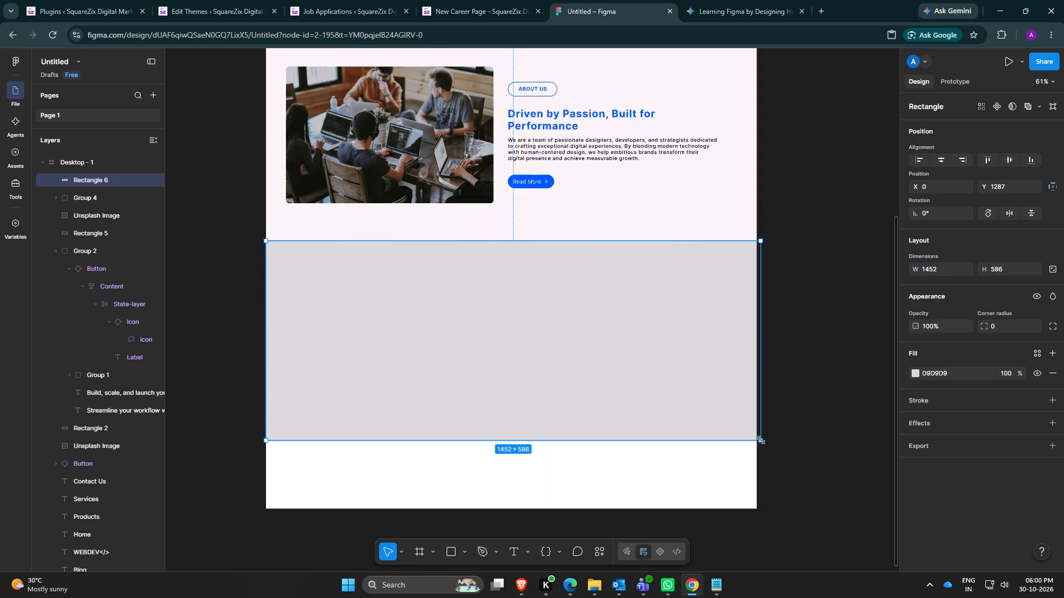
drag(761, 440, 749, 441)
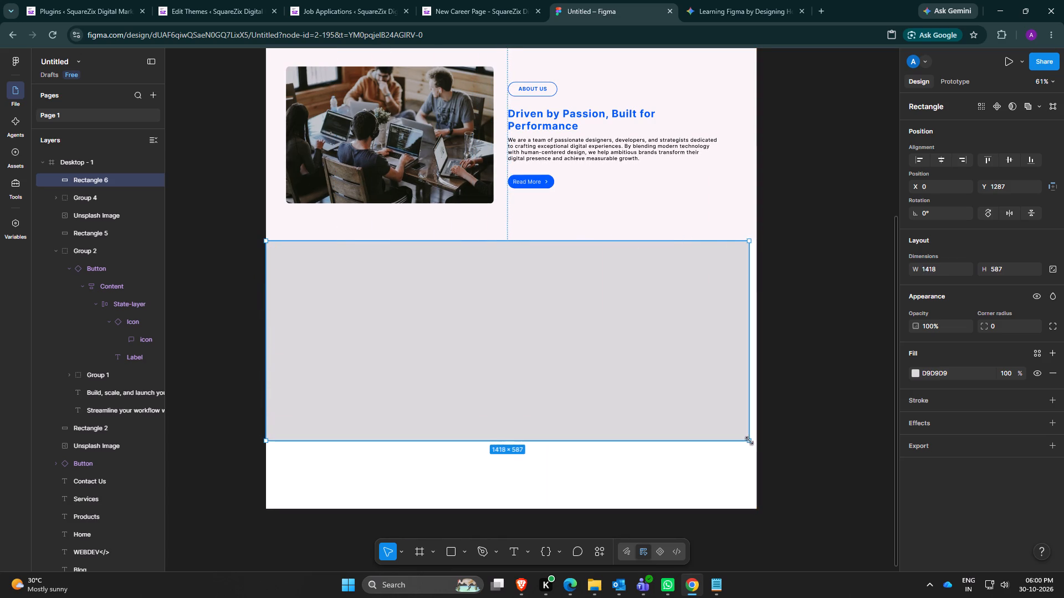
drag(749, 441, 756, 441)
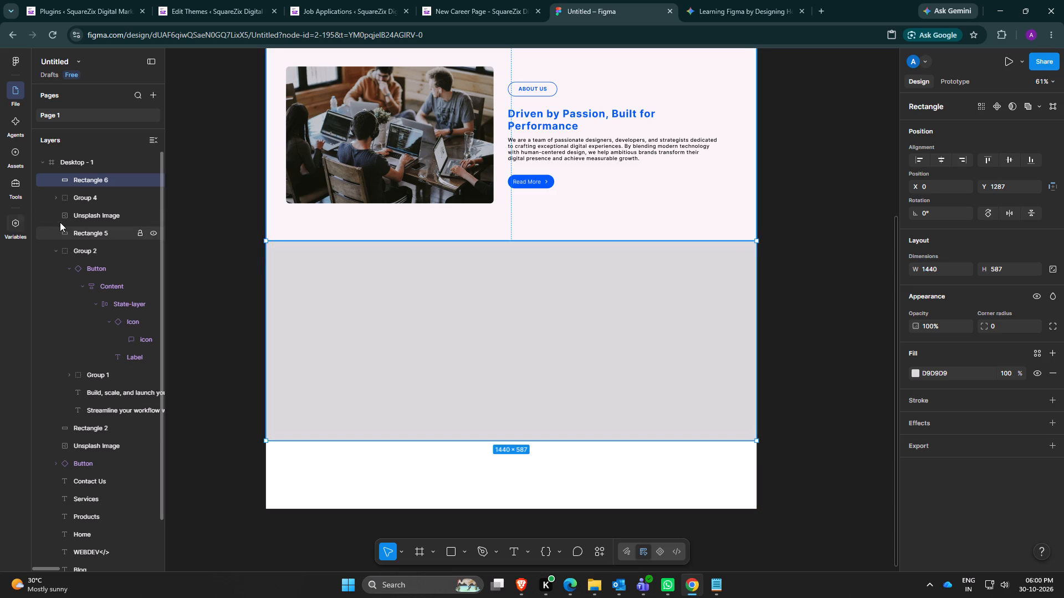
Group the About Us text group, the team photo and the section's pale pink background rectangle.
click(83, 195)
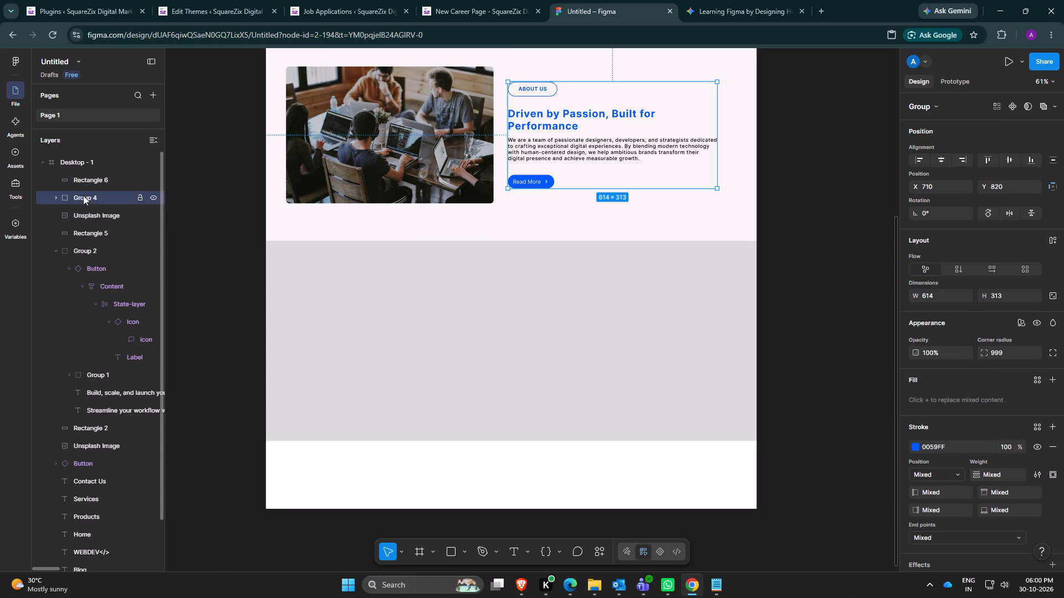
ctrl+click(83, 219)
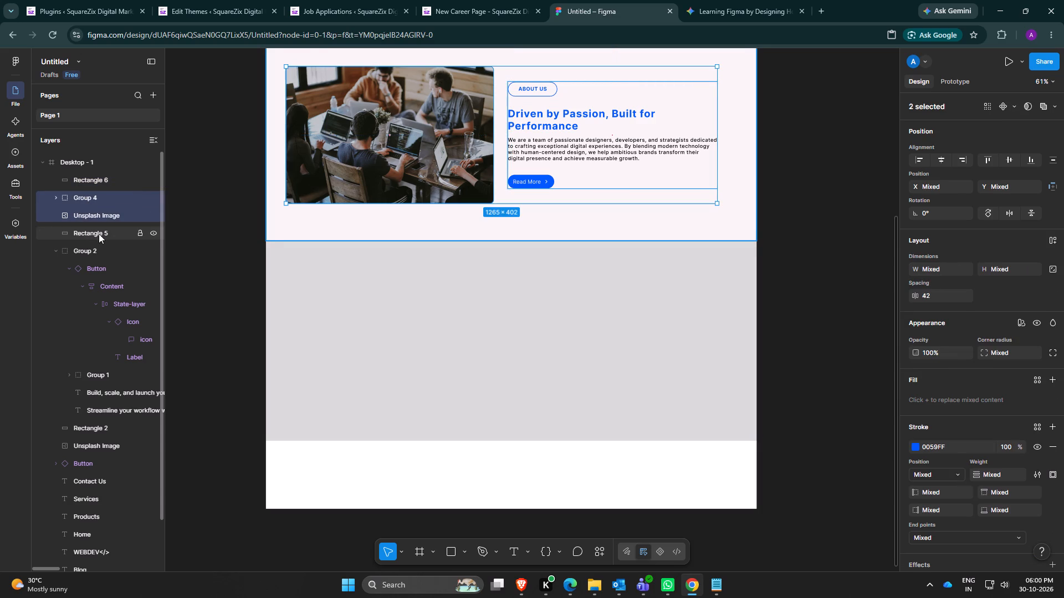
ctrl+click(99, 234)
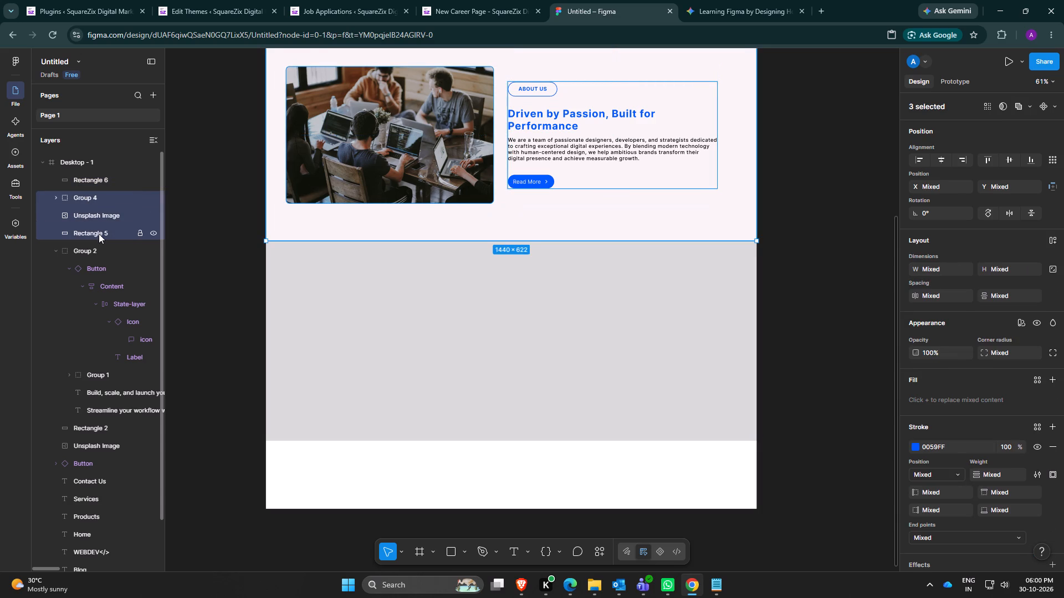
scroll(99, 234, up, 2)
scroll(494, 184, up, 3)
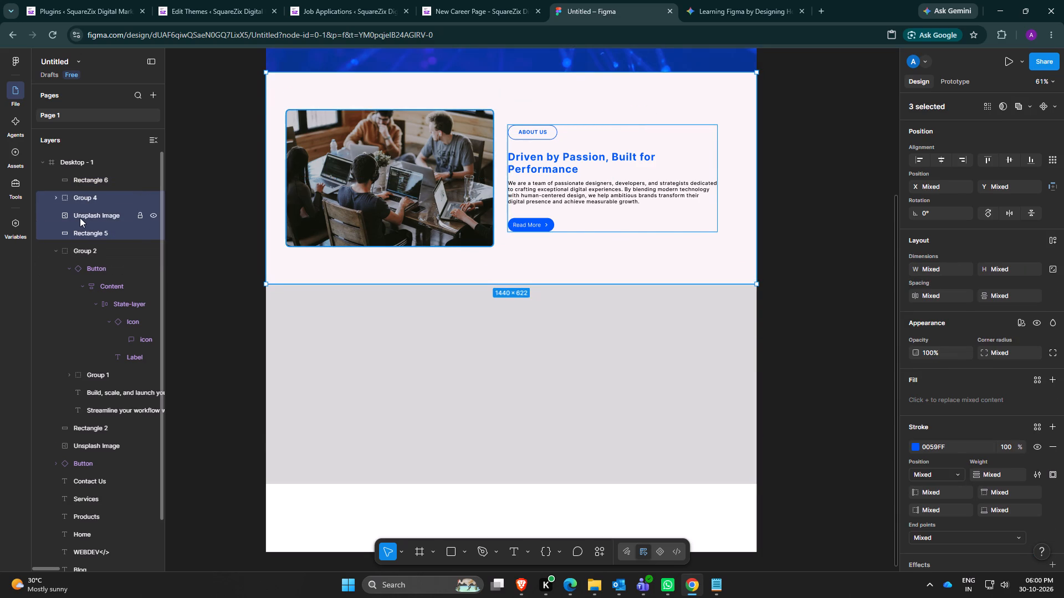
key(ctrl+g)
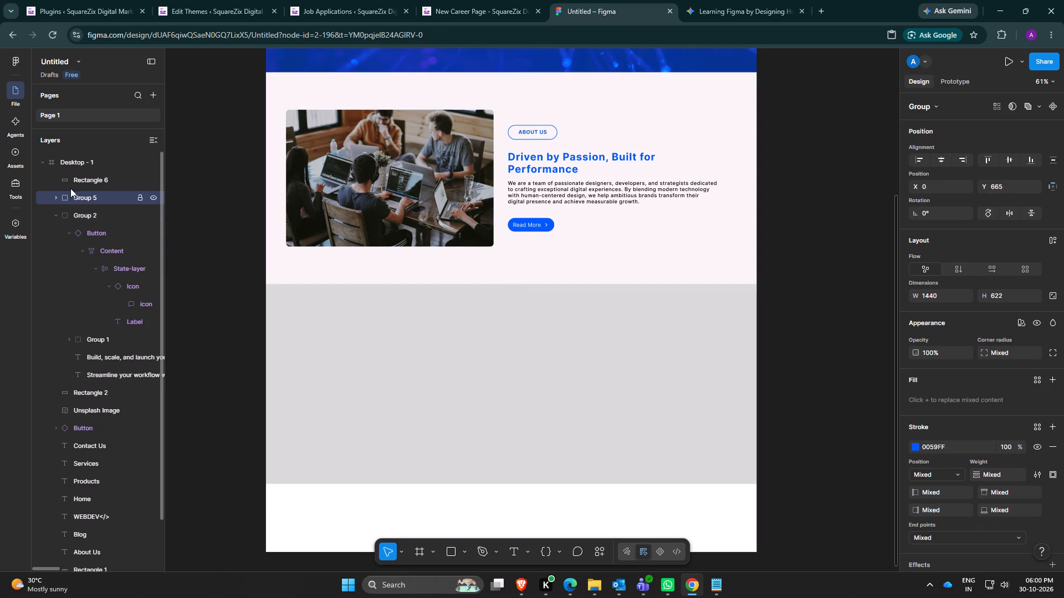
Copy the complete About Us section group and paste a duplicate into the Desktop - 1 frame.
scroll(85, 216, up, 3)
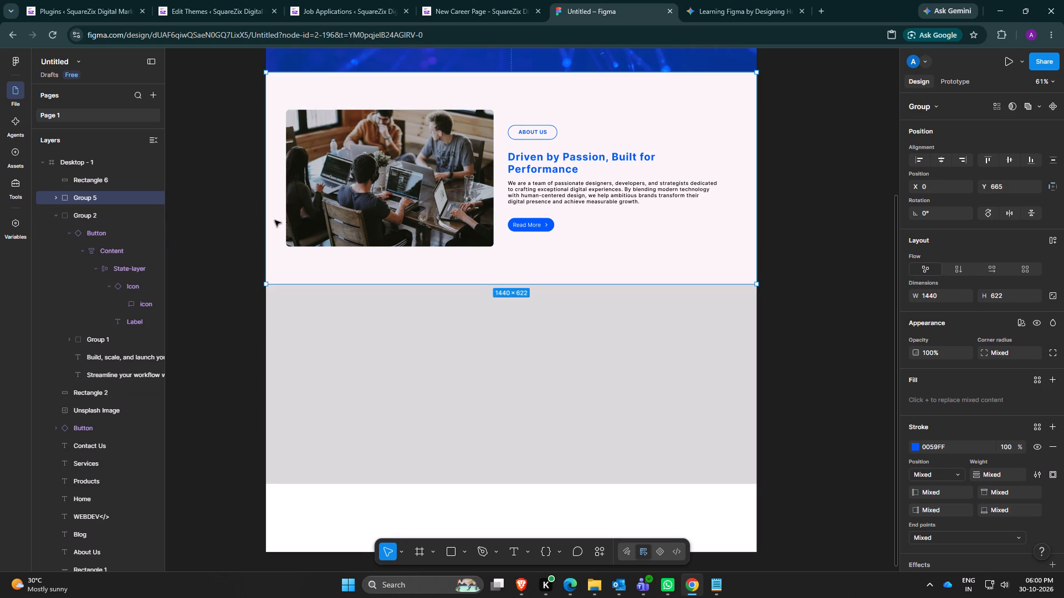
scroll(290, 299, up, 2)
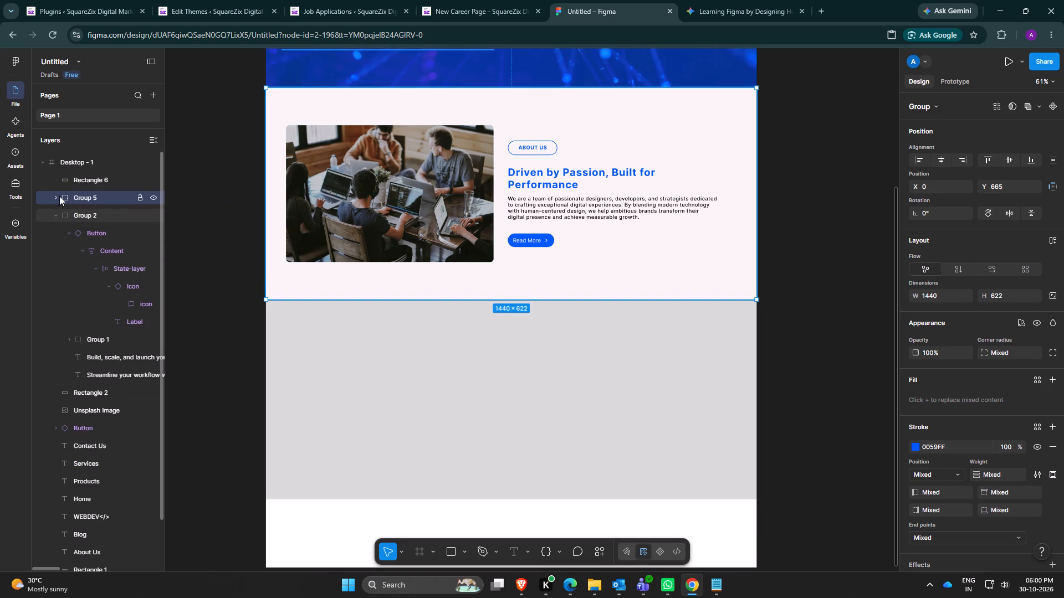
click(59, 196)
click(59, 196)
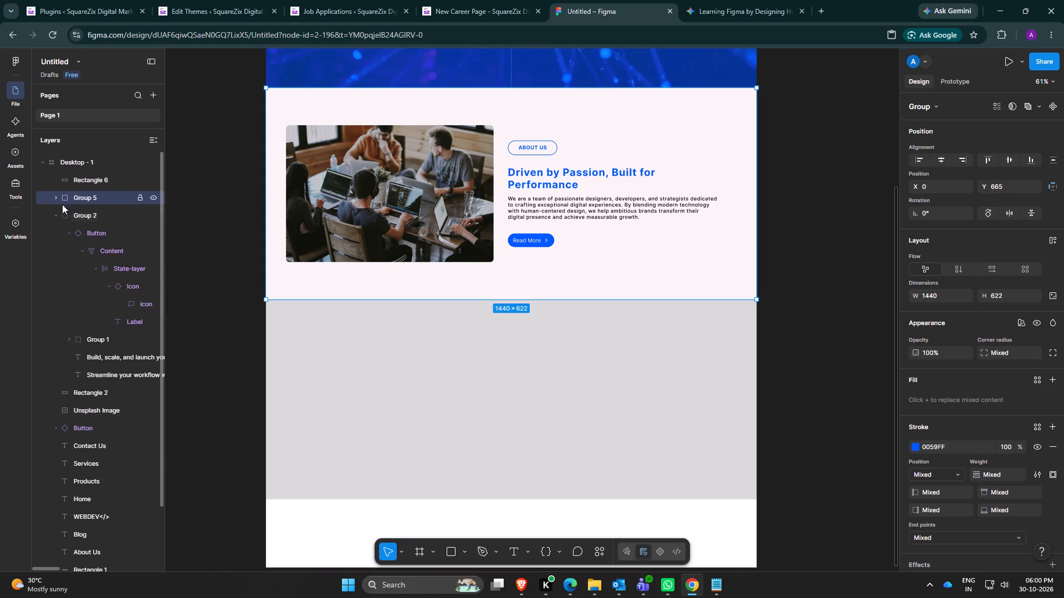
click(55, 218)
click(78, 179)
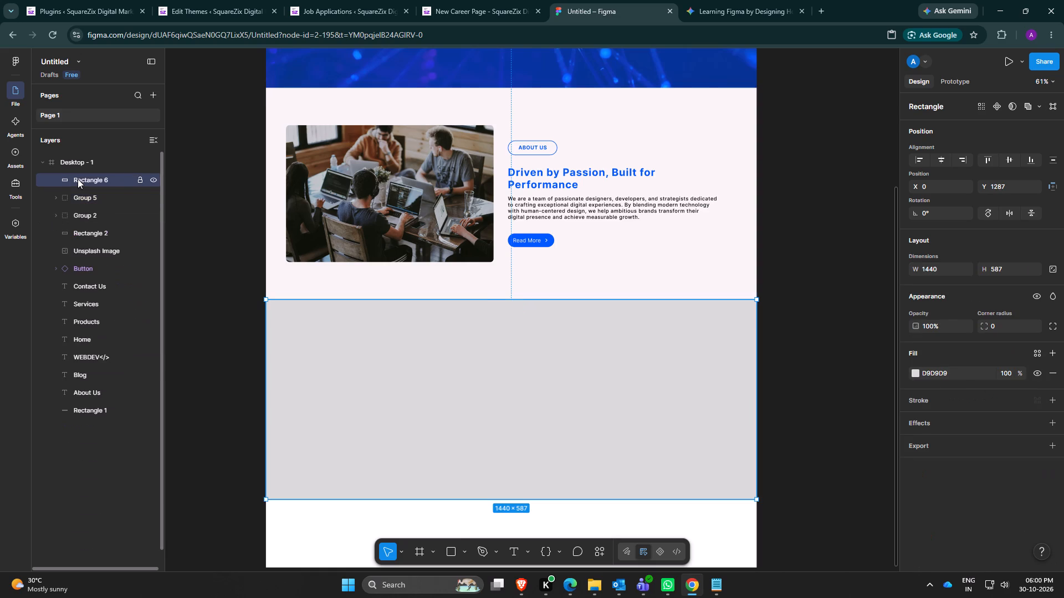
click(76, 199)
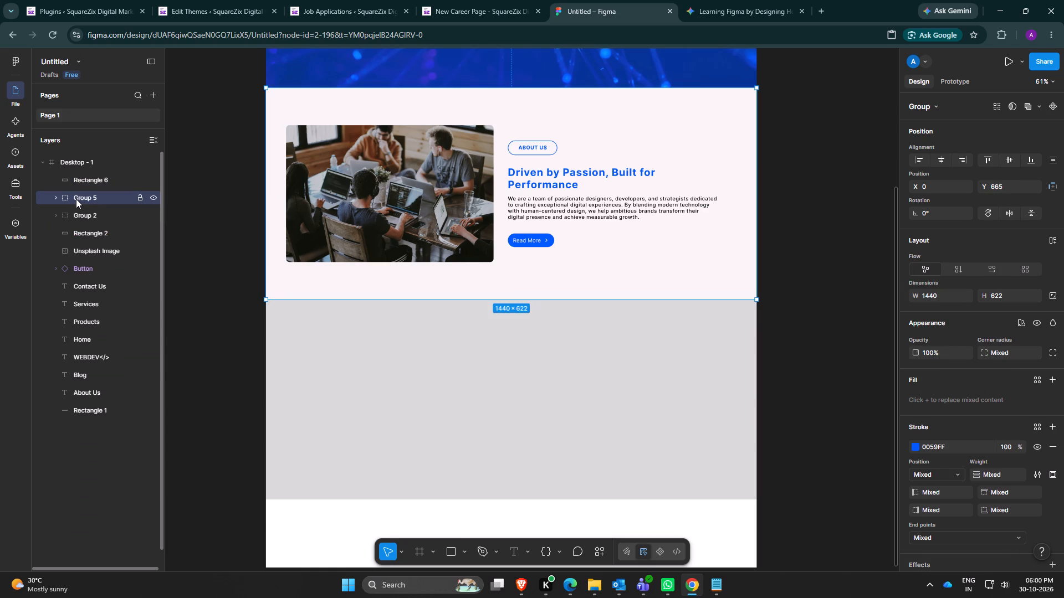
right_click(76, 199)
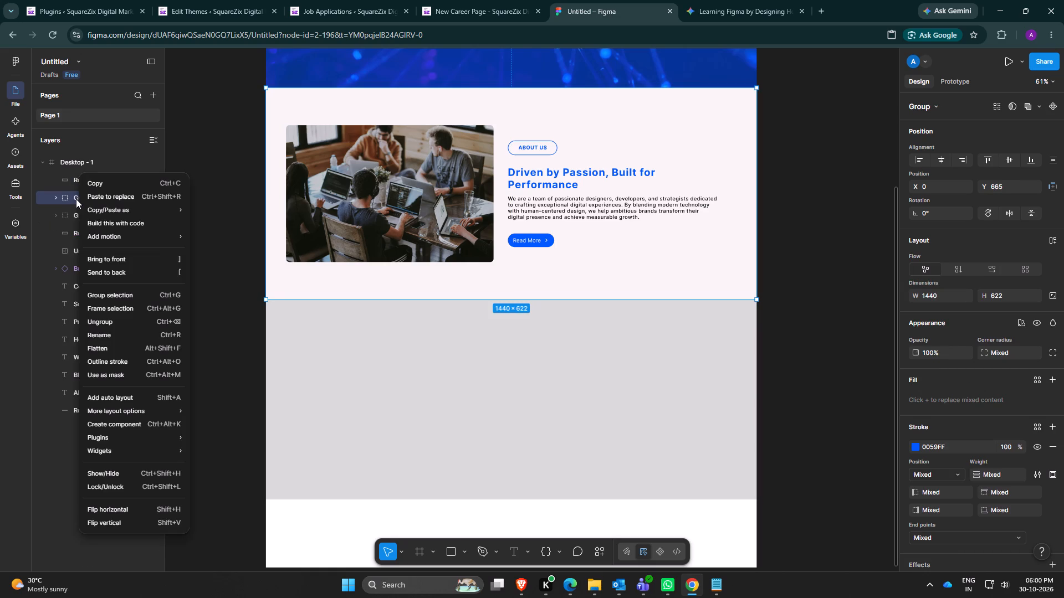
click(93, 183)
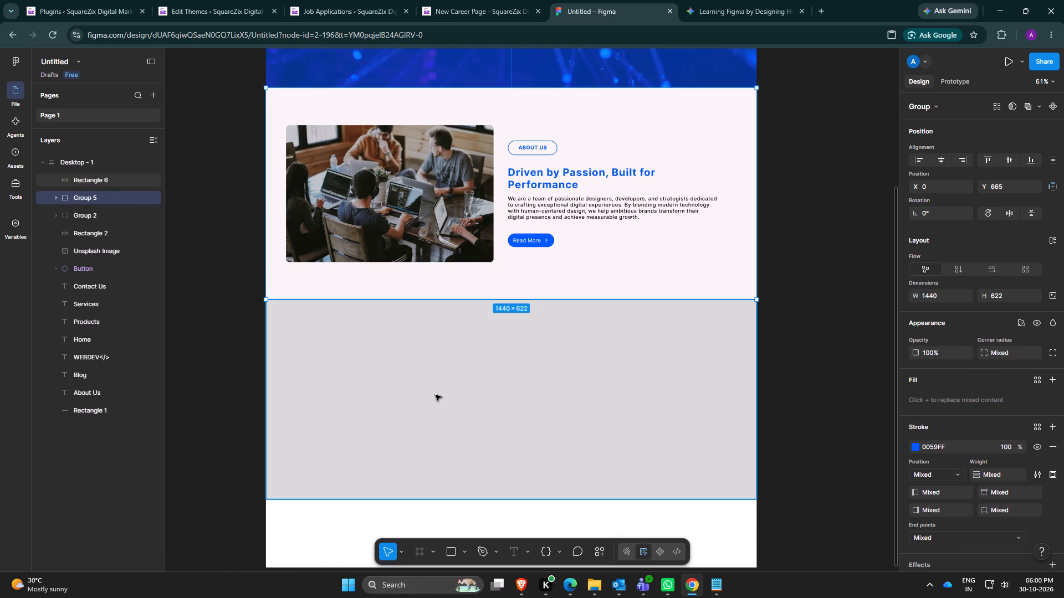
scroll(429, 429, down, 3)
click(400, 468)
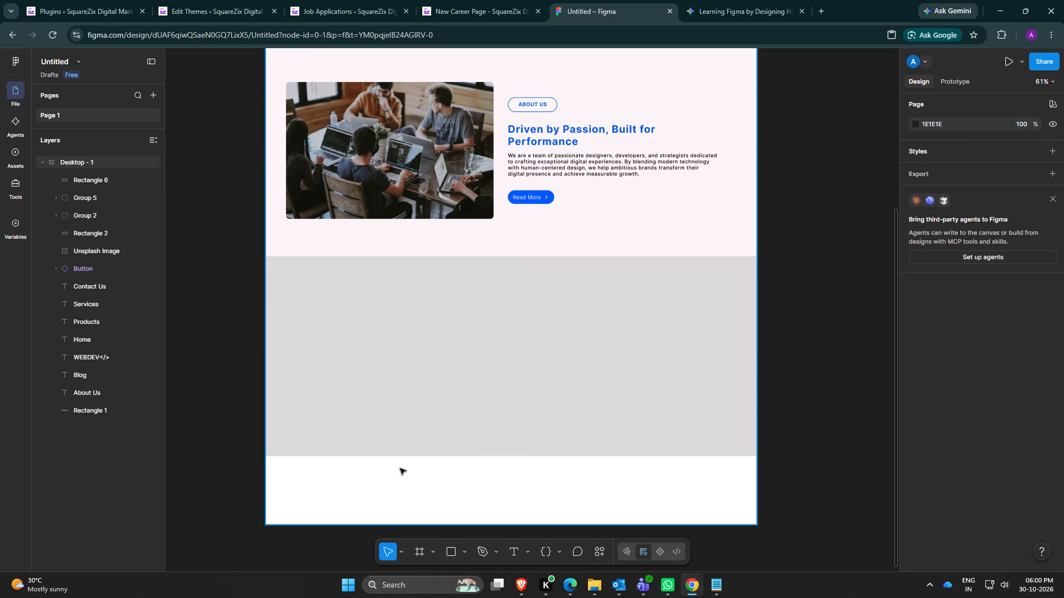
key(ctrl+v)
scroll(474, 404, down, 7)
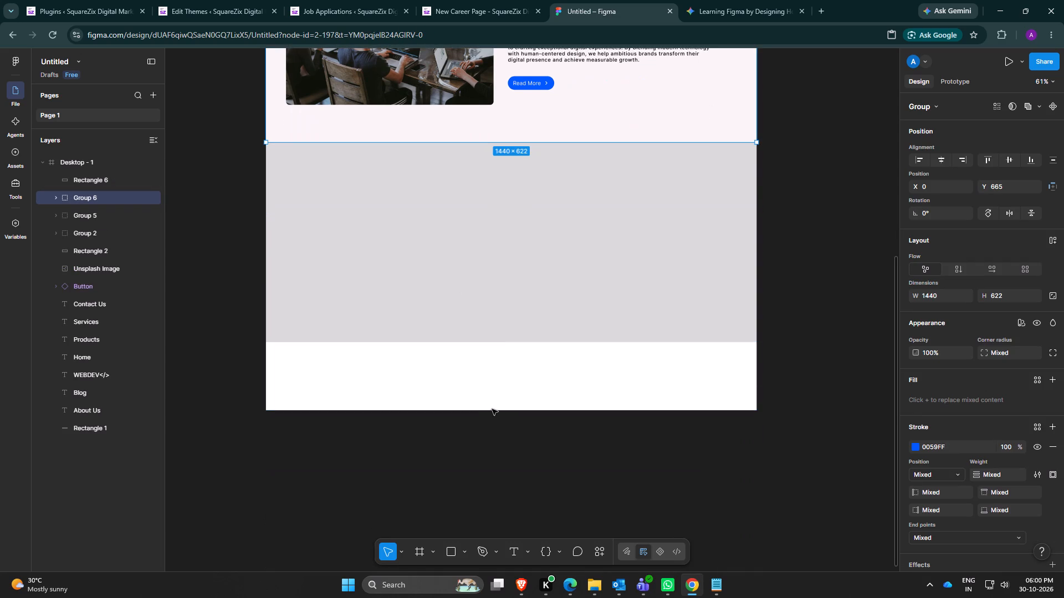
scroll(493, 409, up, 5)
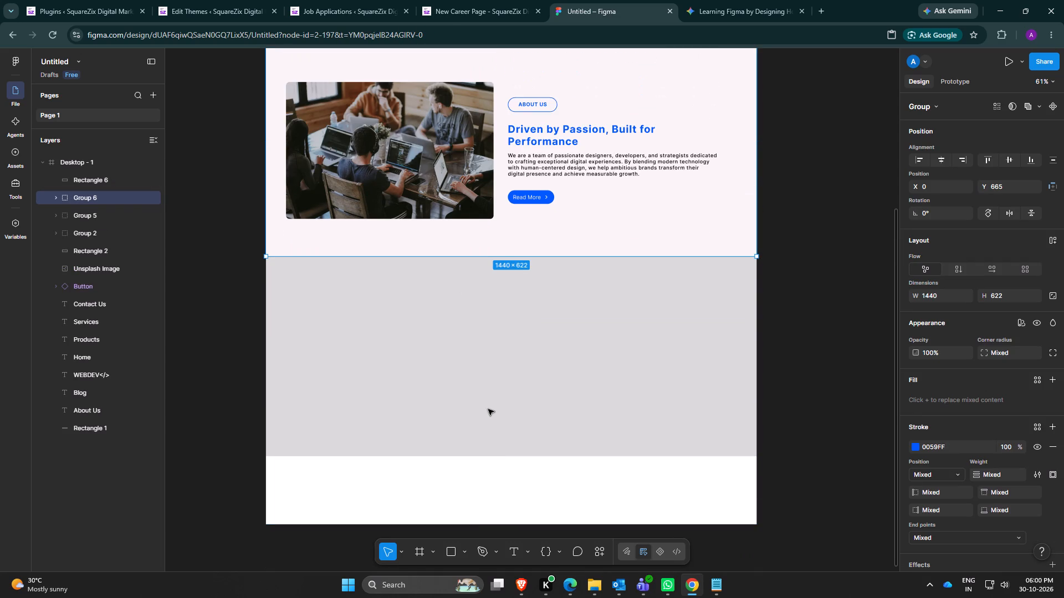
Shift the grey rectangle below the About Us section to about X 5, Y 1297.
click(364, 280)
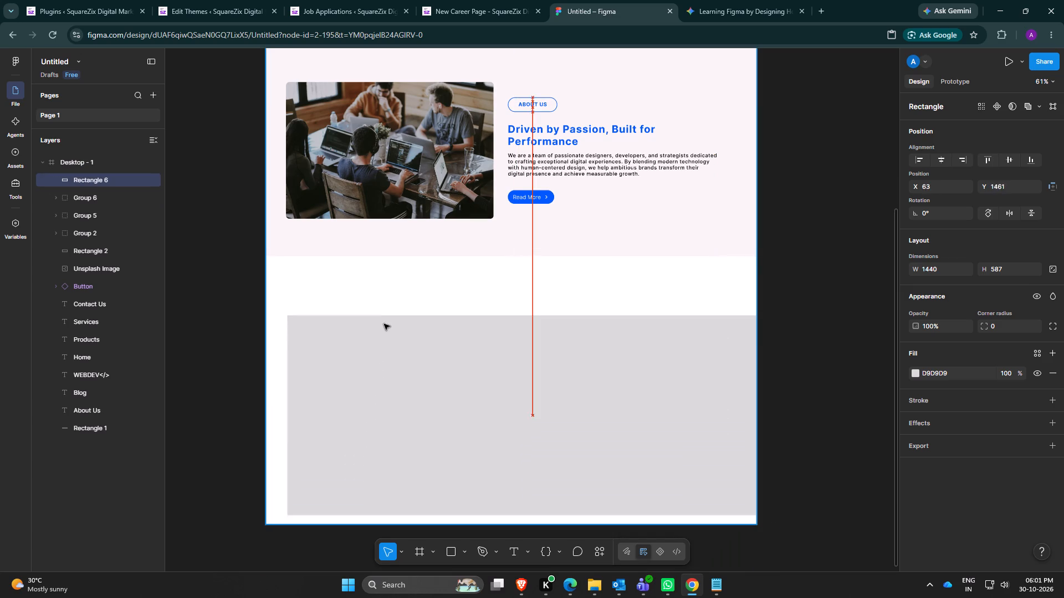
Move the pasted About Us section copy down the page to about X -52, Y 1119.
scroll(378, 317, up, 3)
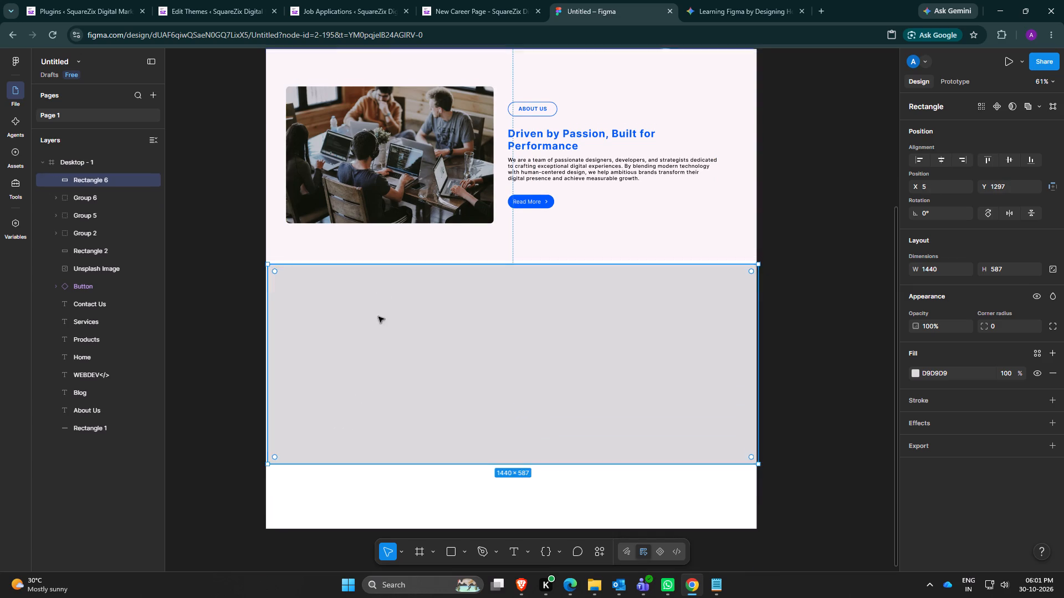
scroll(378, 317, up, 1)
click(561, 254)
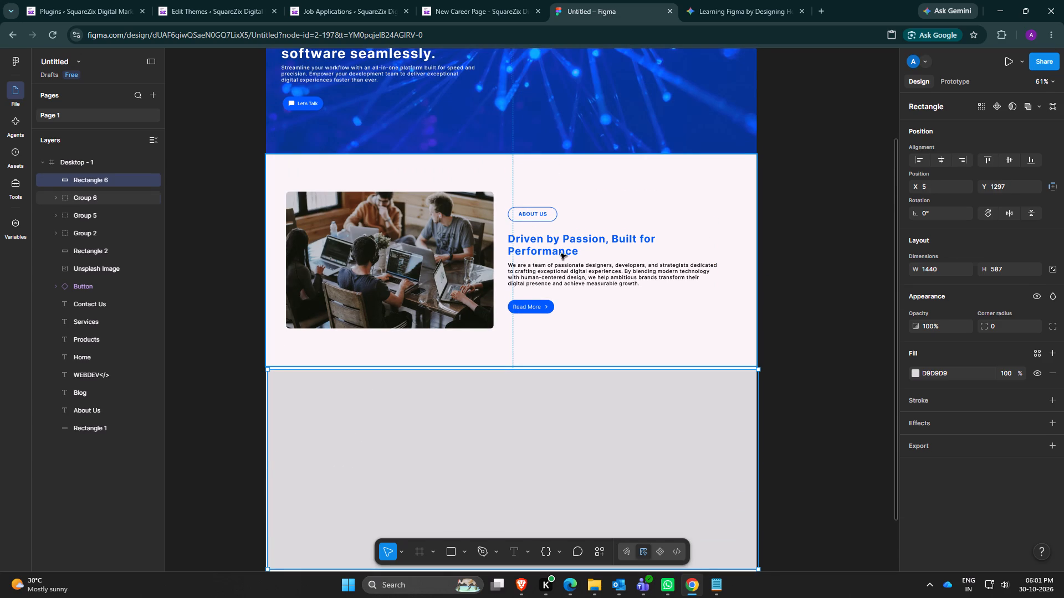
drag(448, 176, 433, 318)
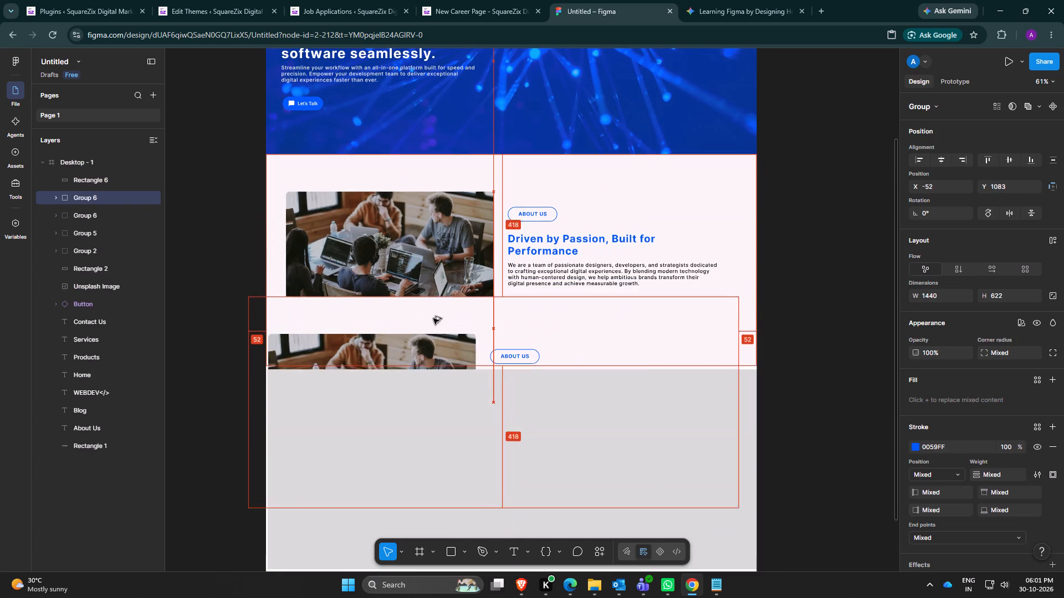
drag(433, 318, 432, 331)
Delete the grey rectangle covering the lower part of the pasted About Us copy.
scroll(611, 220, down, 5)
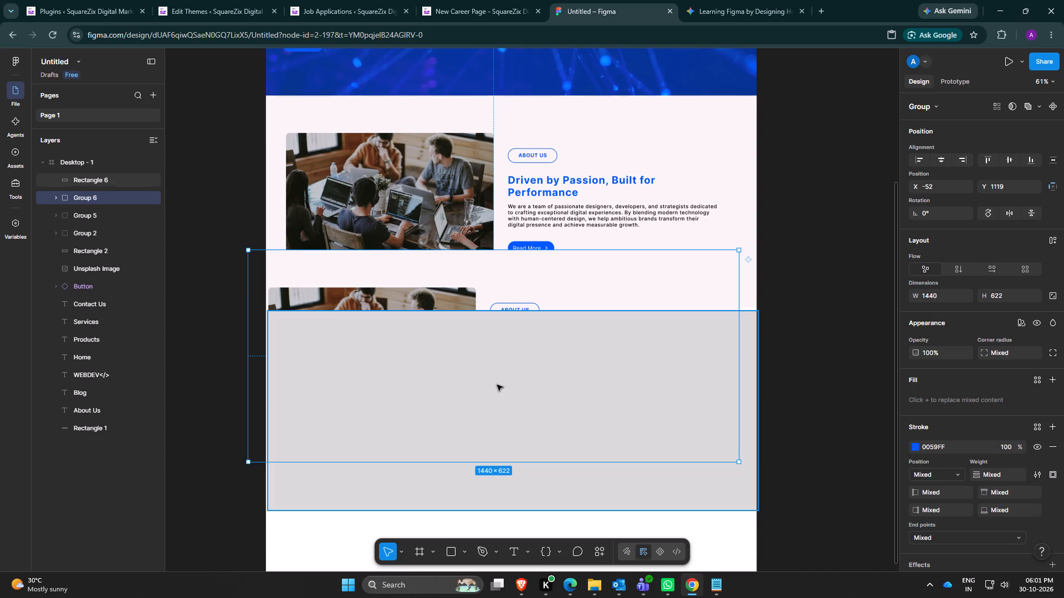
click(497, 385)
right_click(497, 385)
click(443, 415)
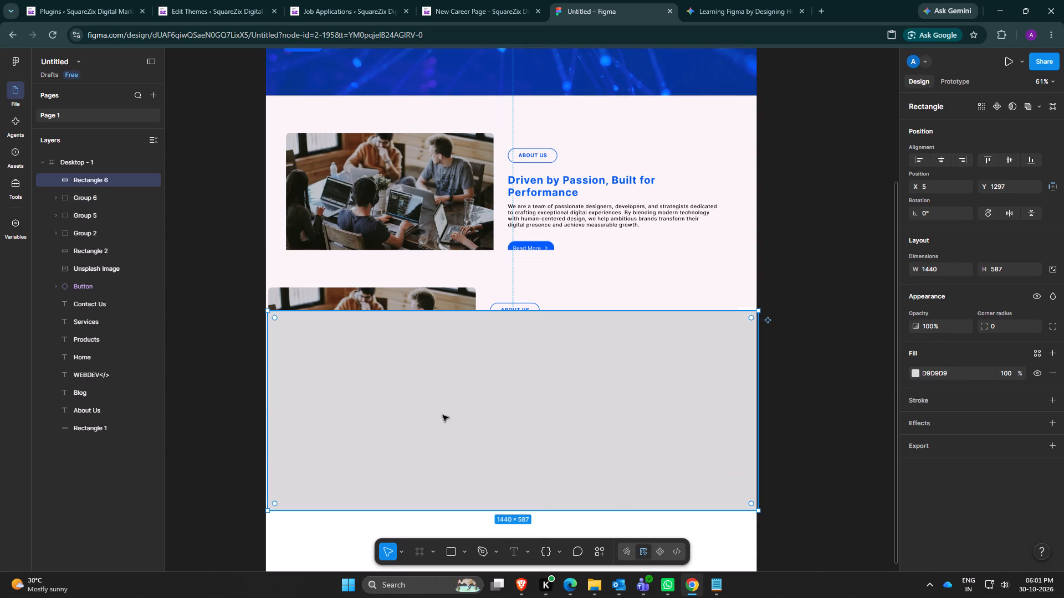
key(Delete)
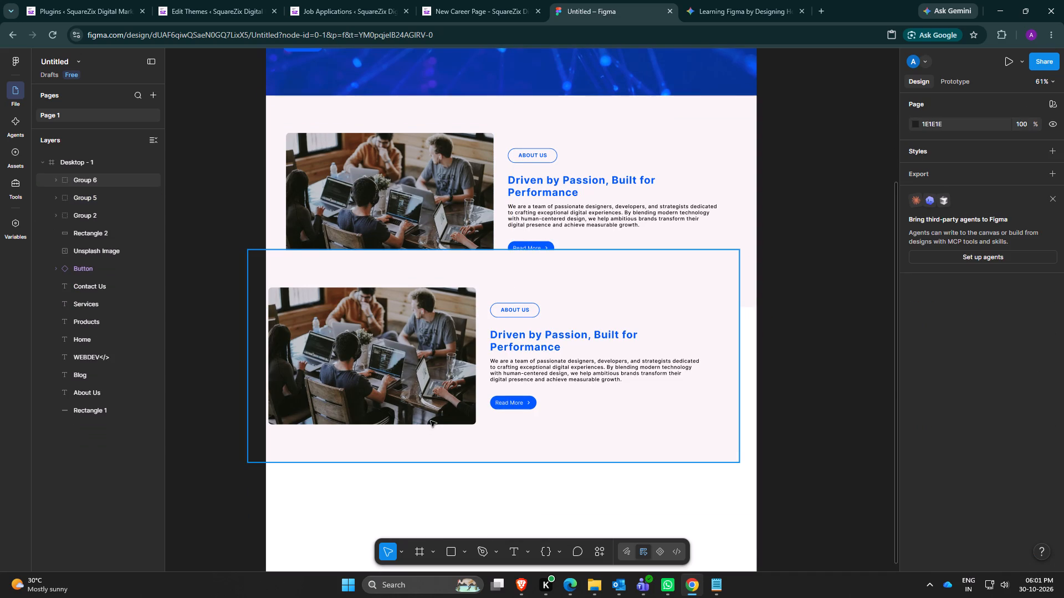
Move the pasted About Us copy directly below the original section, to about X 5, Y 1287.
drag(525, 333, 526, 358)
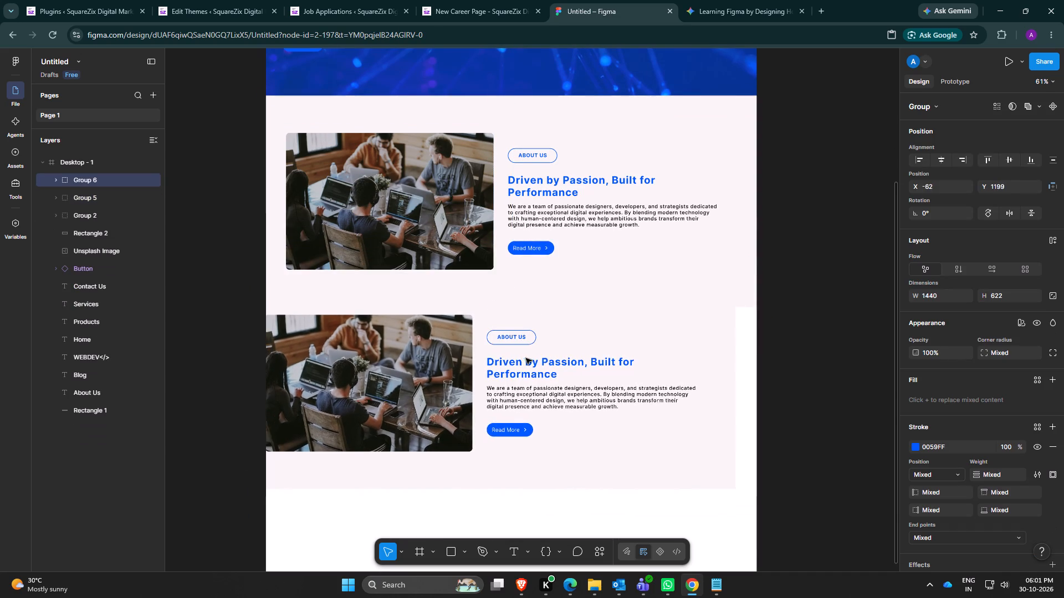
drag(526, 358, 538, 358)
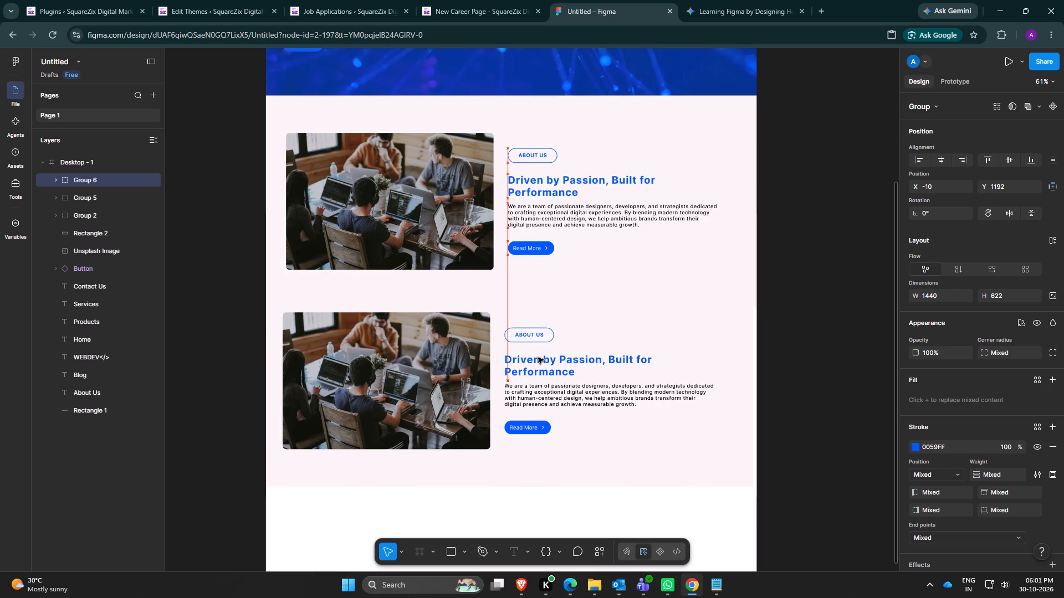
drag(538, 358, 538, 353)
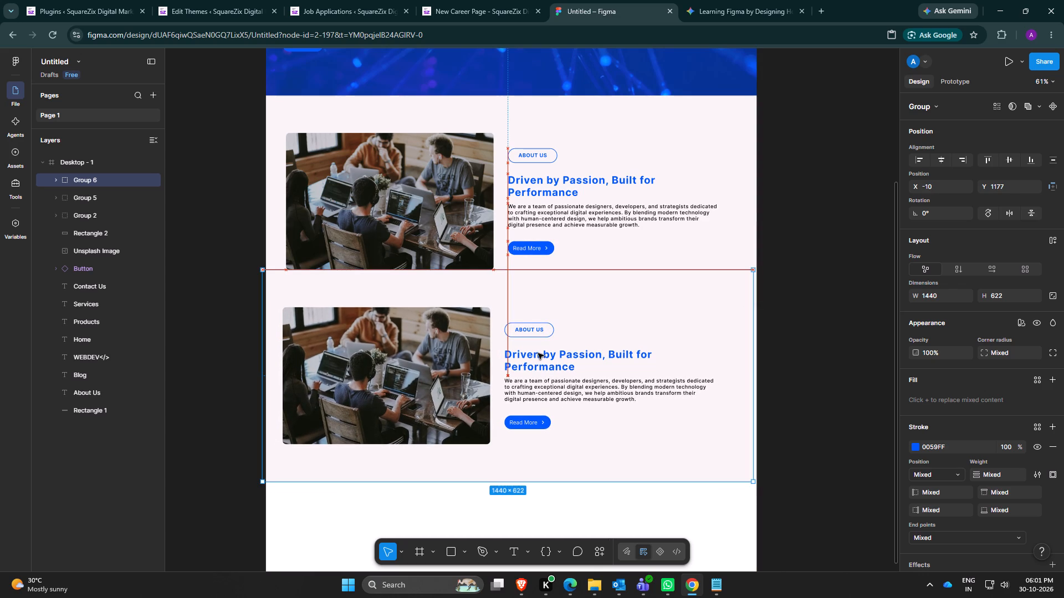
drag(538, 353, 538, 363)
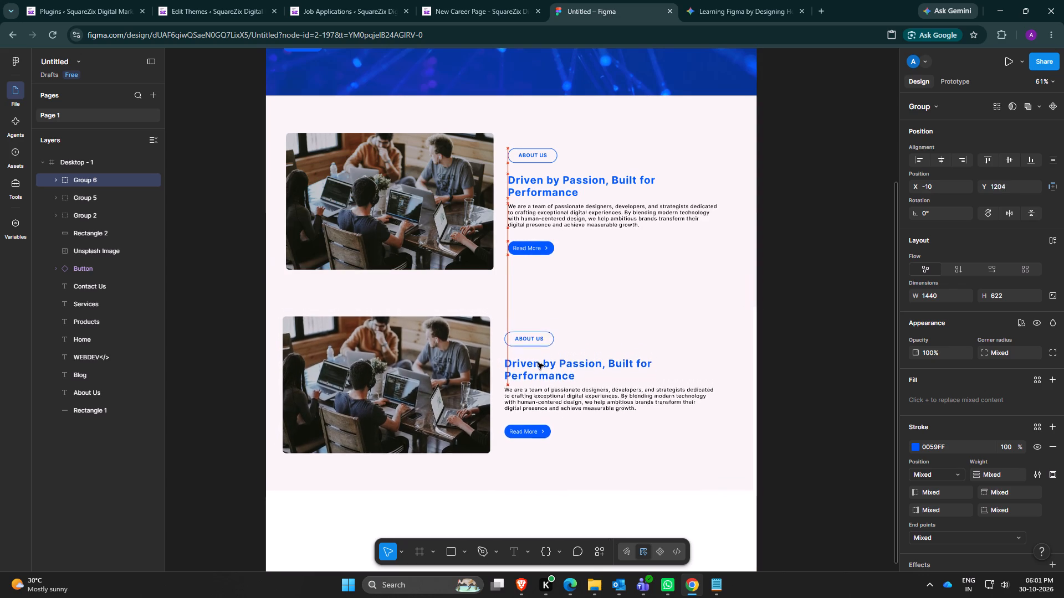
drag(538, 363, 540, 367)
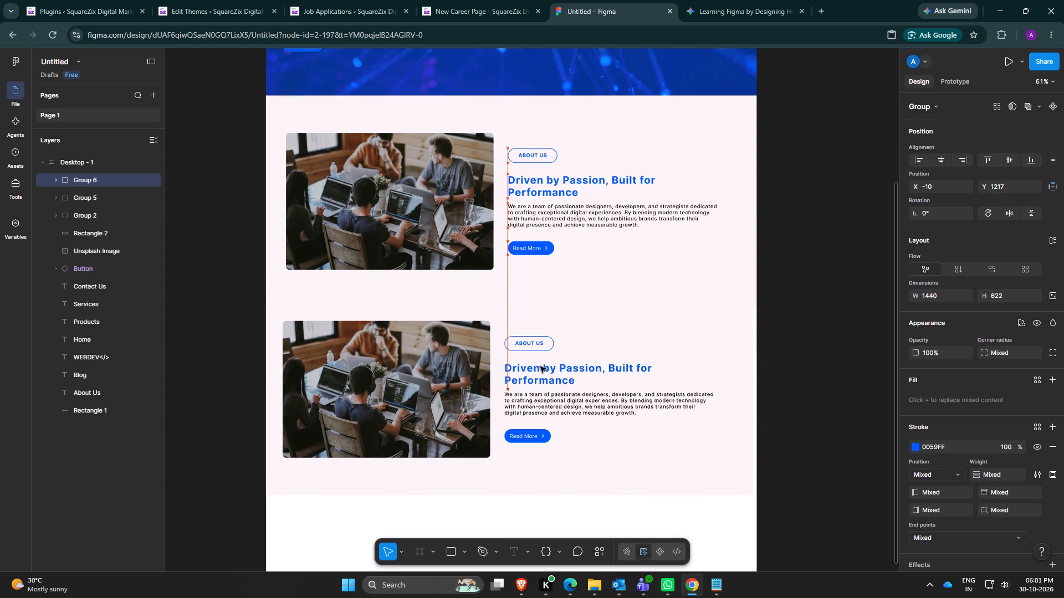
drag(540, 367, 544, 383)
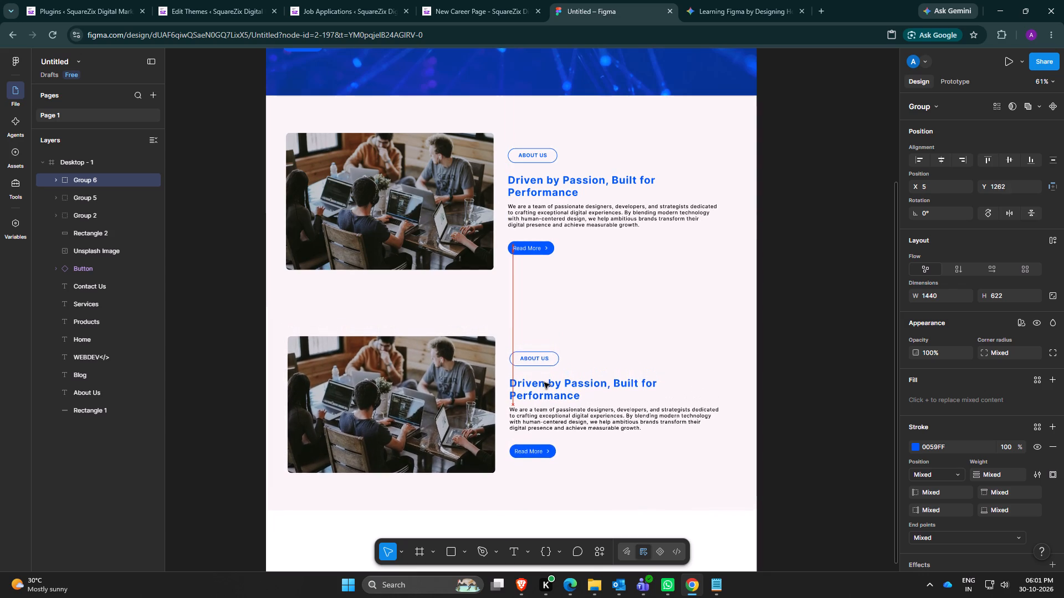
drag(544, 383, 544, 392)
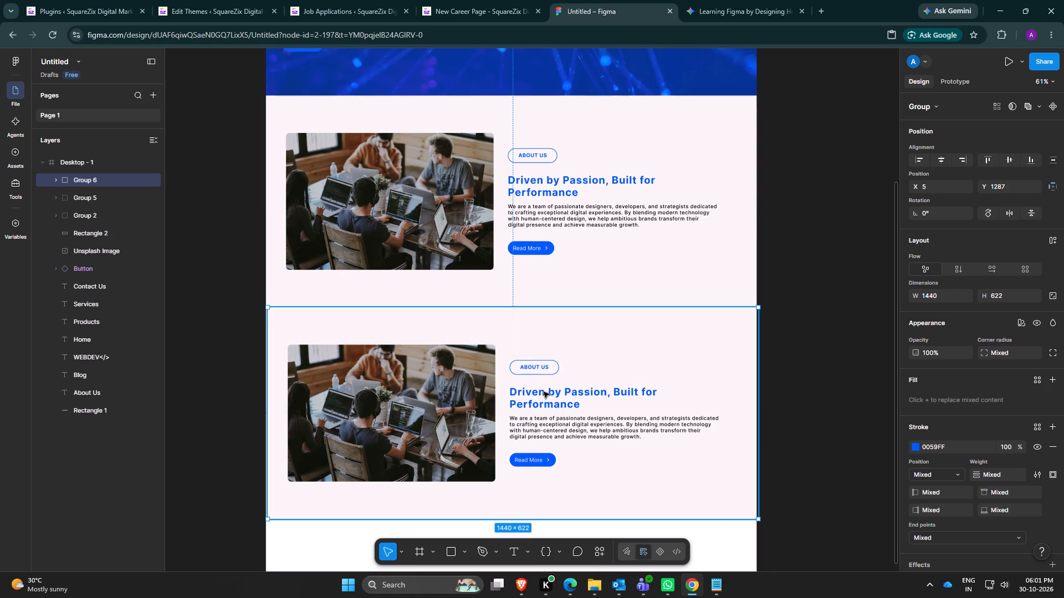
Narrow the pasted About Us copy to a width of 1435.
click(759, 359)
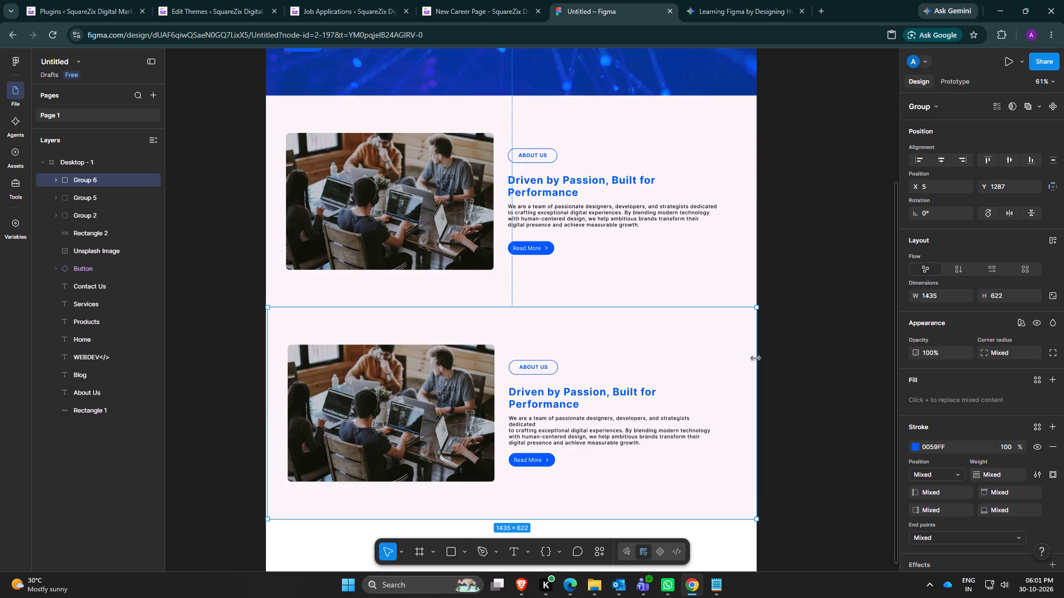
Fit the pasted About Us copy to the frame's full width, at X 0, Y 1287 with a width of 1440.
click(572, 227)
scroll(572, 227, down, 2)
scroll(572, 227, up, 2)
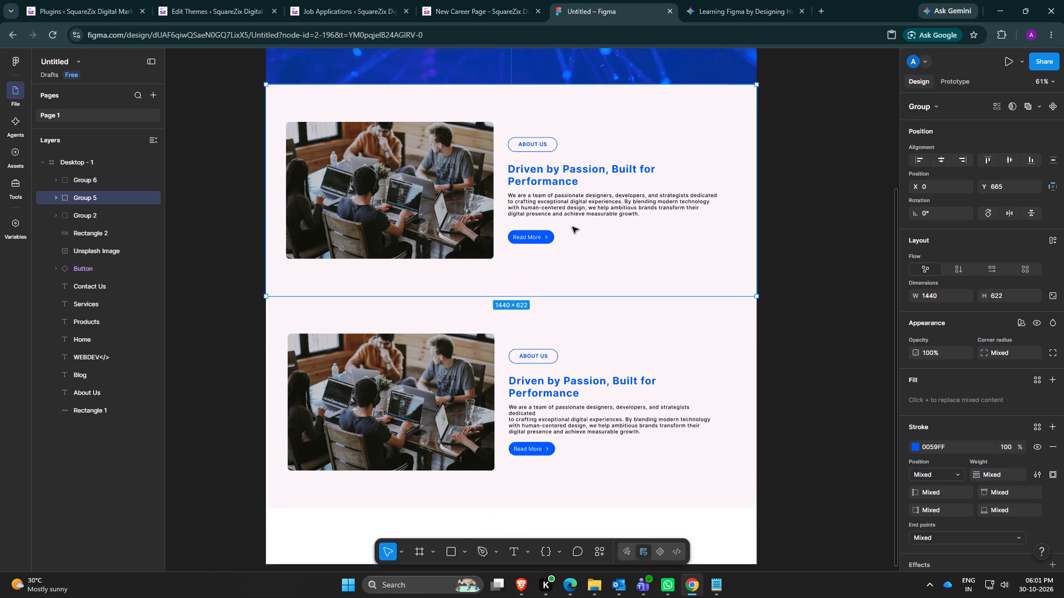
scroll(572, 227, up, 12)
scroll(572, 227, down, 4)
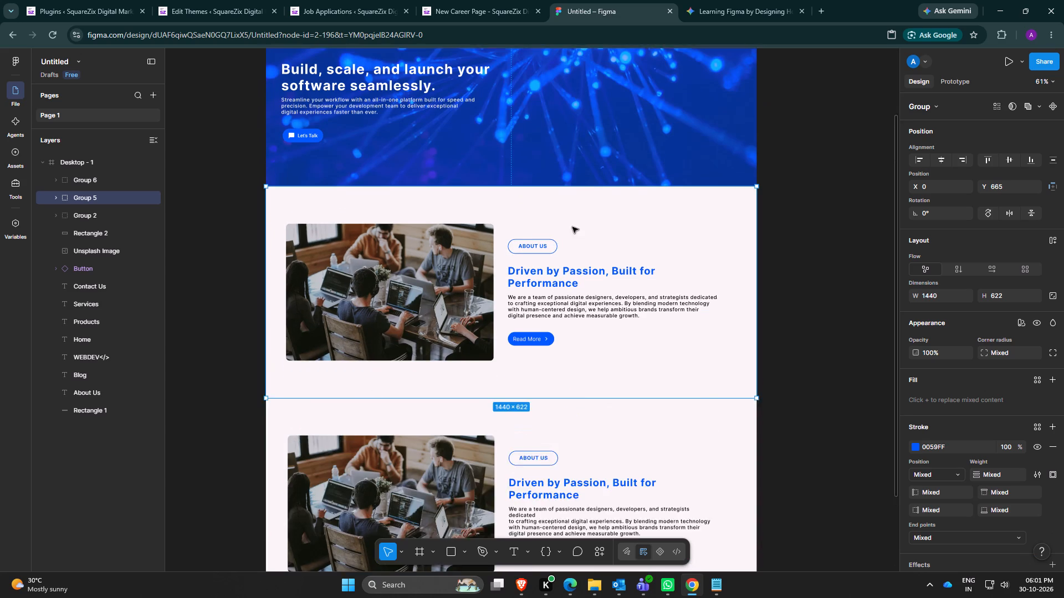
scroll(572, 227, down, 10)
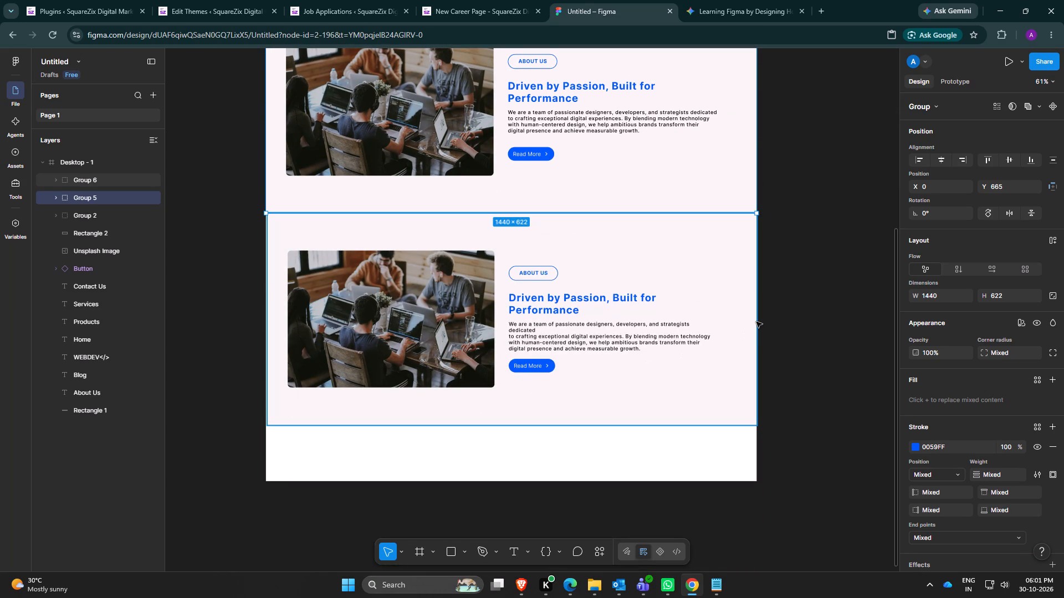
click(387, 236)
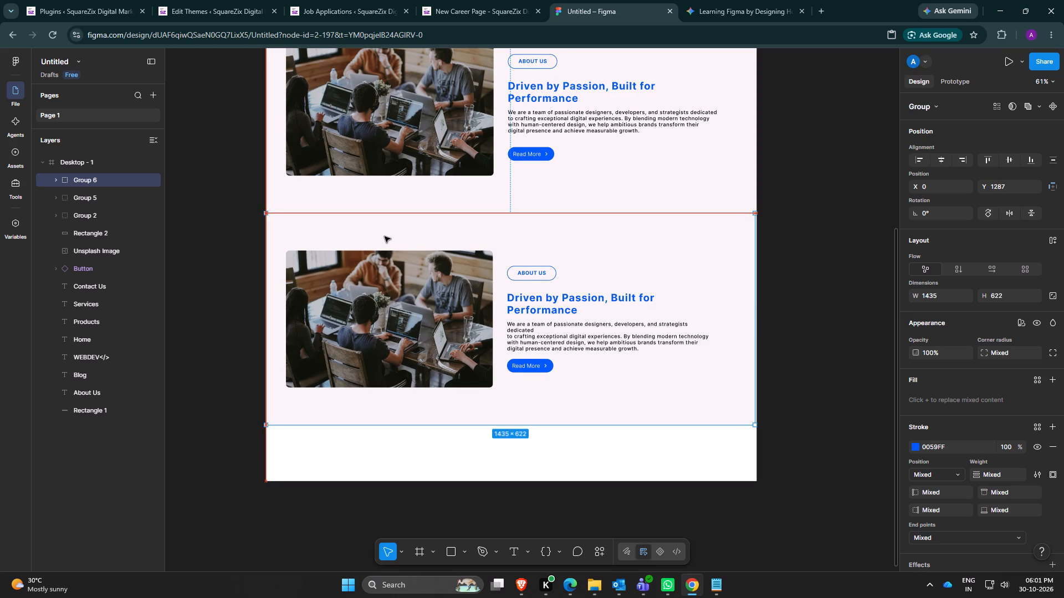
click(746, 300)
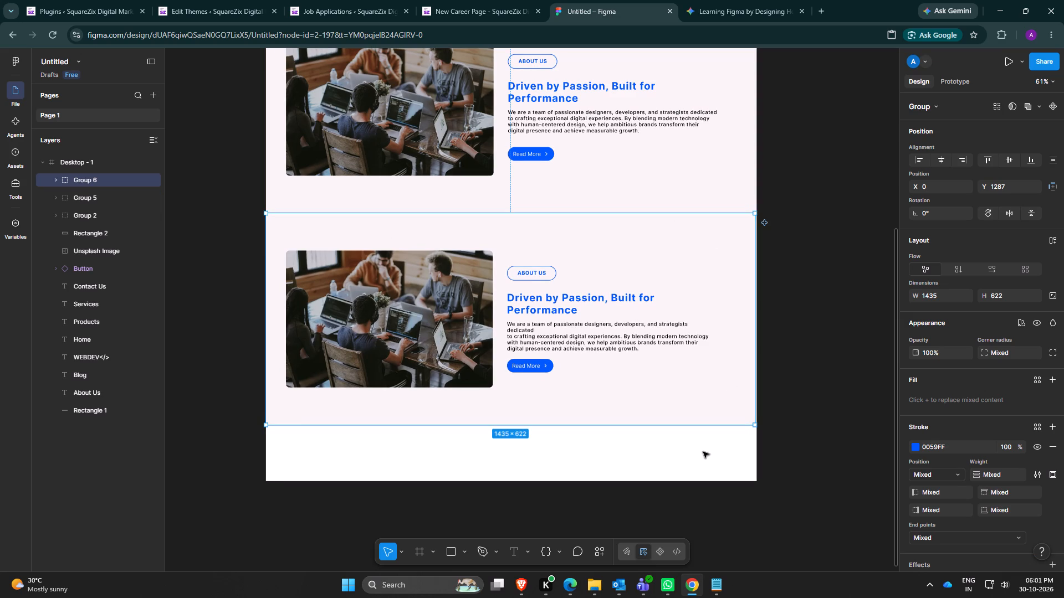
click(703, 452)
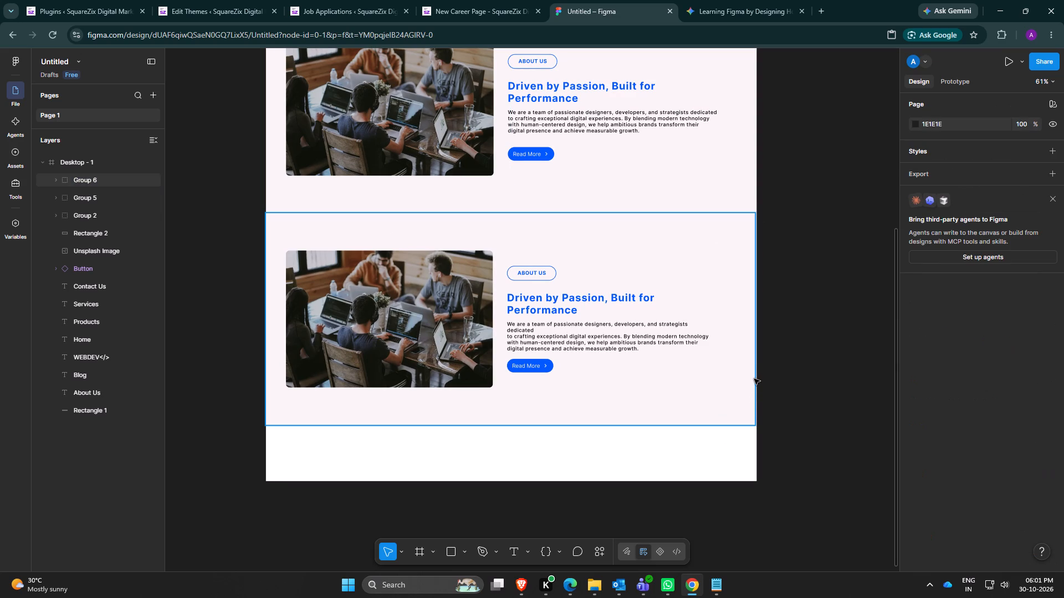
click(755, 368)
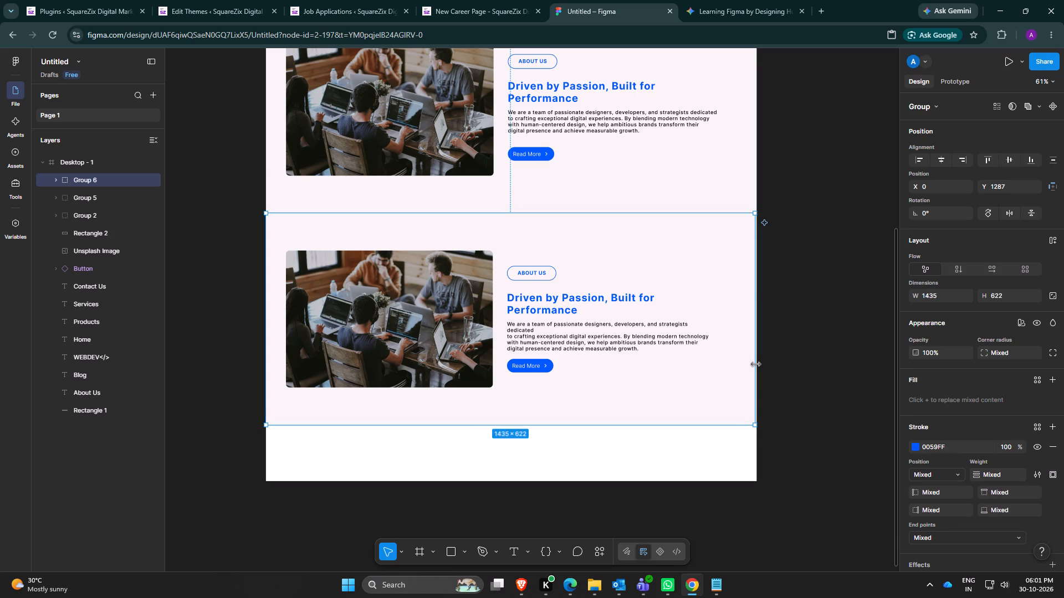
click(756, 364)
click(651, 487)
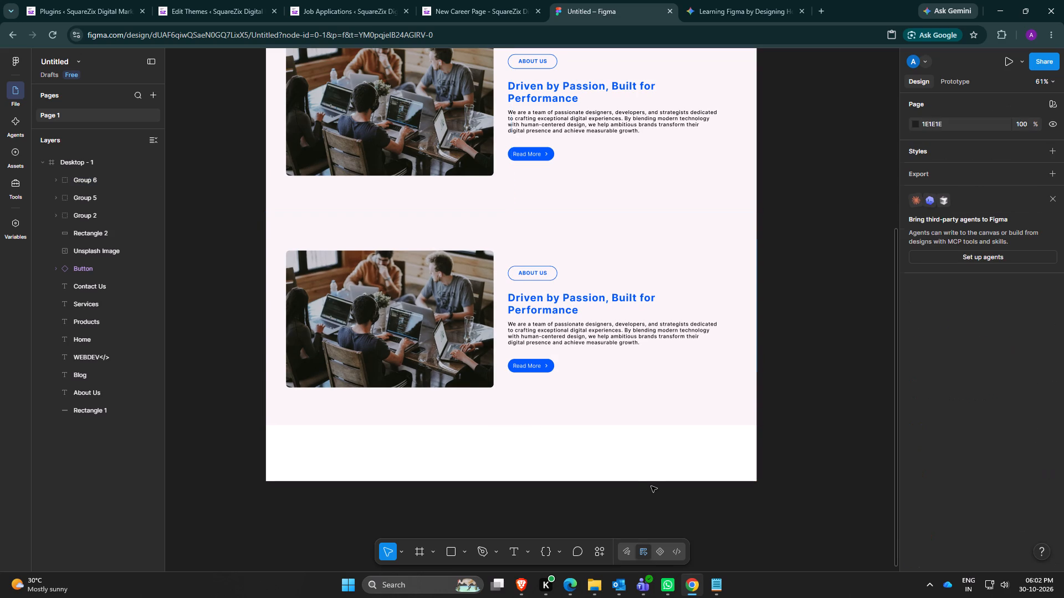
click(683, 187)
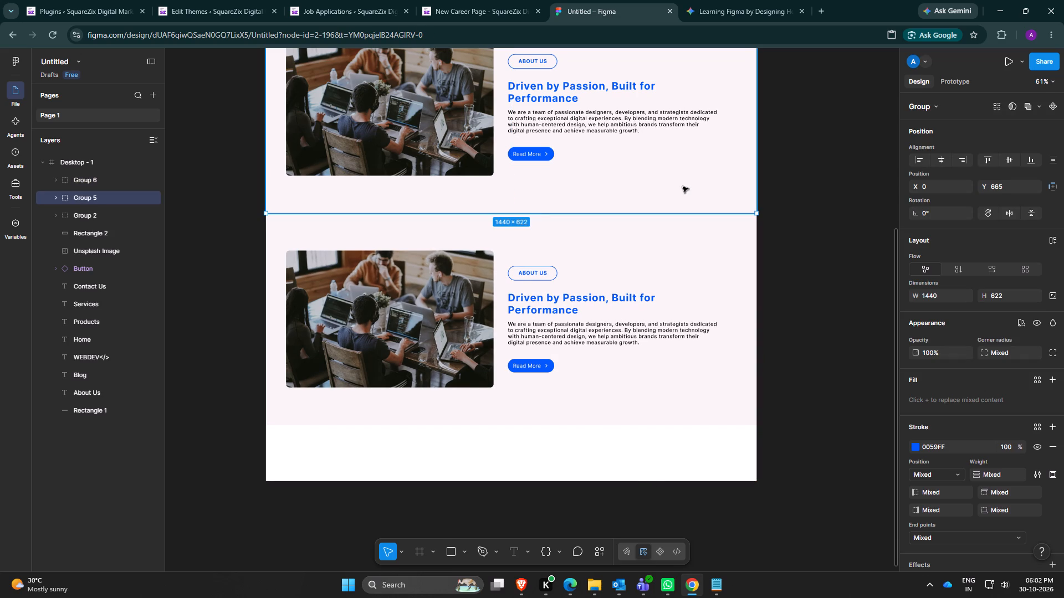
click(695, 380)
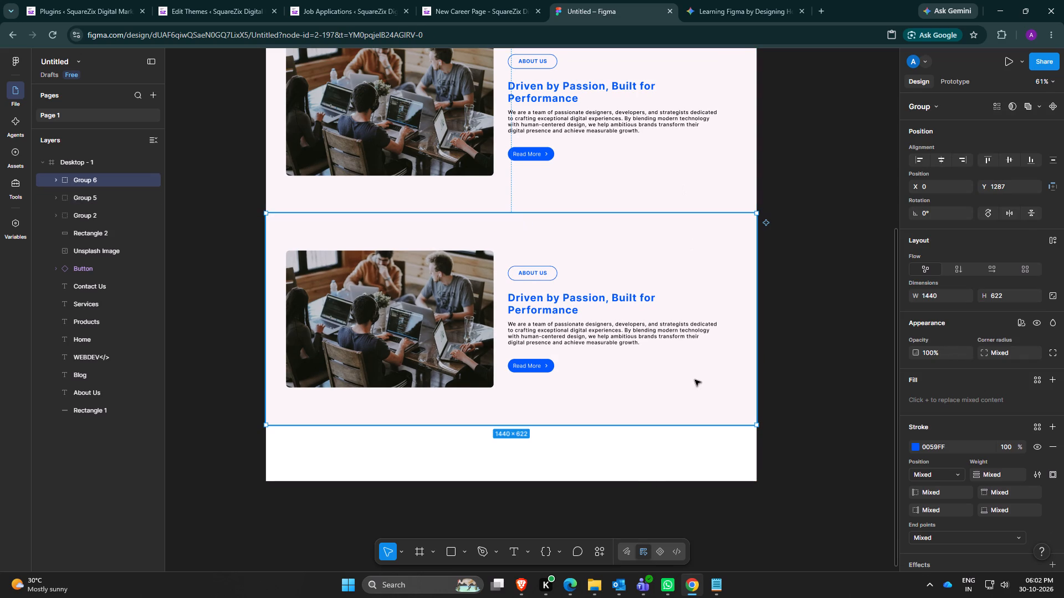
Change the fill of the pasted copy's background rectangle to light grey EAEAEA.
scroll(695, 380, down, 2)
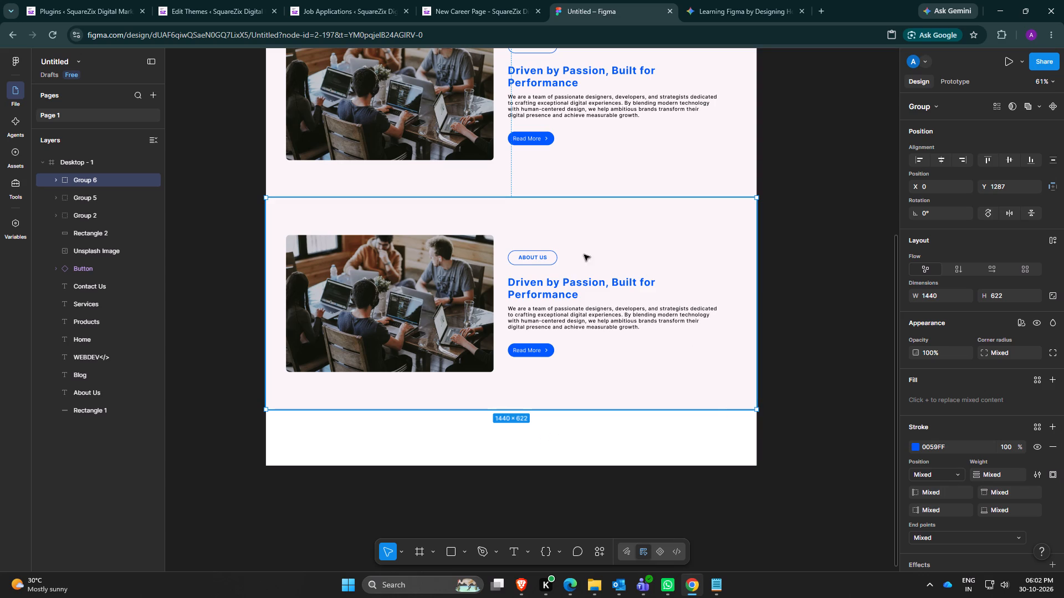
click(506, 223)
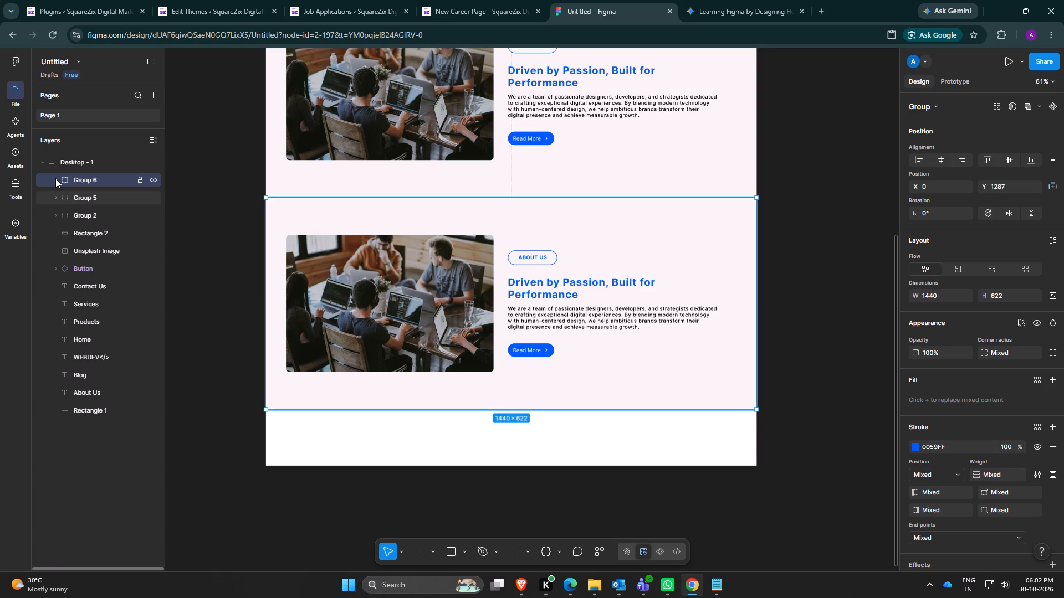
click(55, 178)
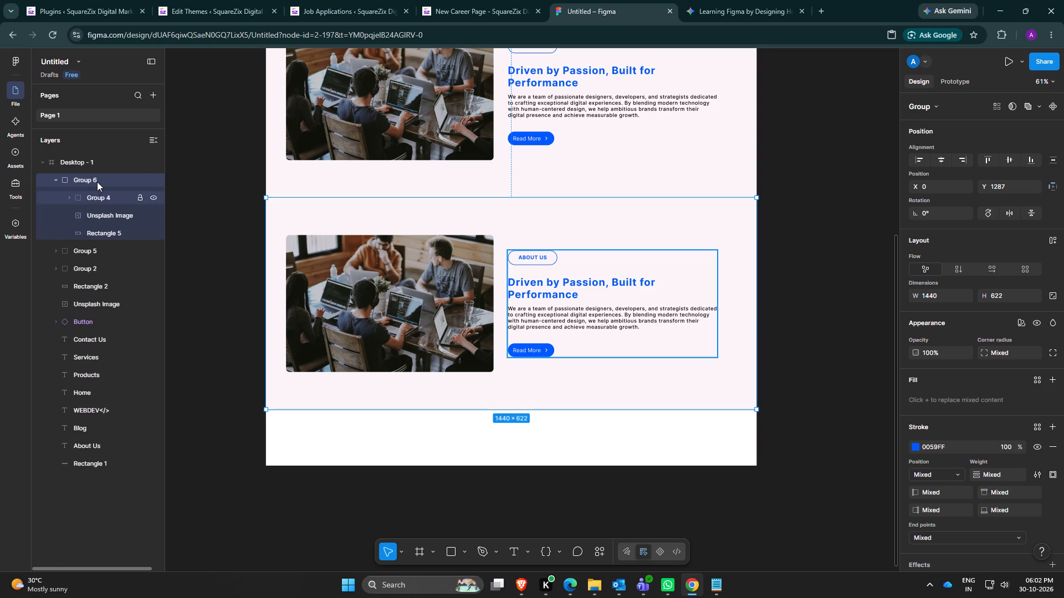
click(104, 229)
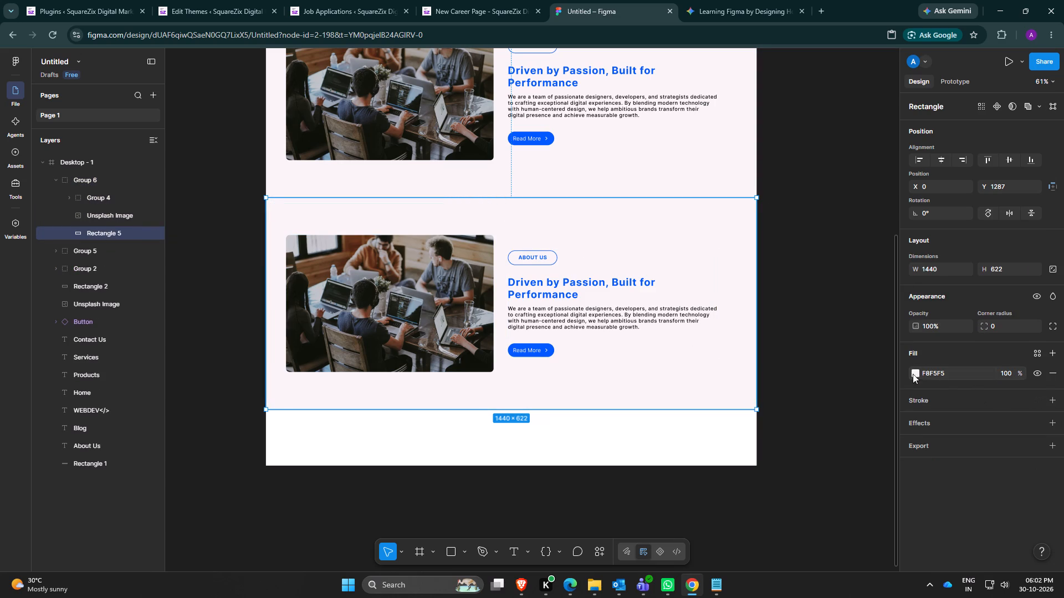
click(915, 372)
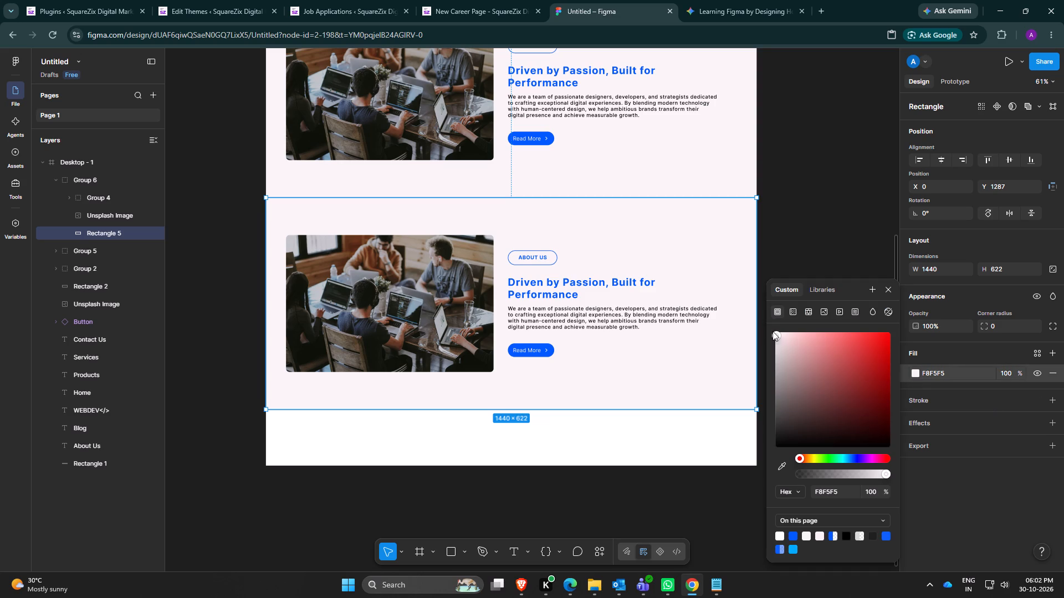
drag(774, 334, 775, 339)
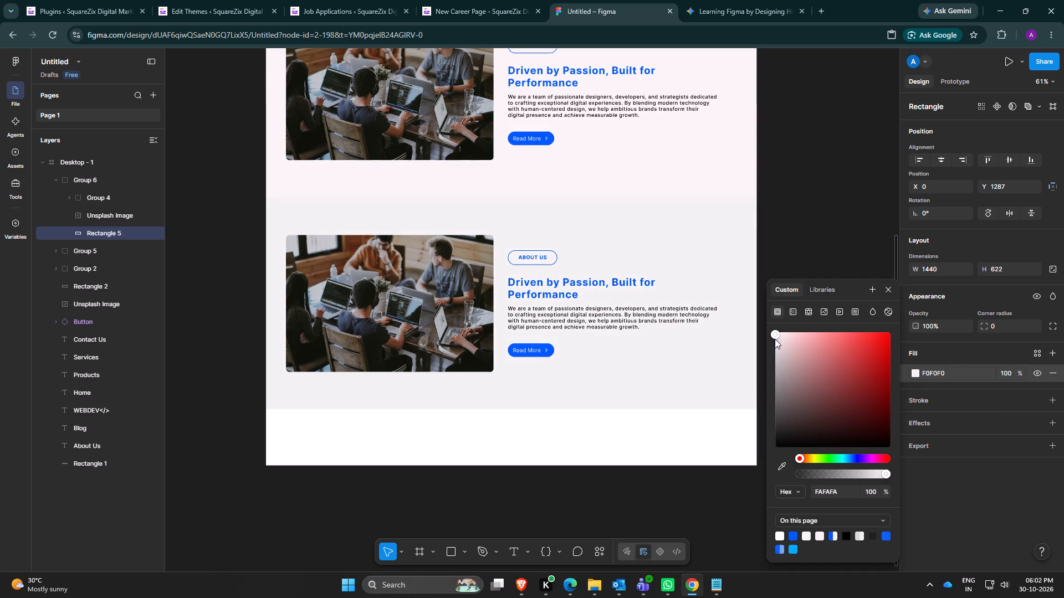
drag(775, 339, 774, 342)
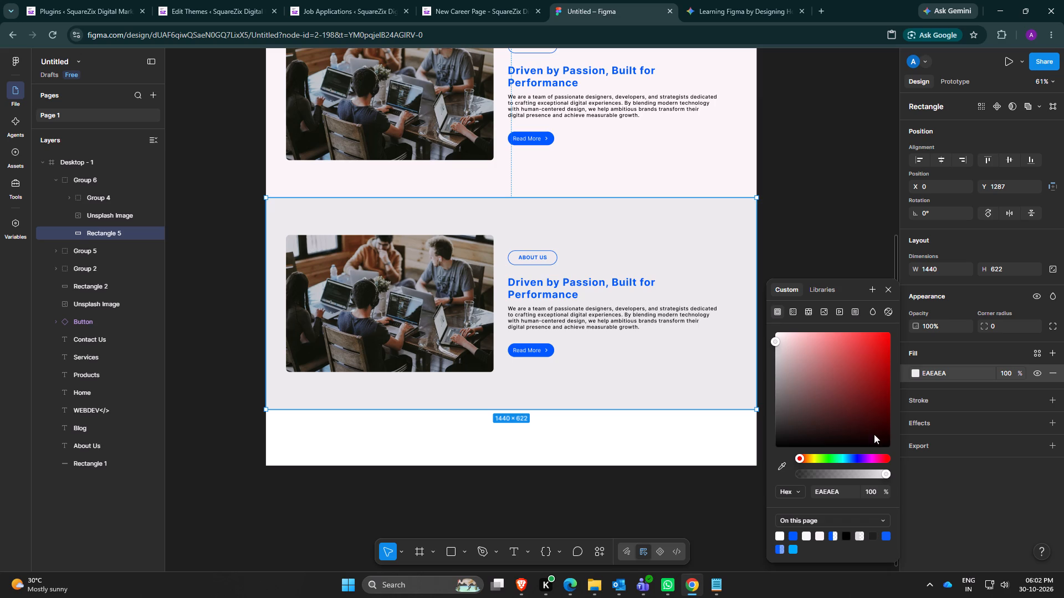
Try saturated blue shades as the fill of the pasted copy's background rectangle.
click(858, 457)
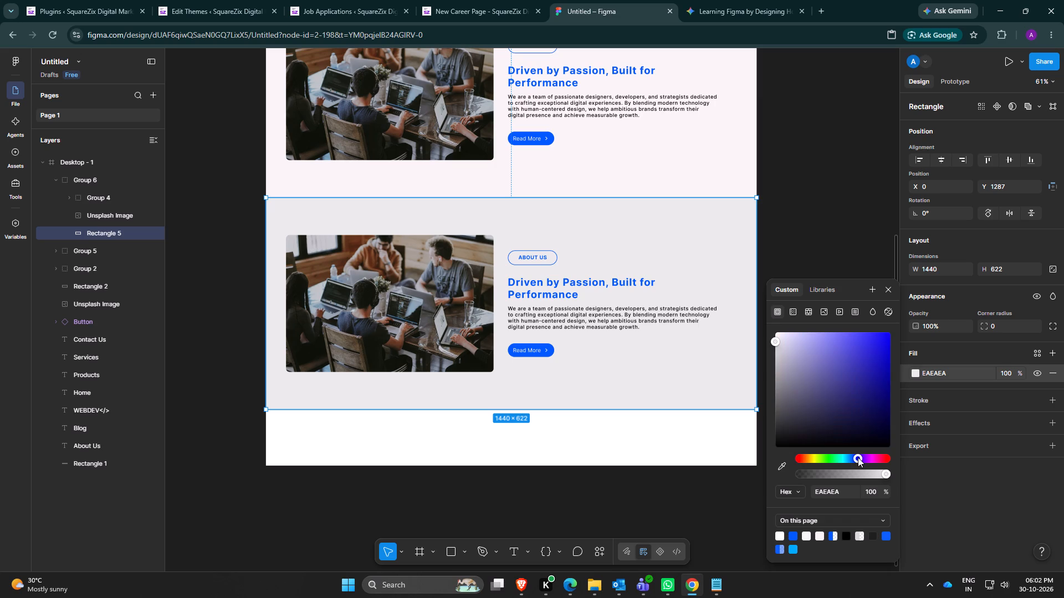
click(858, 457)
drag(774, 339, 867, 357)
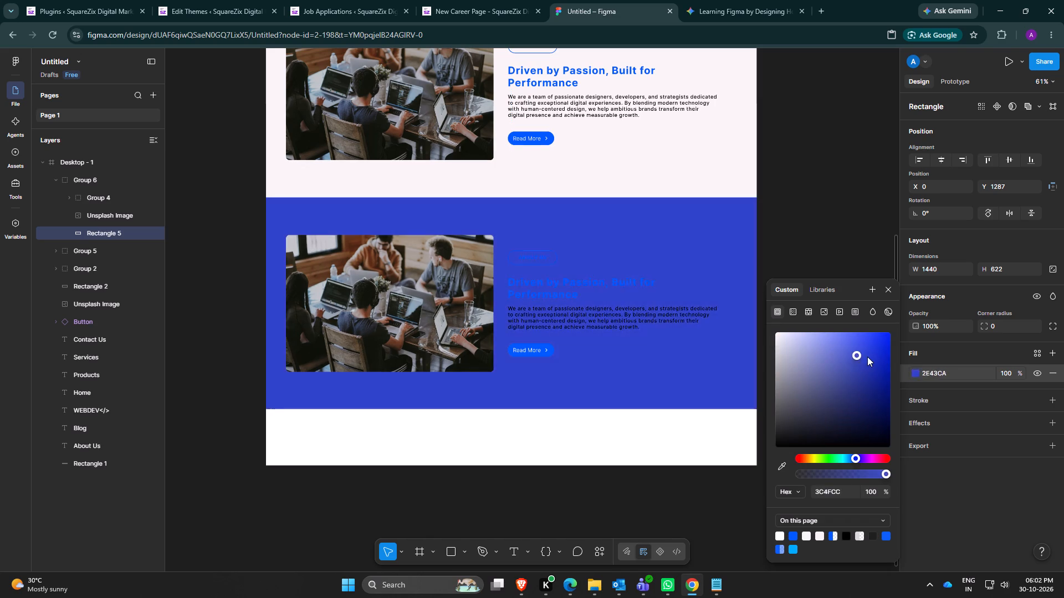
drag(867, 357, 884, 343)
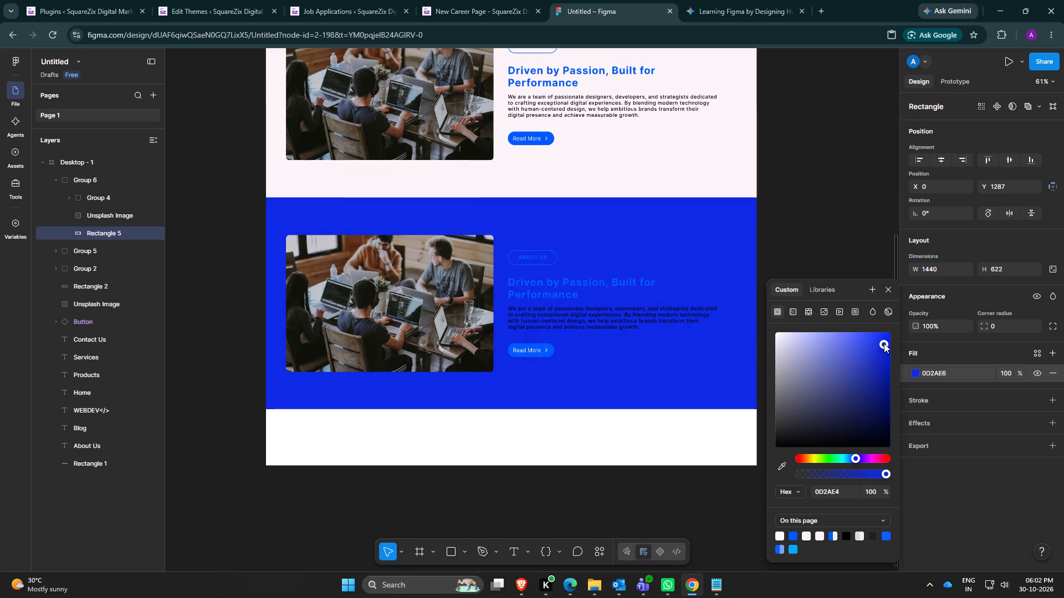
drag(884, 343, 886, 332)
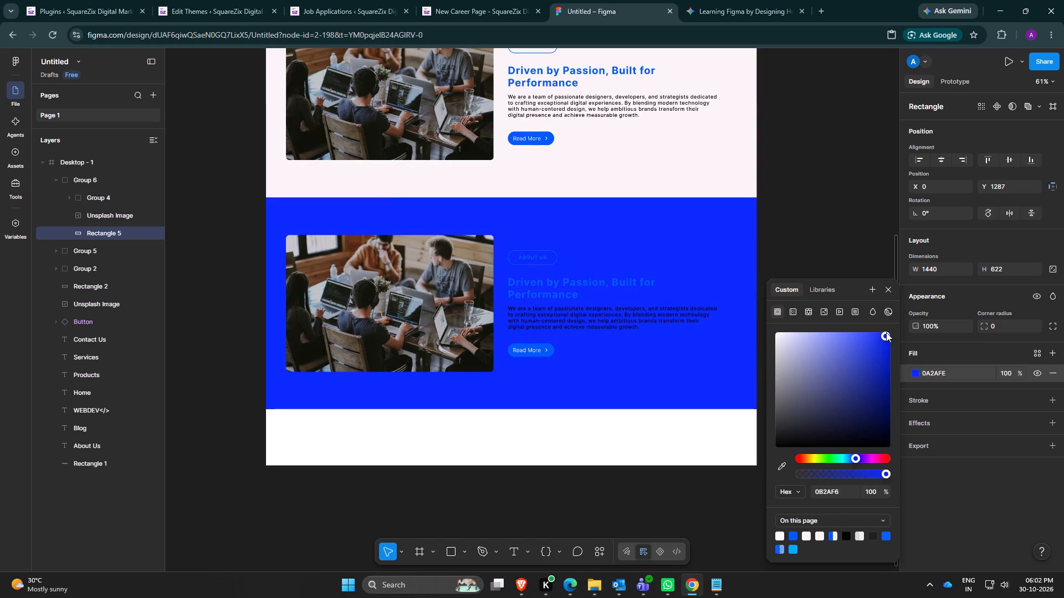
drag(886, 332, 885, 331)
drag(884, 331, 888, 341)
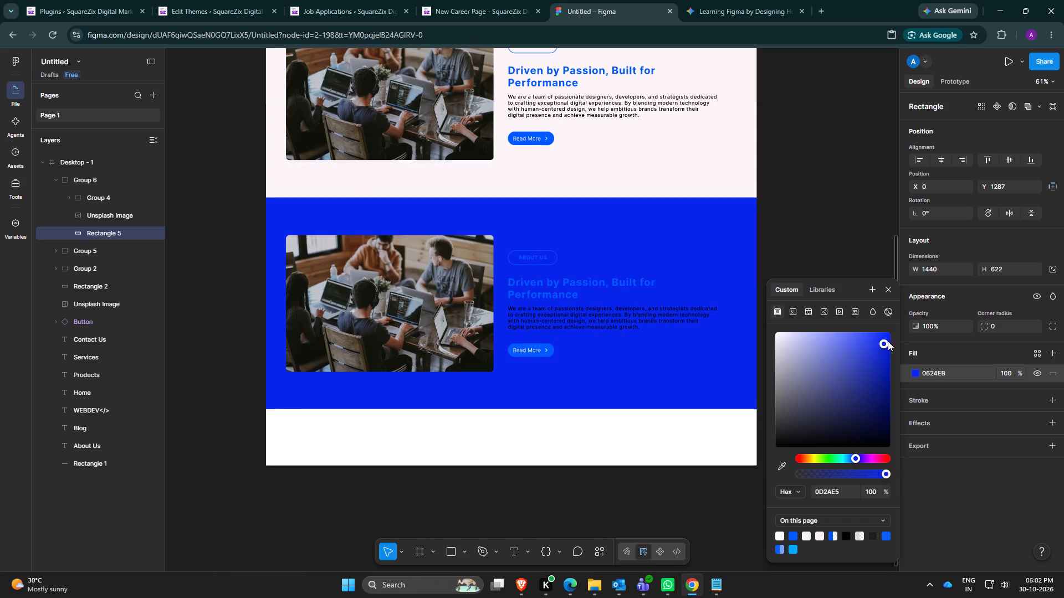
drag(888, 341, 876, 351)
Fill the pasted copy's background rectangle with the page's blue 0059FF at 12% opacity.
click(795, 538)
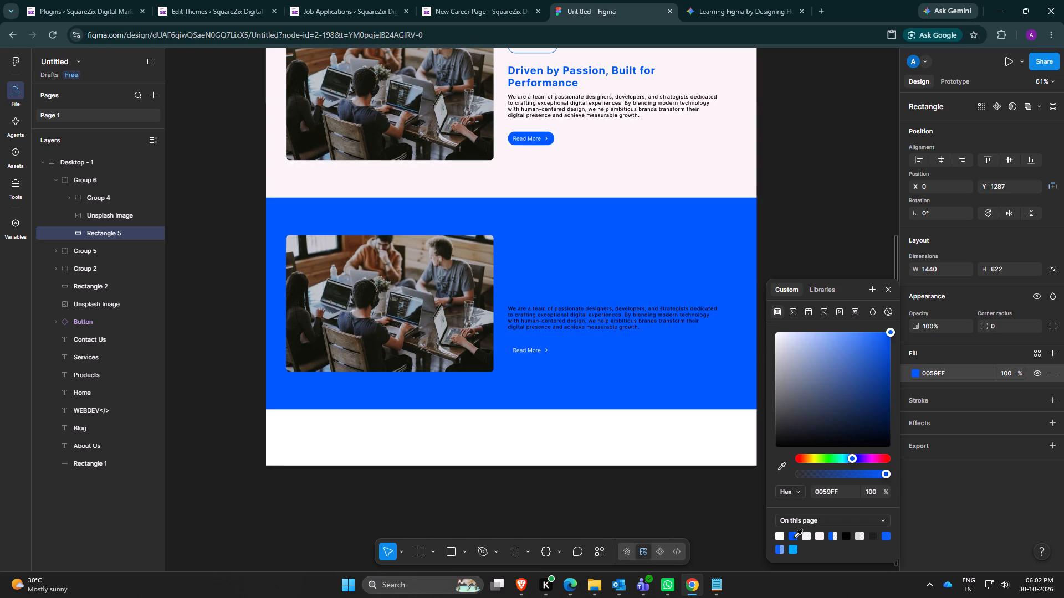
click(886, 471)
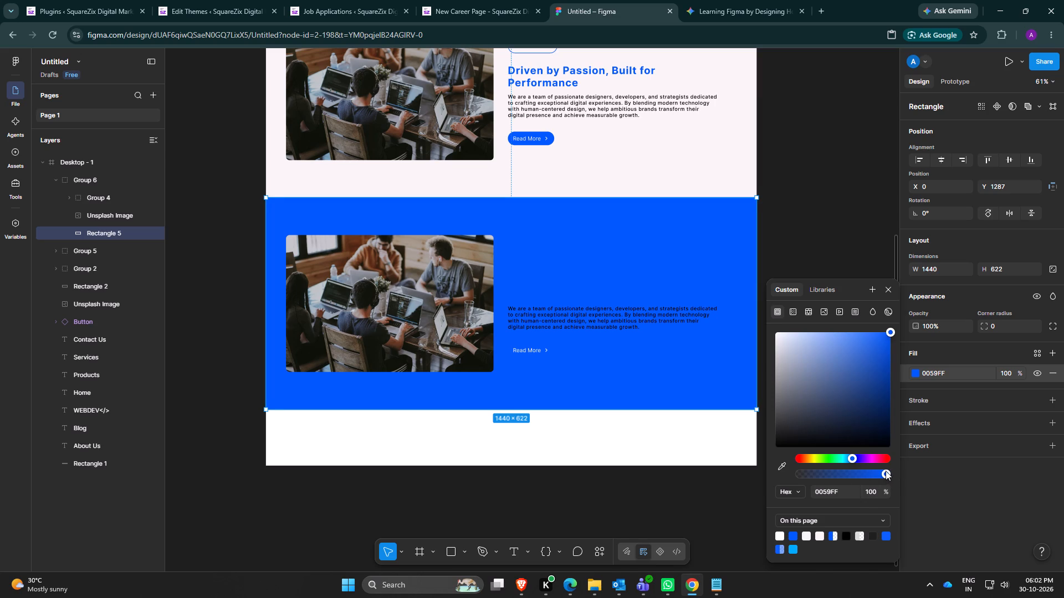
drag(886, 471, 843, 472)
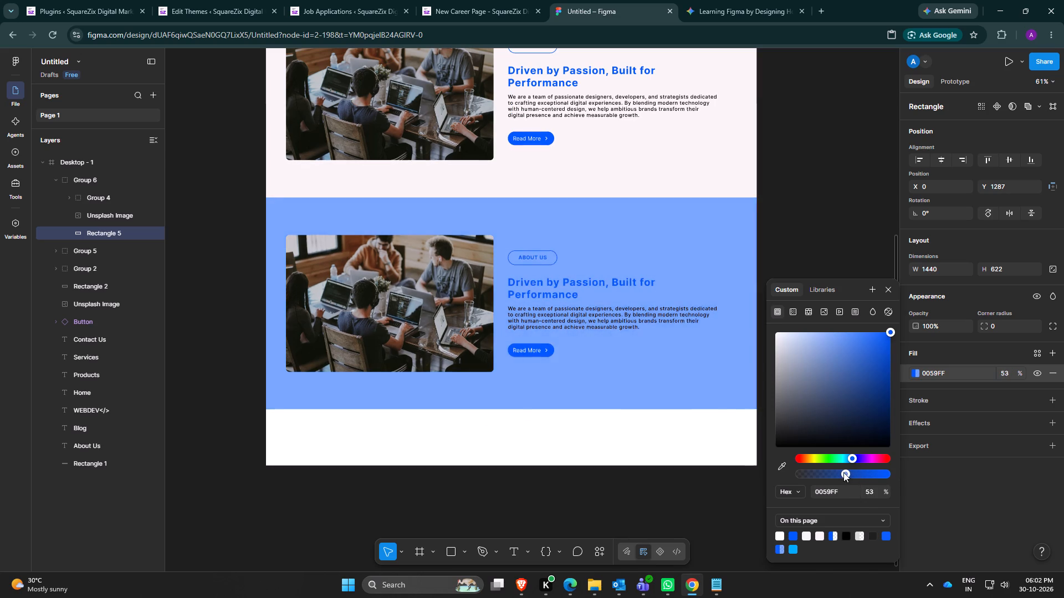
drag(843, 472, 813, 473)
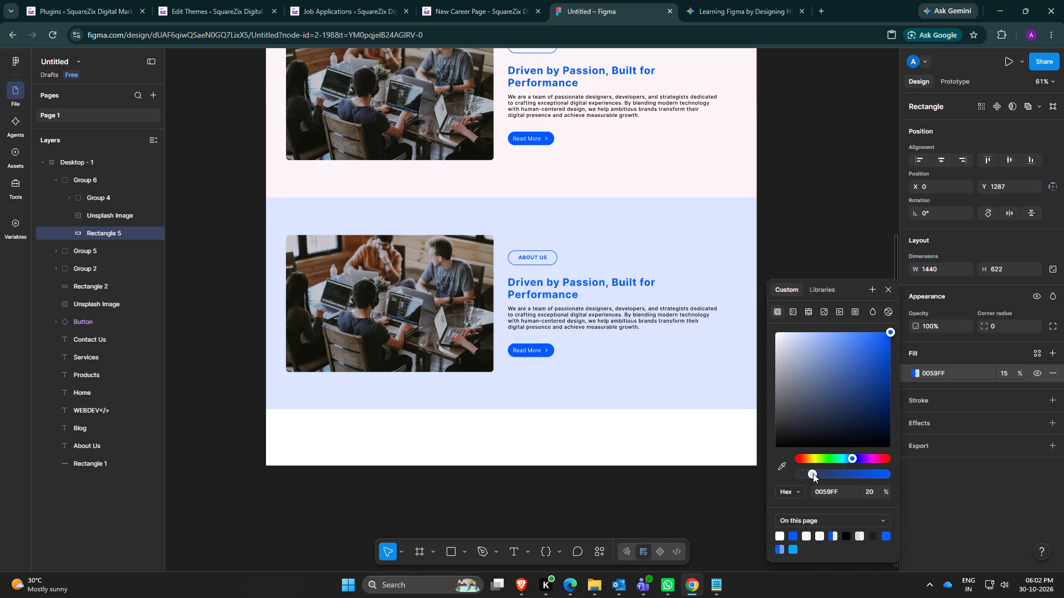
drag(813, 473, 807, 473)
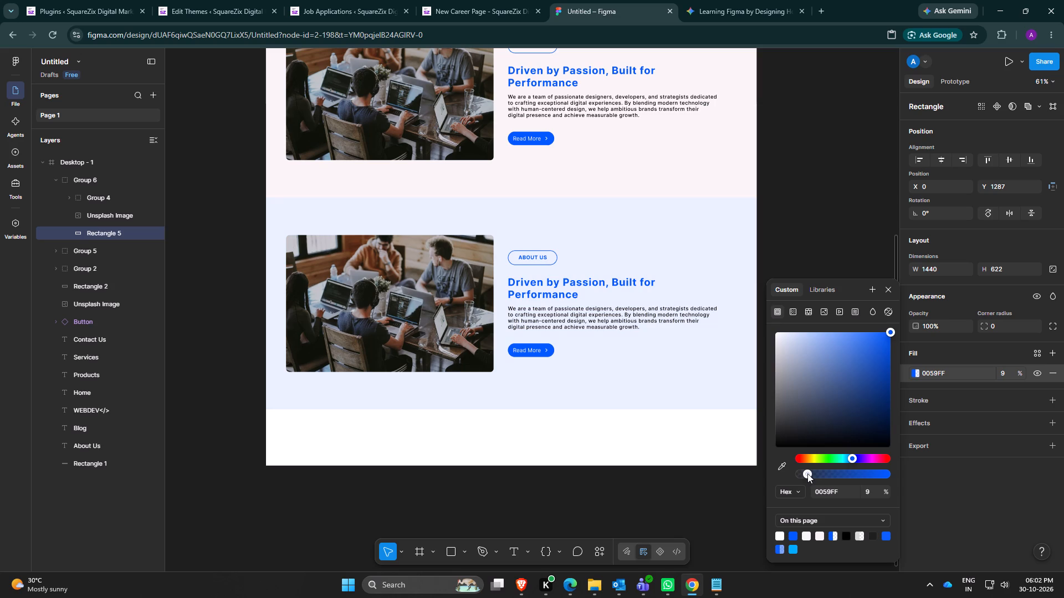
drag(807, 473, 810, 473)
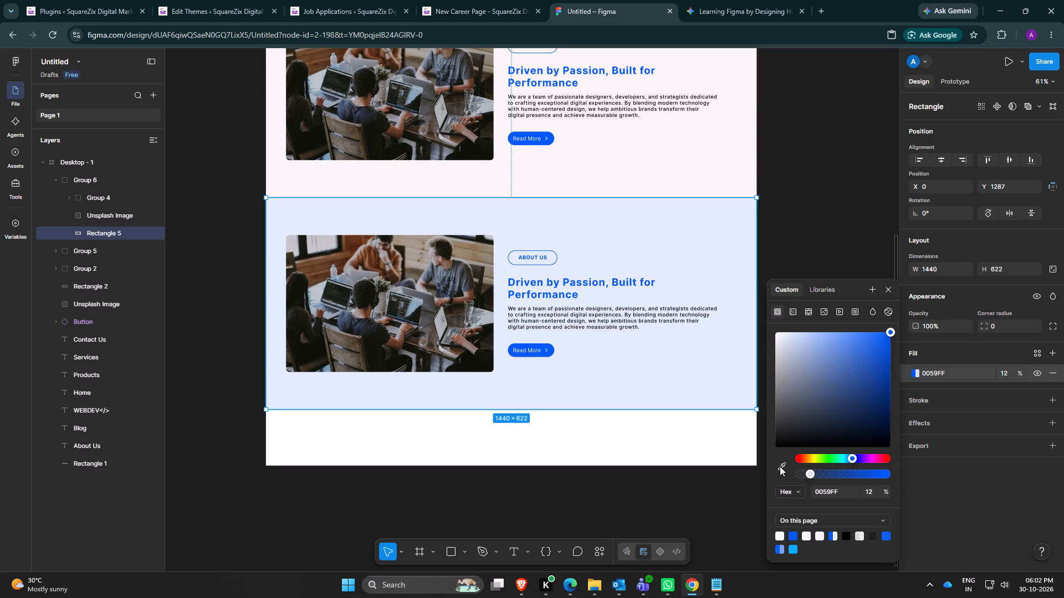
click(676, 425)
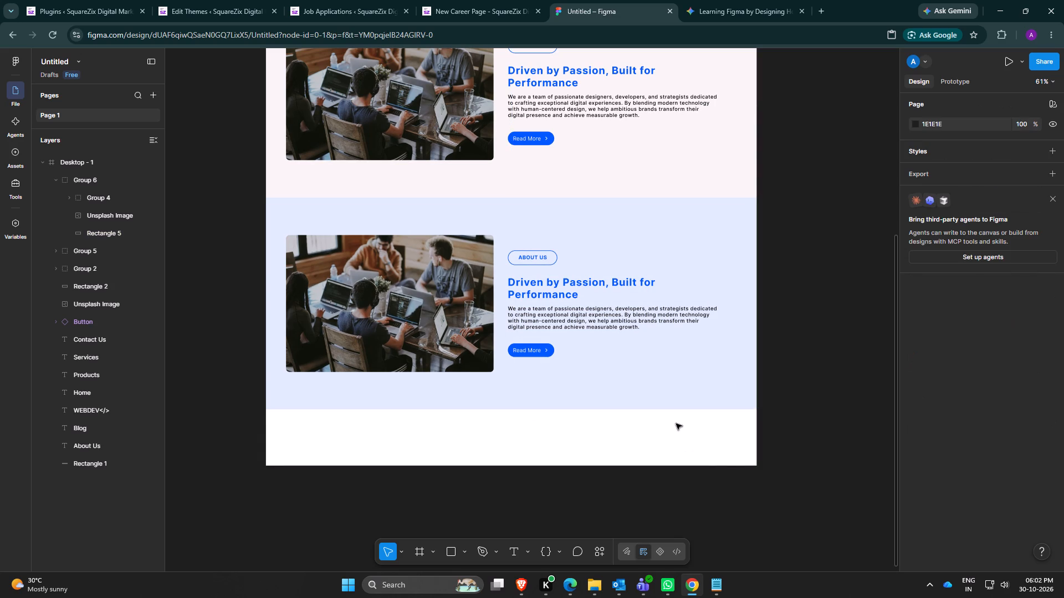
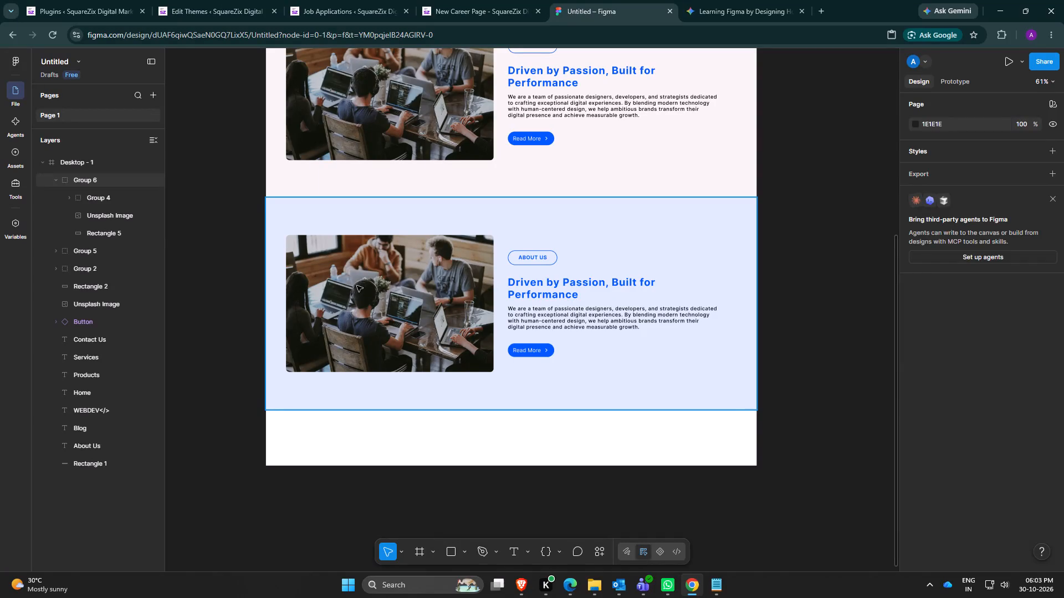
Delete the team photo from the light blue section.
click(357, 286)
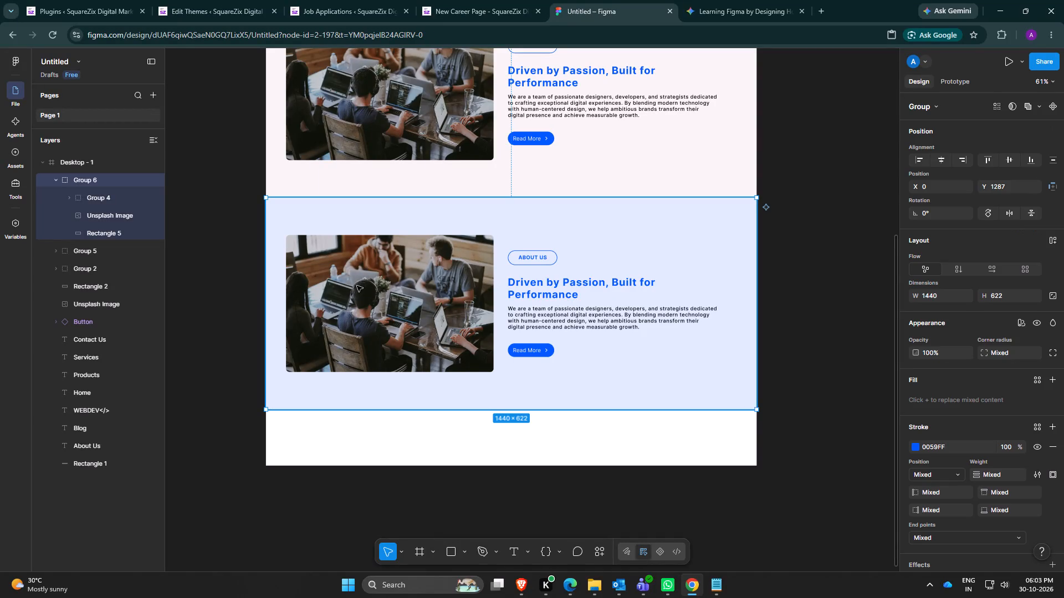
click(357, 286)
ctrl+click(357, 286)
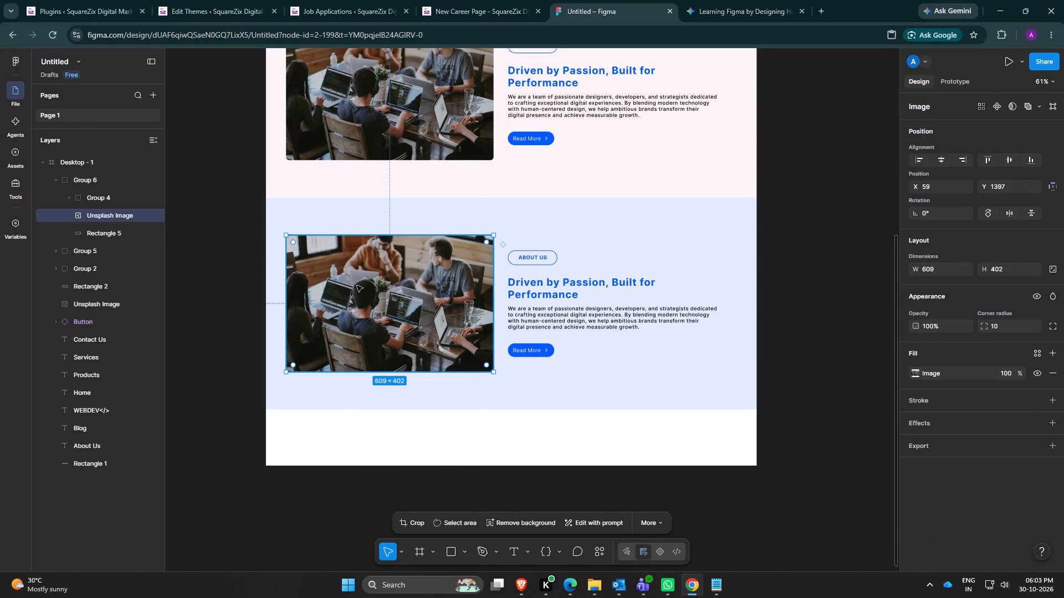
right_click(357, 286)
click(313, 342)
key(Delete)
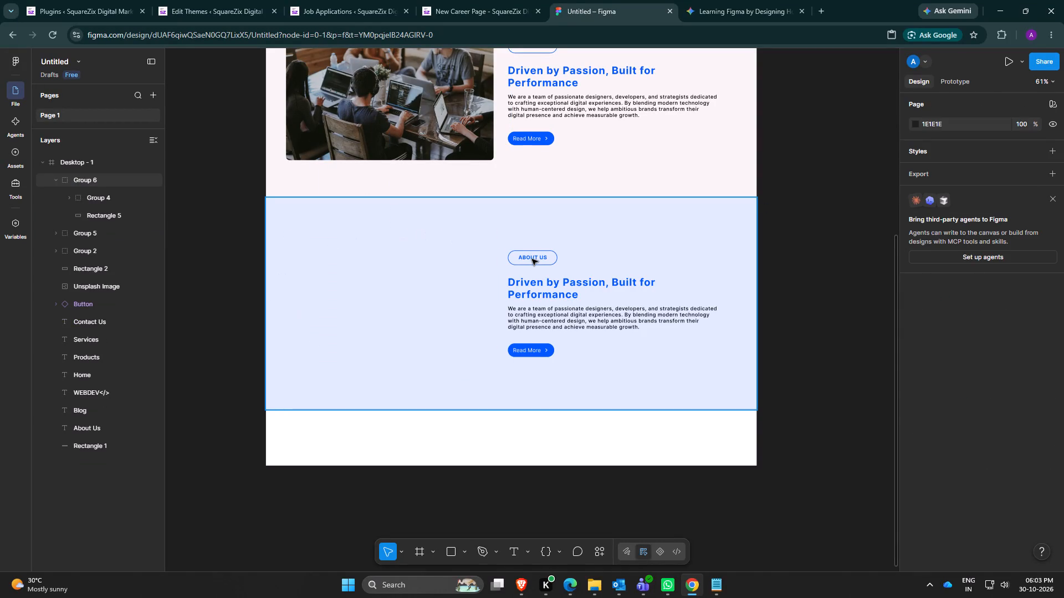
Move the whole text group with badge, heading, paragraph and button to the light blue section's centre, at about X 413, Y 1383.
click(532, 259)
click(532, 259)
ctrl+click(532, 259)
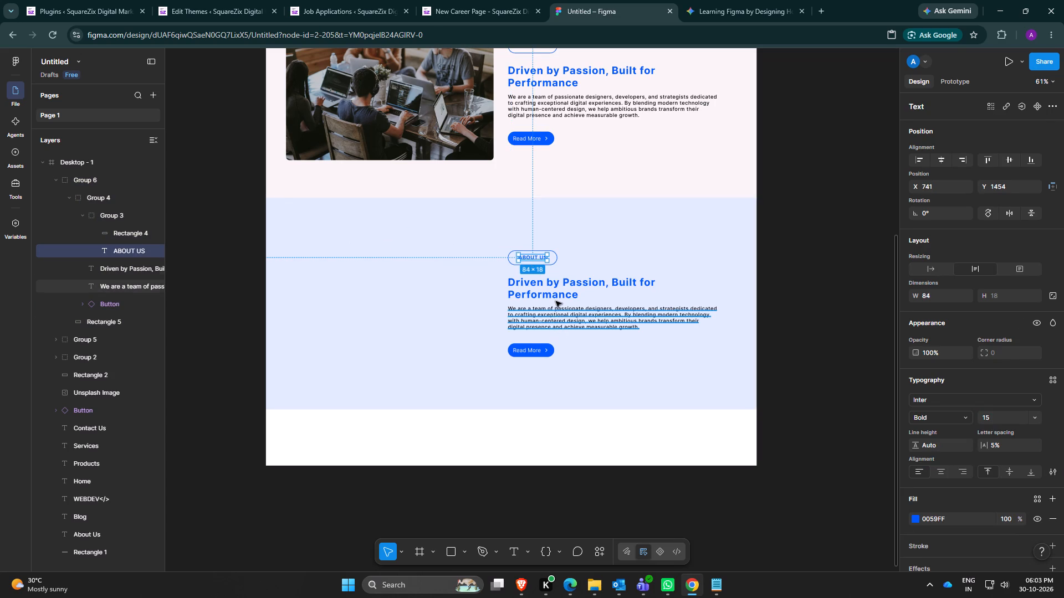
click(114, 206)
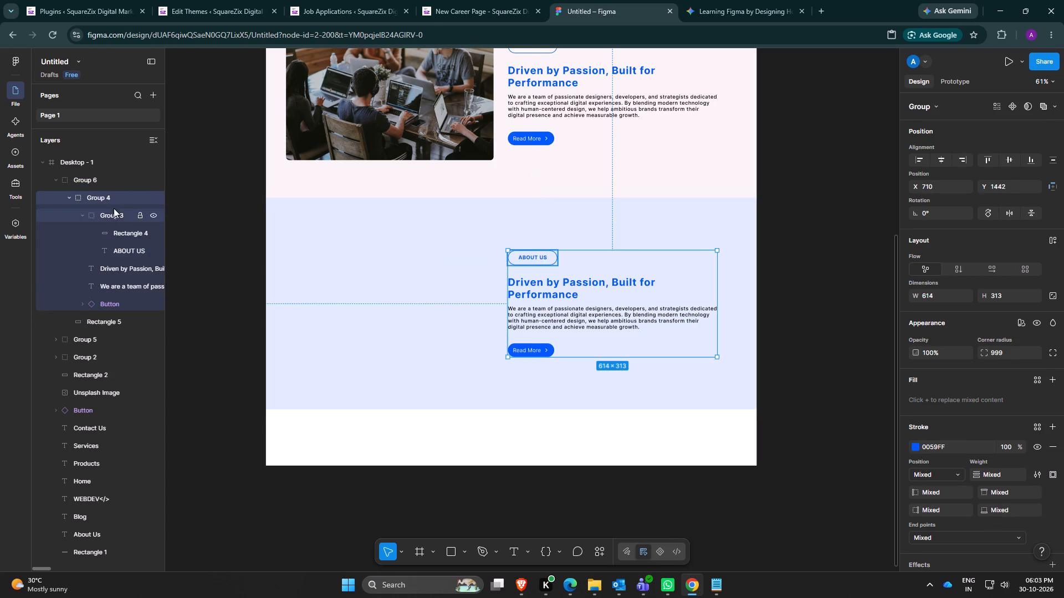
click(123, 220)
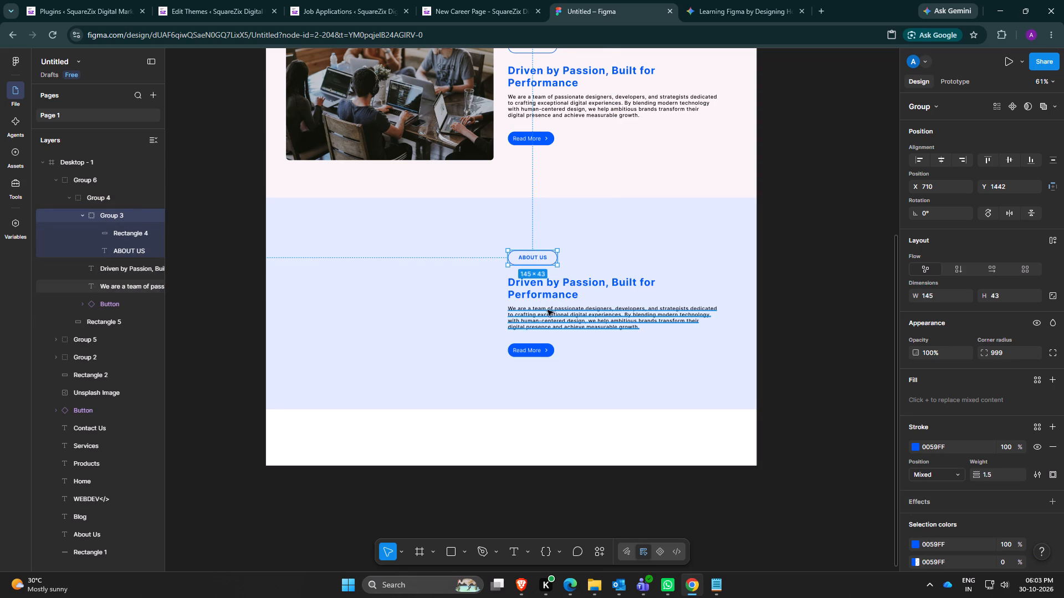
click(99, 215)
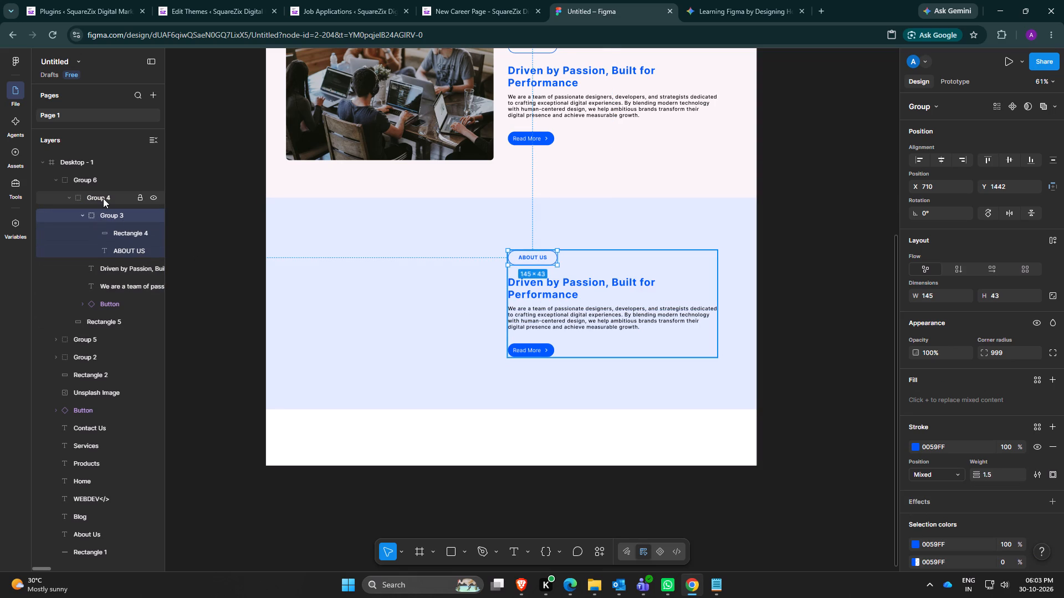
click(103, 198)
drag(559, 301, 523, 297)
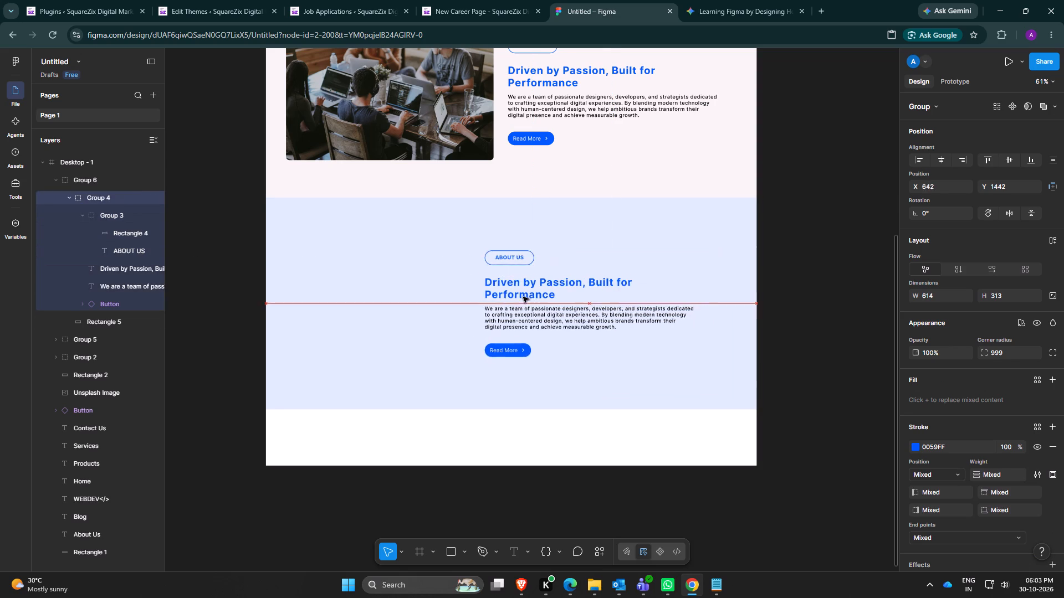
drag(523, 297, 460, 285)
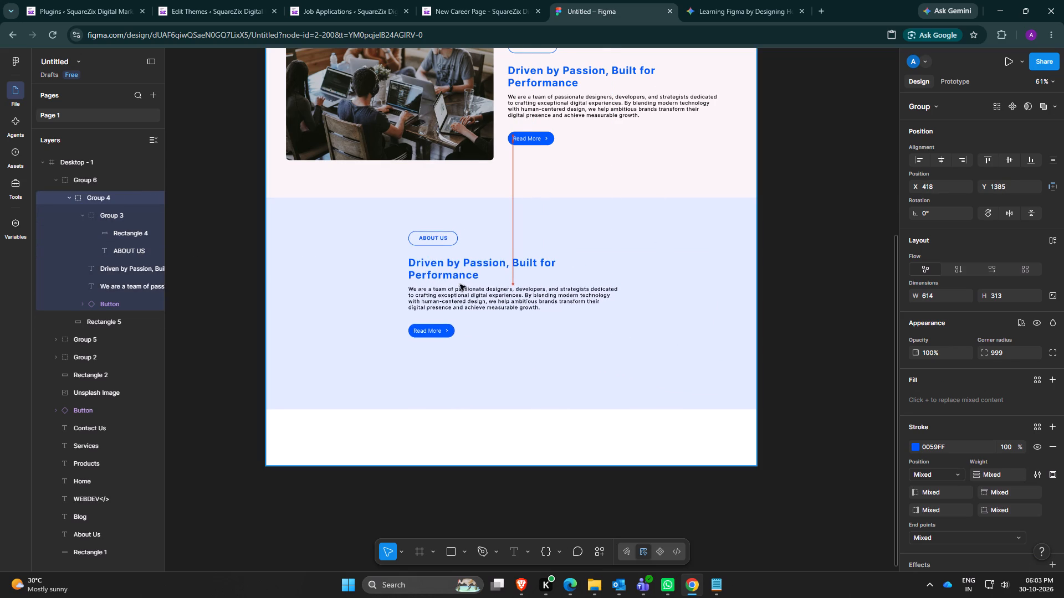
drag(460, 285, 460, 283)
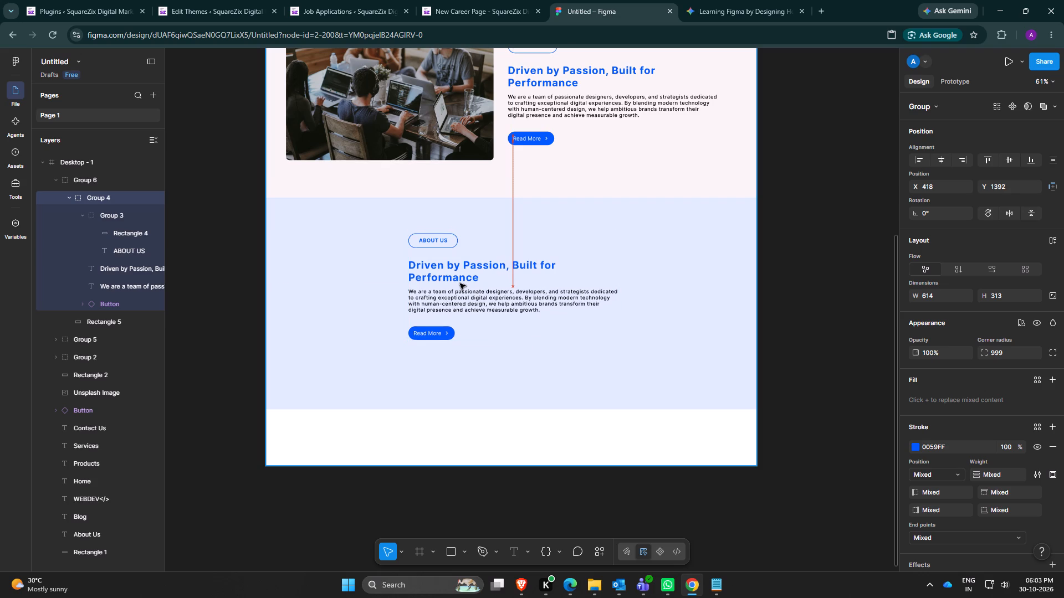
drag(460, 283, 458, 281)
click(439, 240)
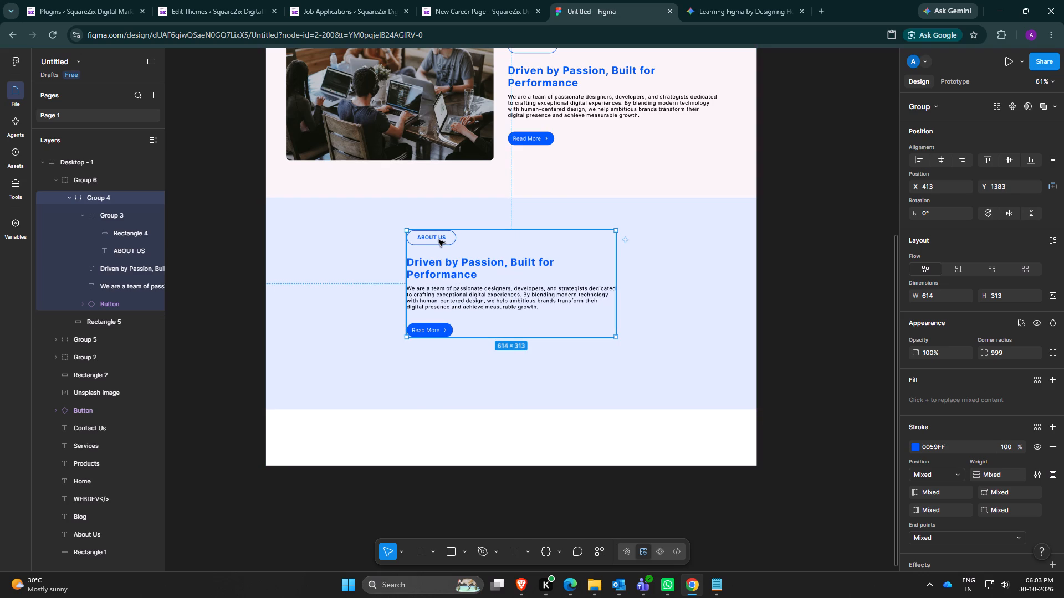
click(424, 328)
Widen the text group from its left edge to a width of about 653, starting at X 374.
drag(410, 292, 386, 293)
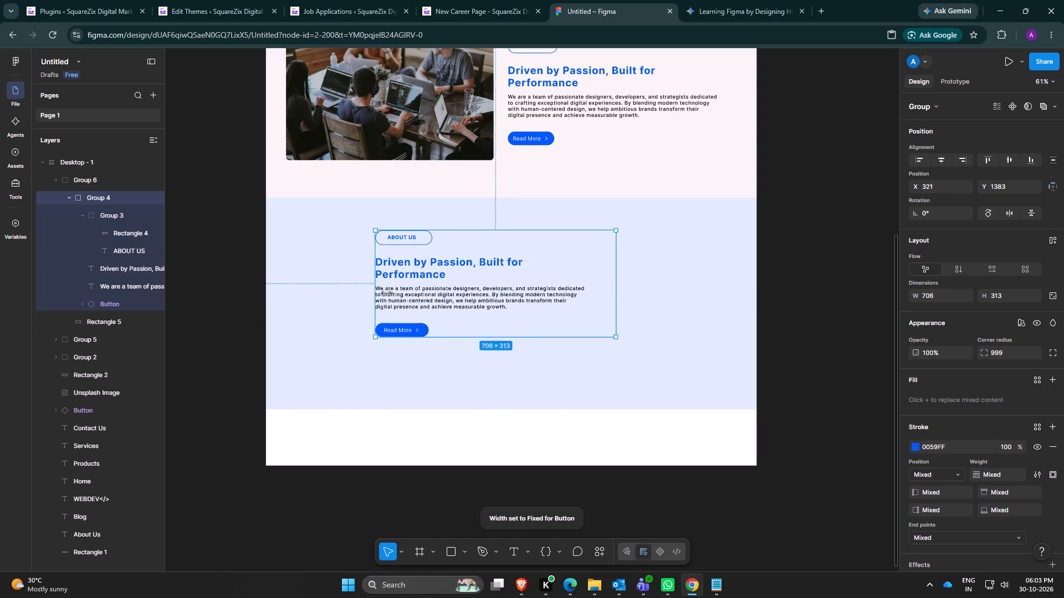
drag(386, 293, 401, 291)
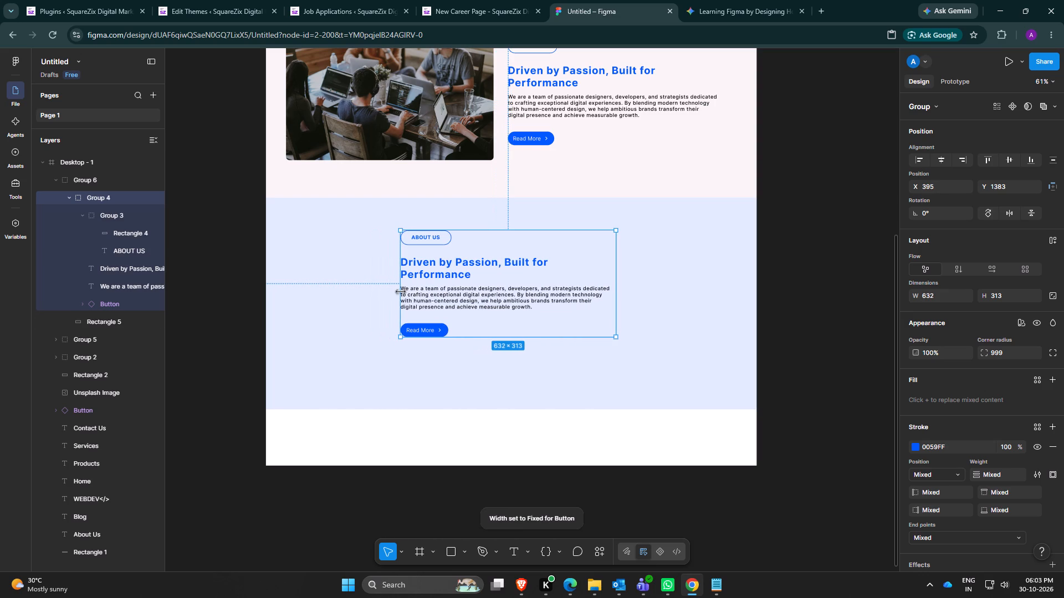
drag(401, 291, 257, 295)
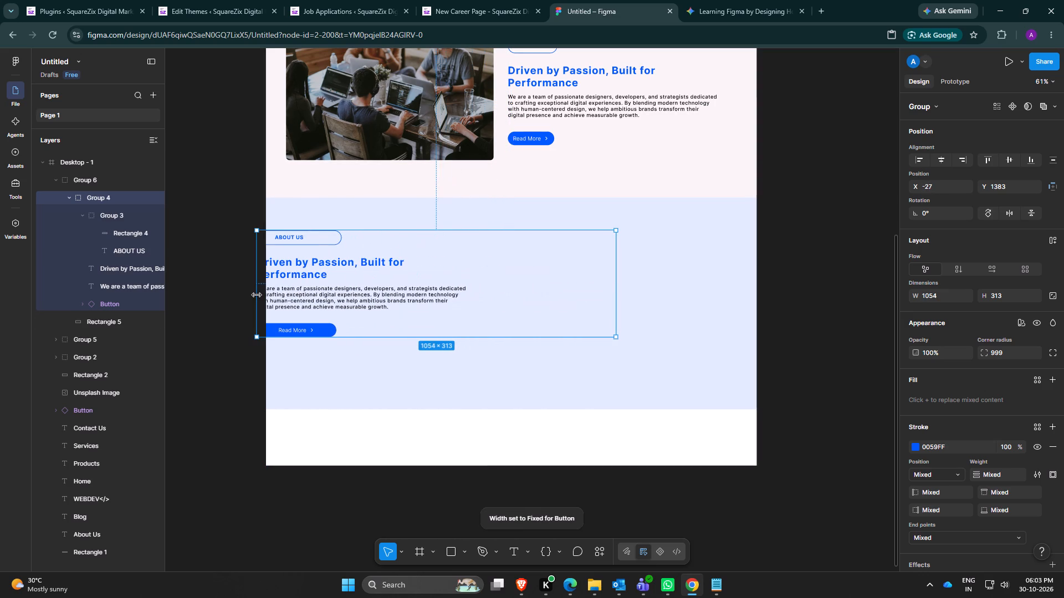
drag(257, 295, 268, 295)
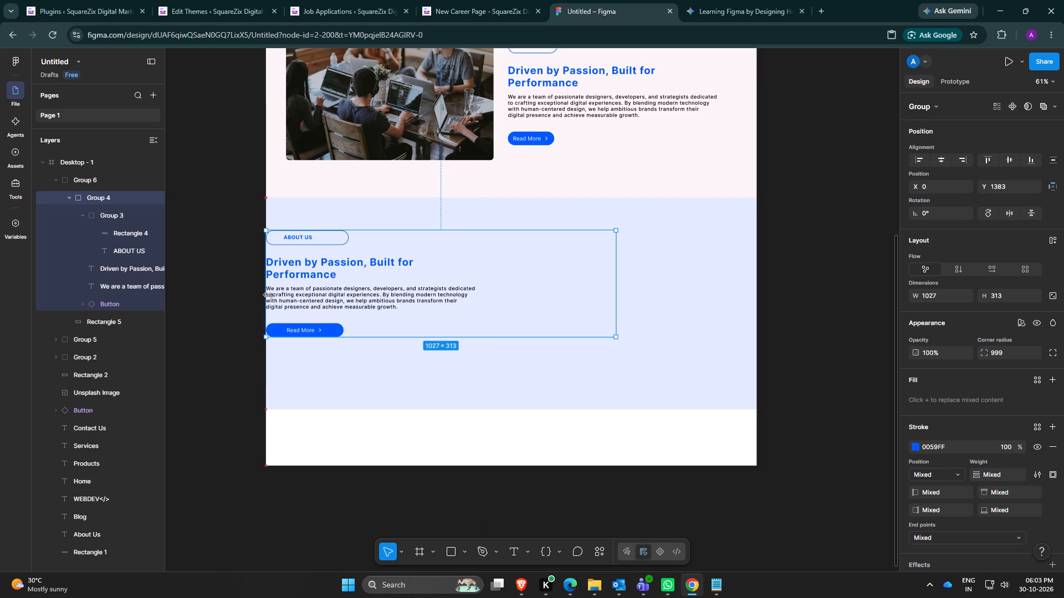
drag(268, 295, 415, 290)
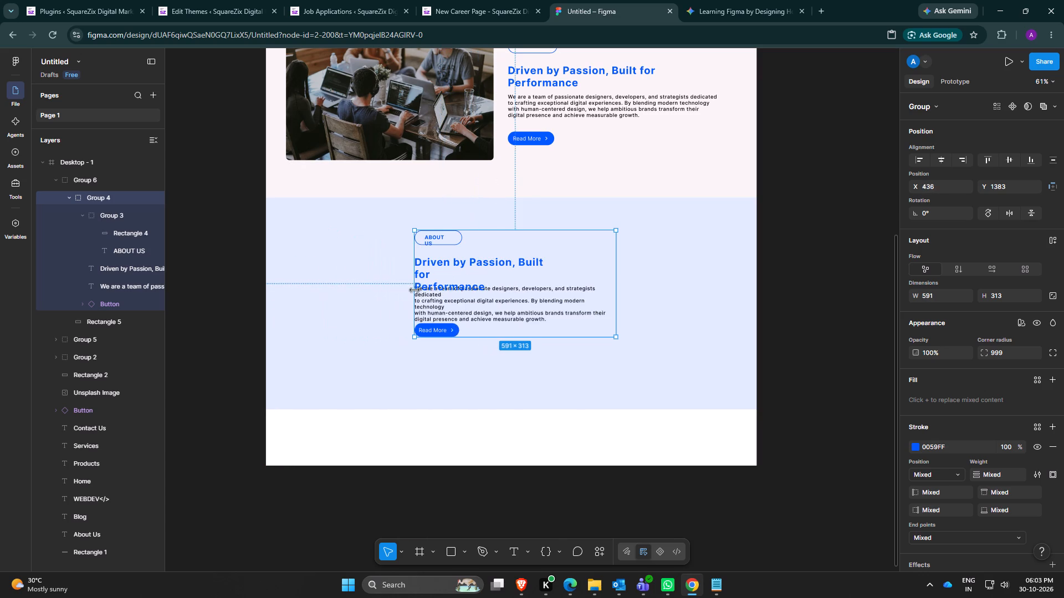
drag(415, 290, 368, 291)
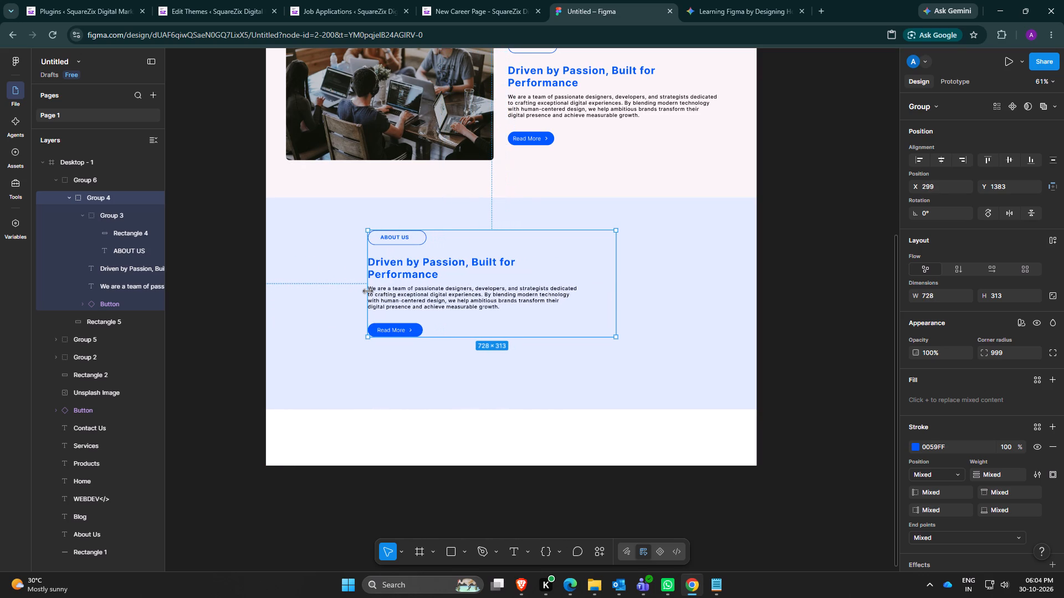
drag(368, 291, 372, 291)
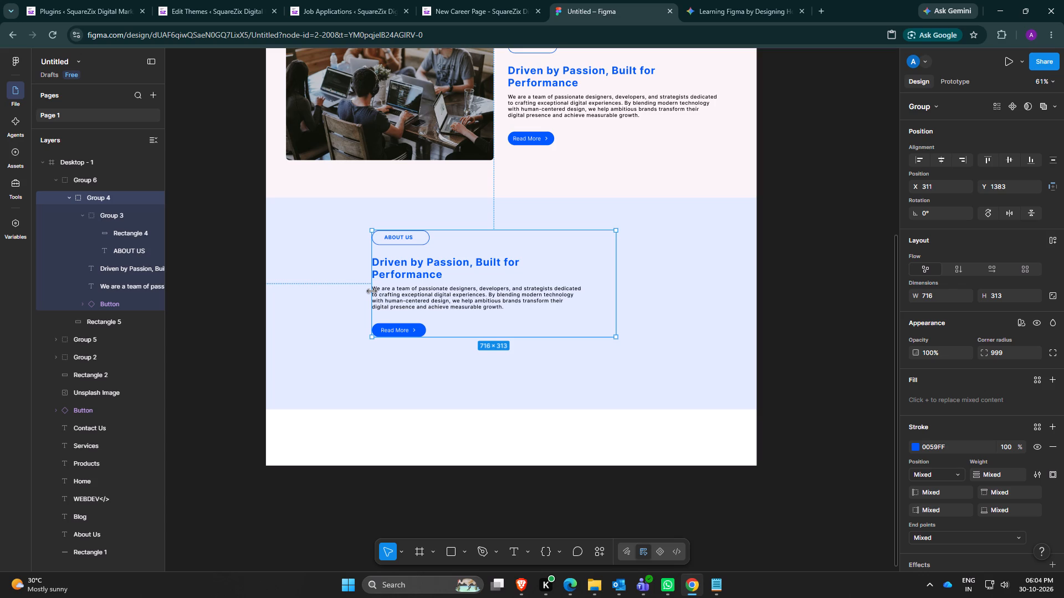
drag(372, 291, 392, 287)
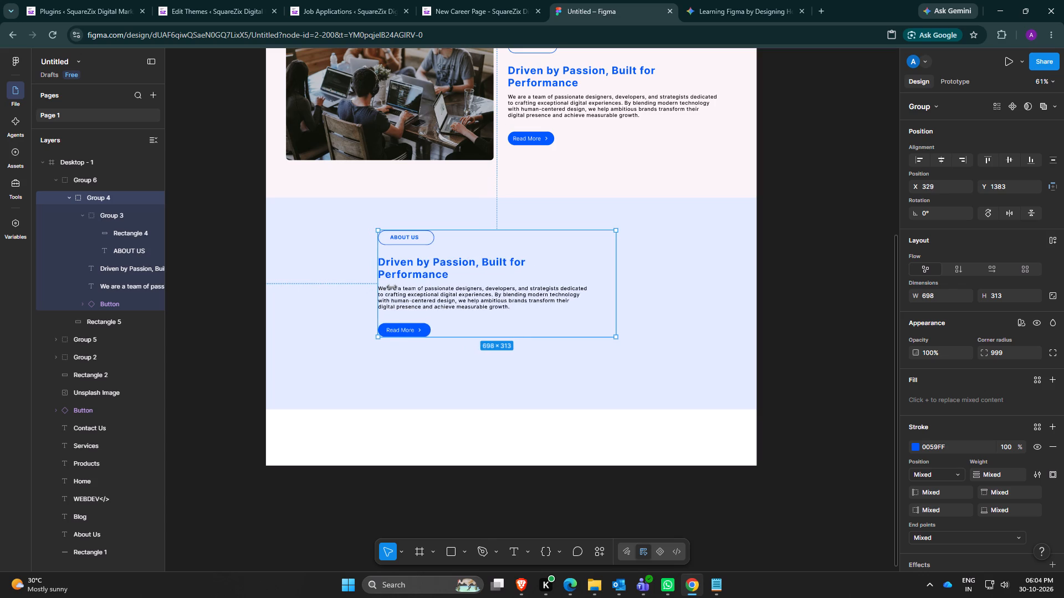
drag(392, 287, 393, 287)
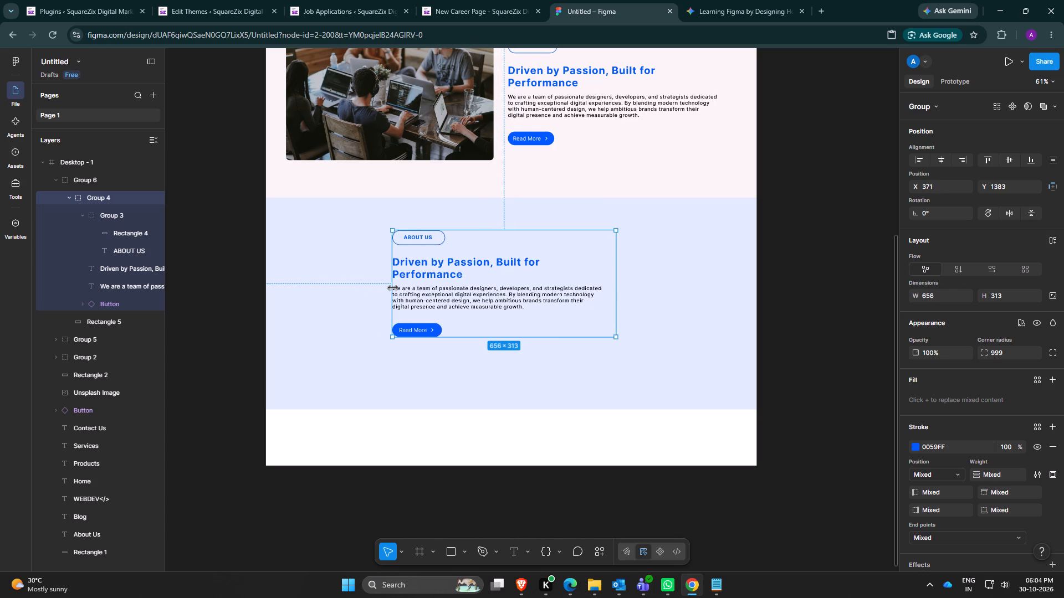
drag(393, 287, 393, 287)
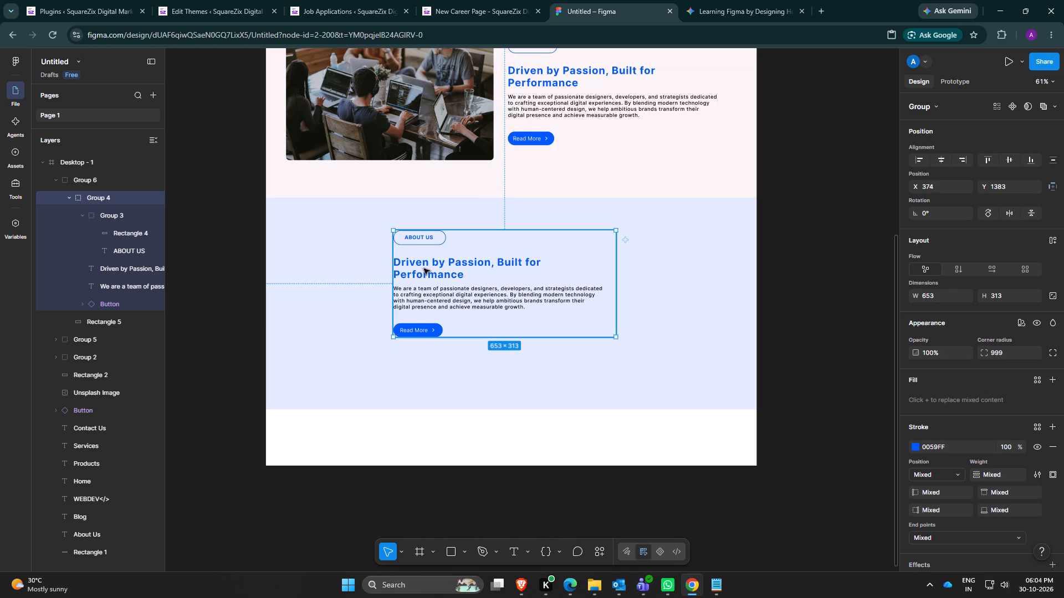
Move the ABOUT US badge group to the section's horizontal centre above the heading, at about X 643, Y 1375.
click(428, 243)
click(118, 221)
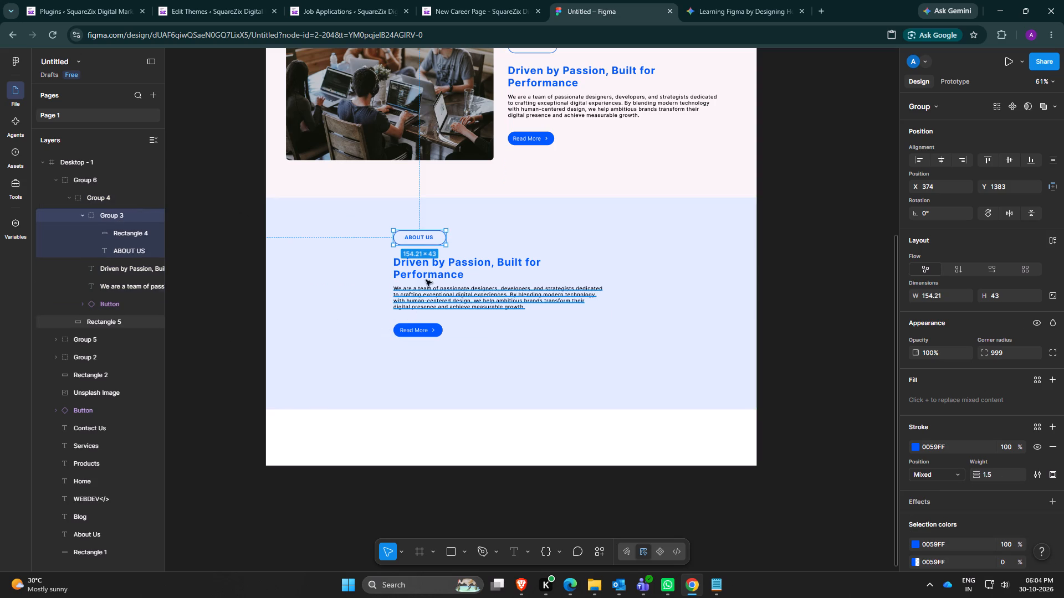
drag(425, 237, 498, 235)
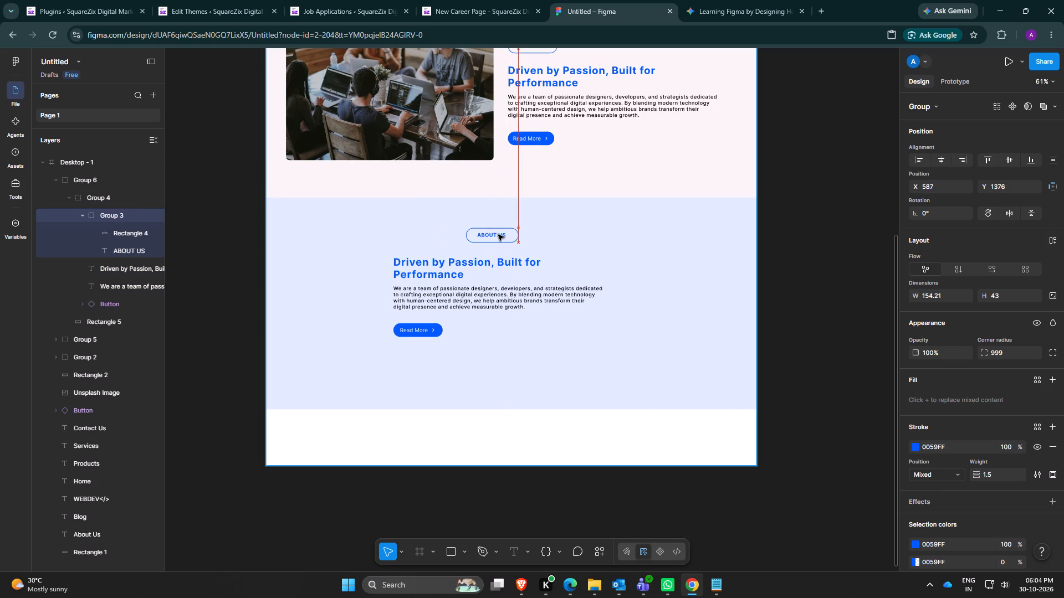
drag(498, 235, 516, 234)
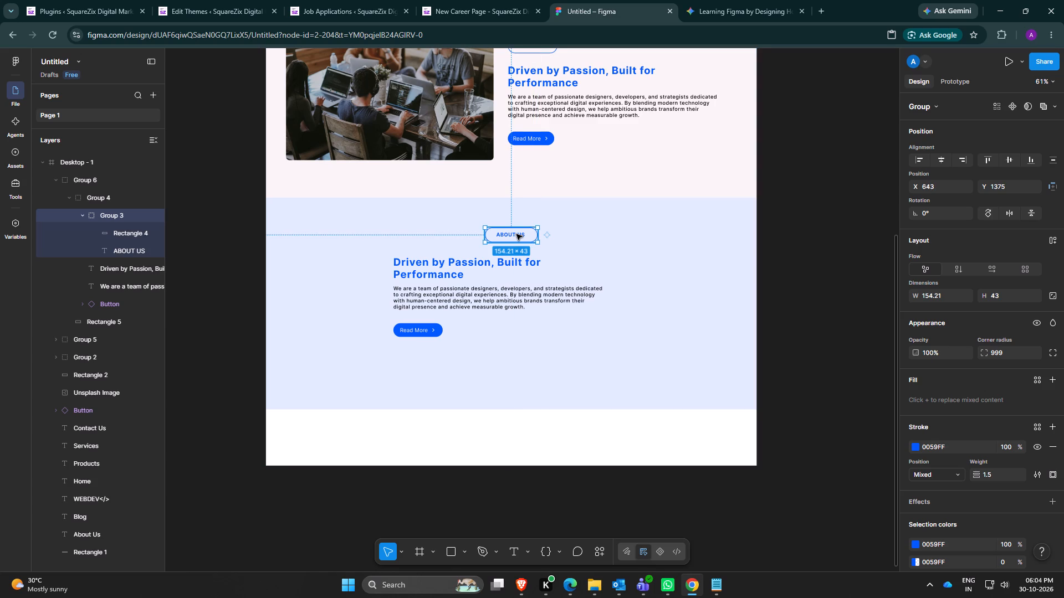
Move the "Driven by Passion, Built for Performance" heading beneath the light blue section's badge, at about X 514, Y 1445.
click(465, 268)
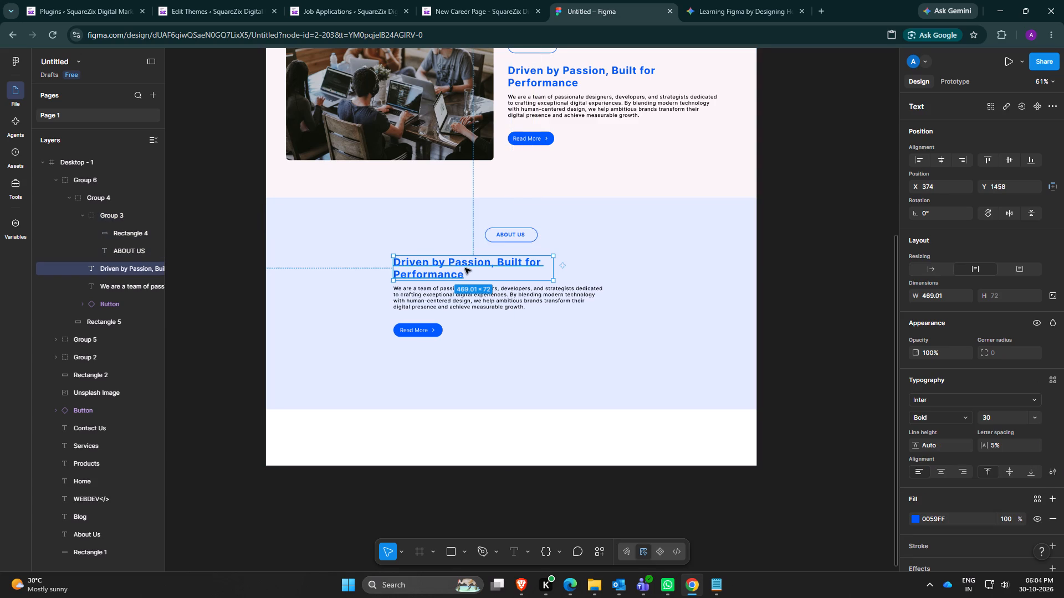
drag(465, 268, 518, 270)
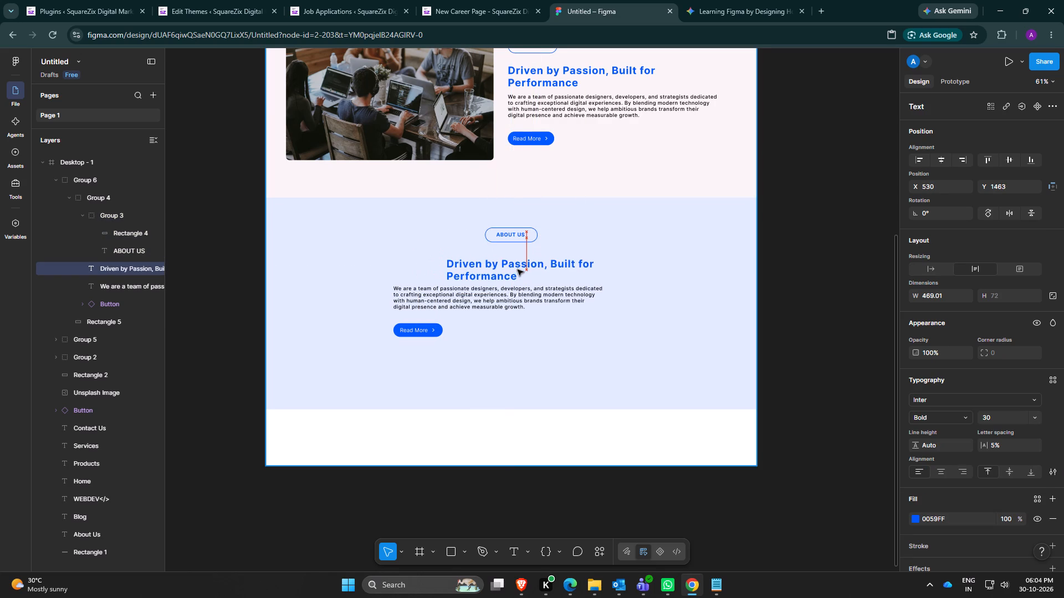
drag(518, 270, 514, 265)
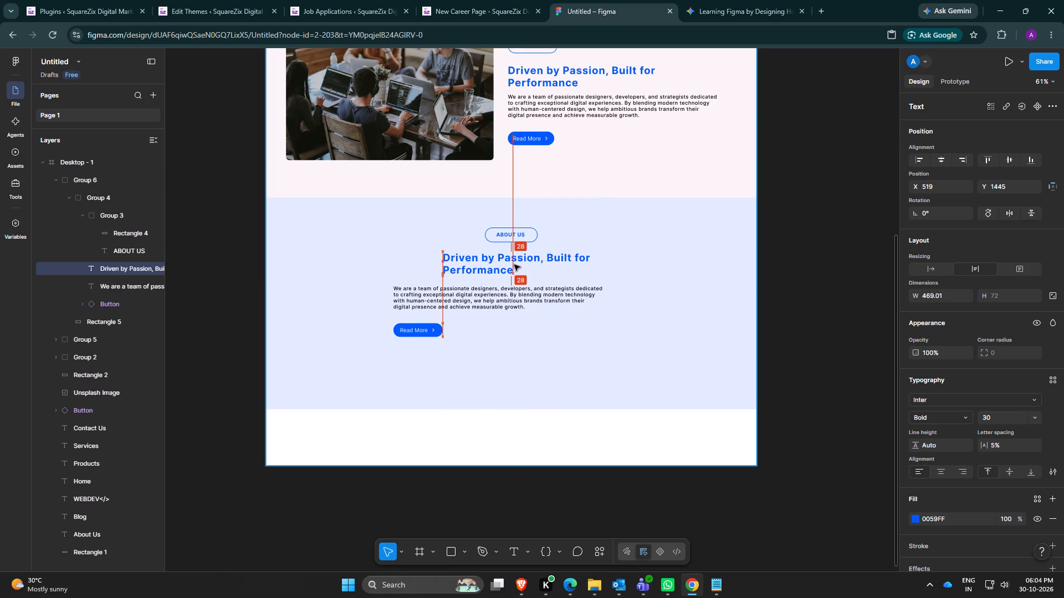
drag(514, 265, 513, 265)
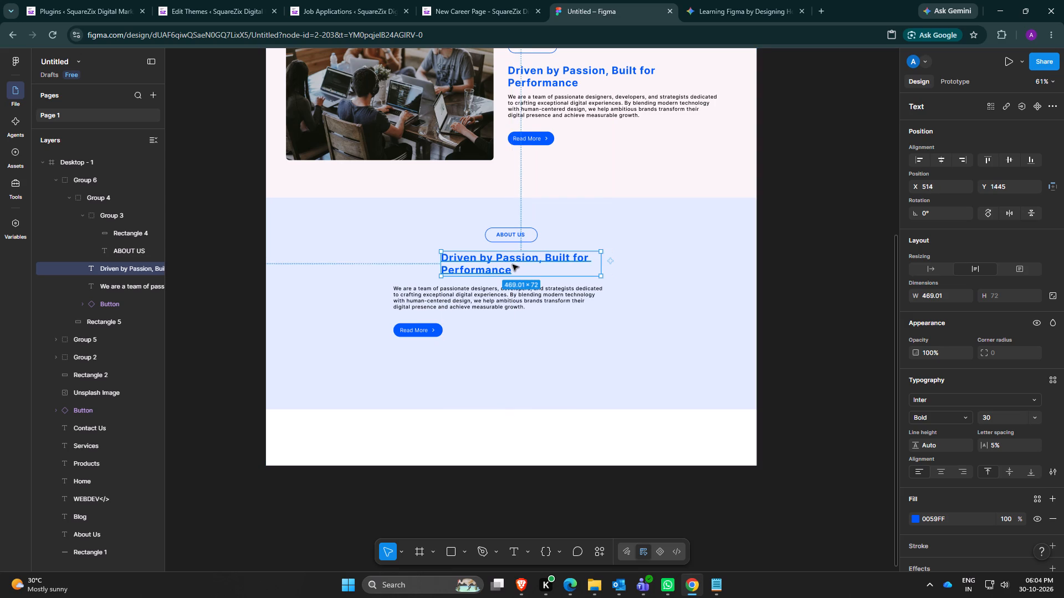
double_click(513, 265)
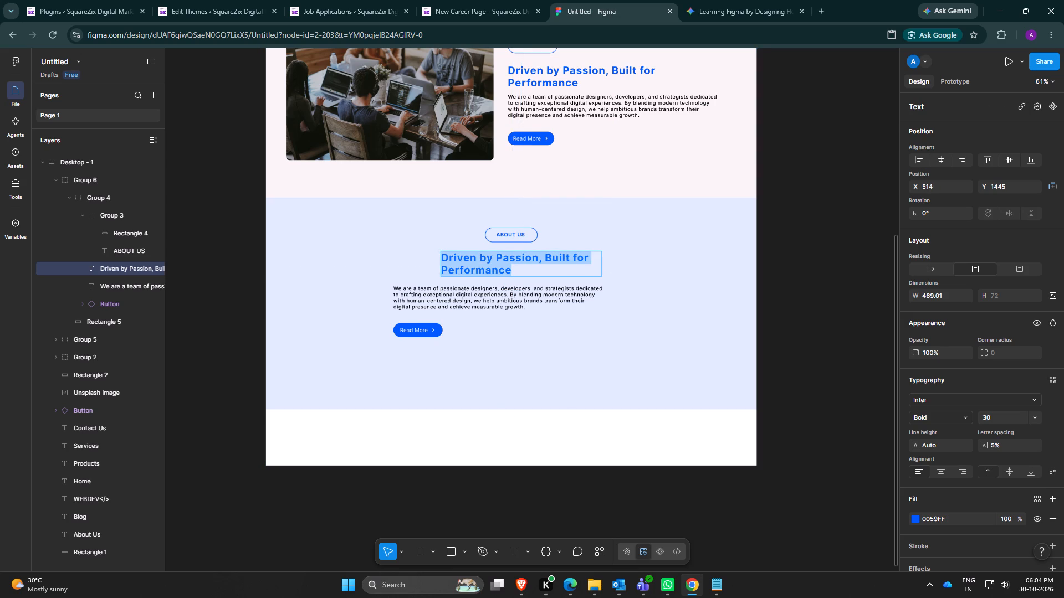
click(944, 471)
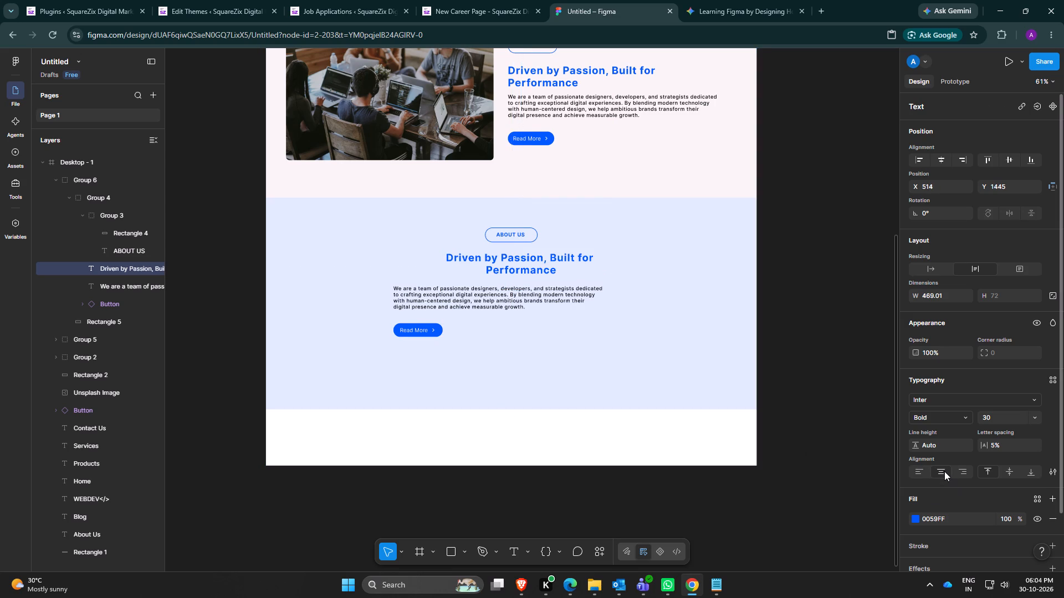
click(518, 271)
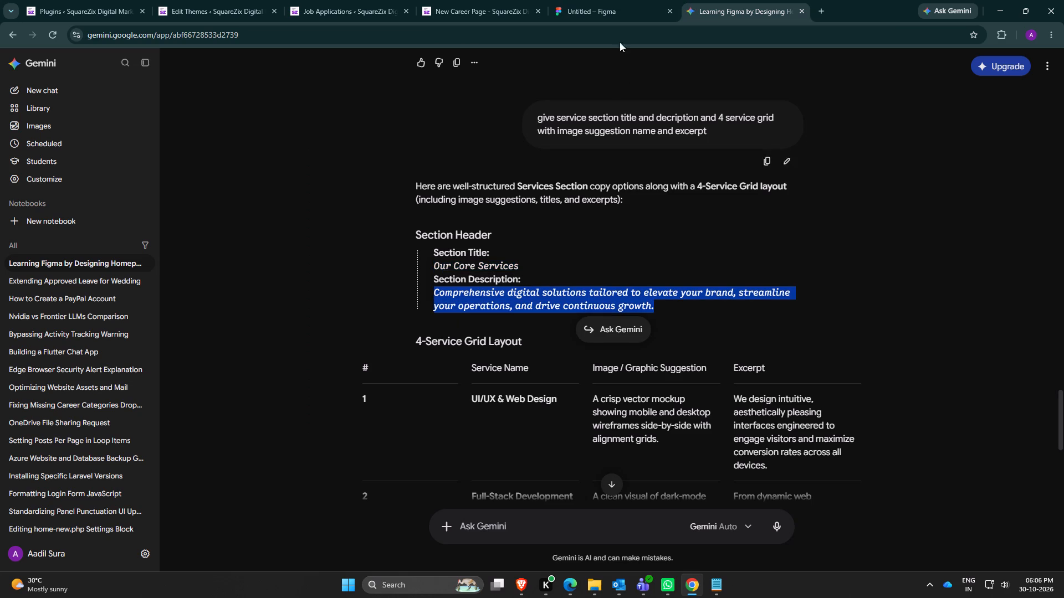
click(616, 24)
click(608, 16)
double_click(481, 297)
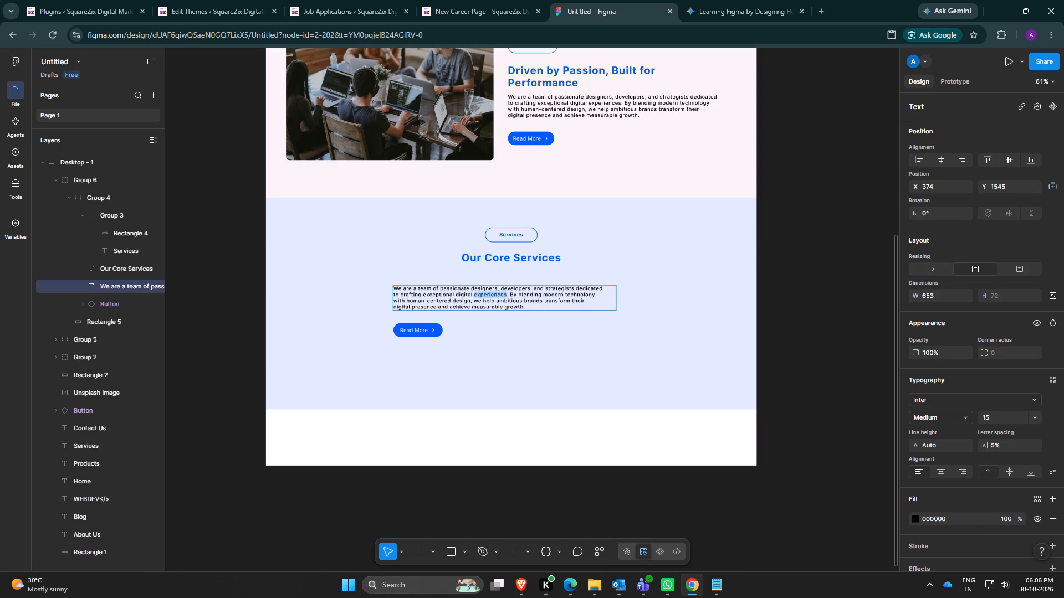
key(ctrl+a)
key(ctrl+v)
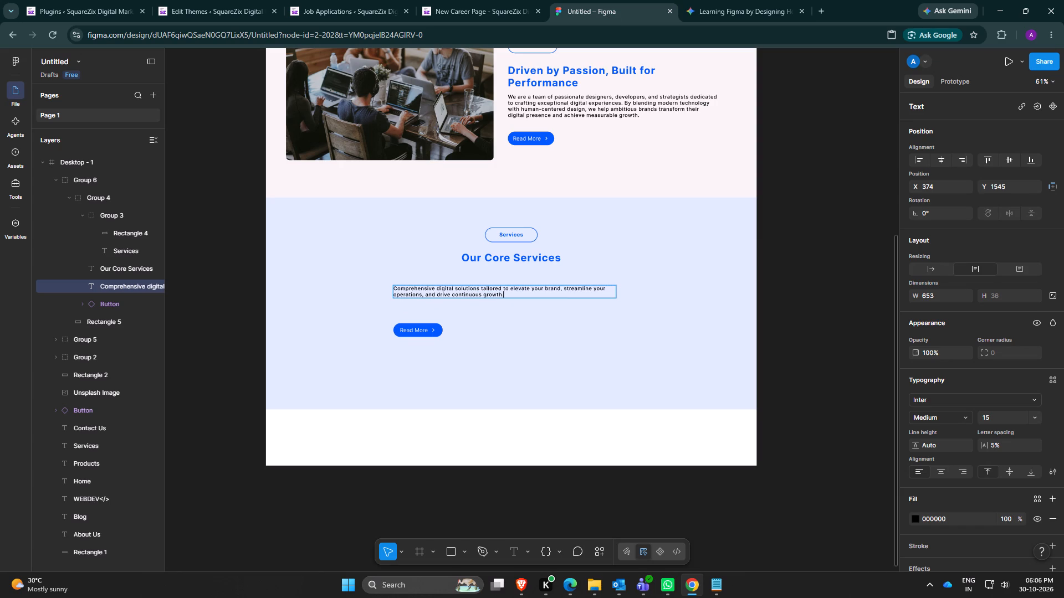
Centre-align the text of the new description paragraph in the Services section.
key(ctrl+a)
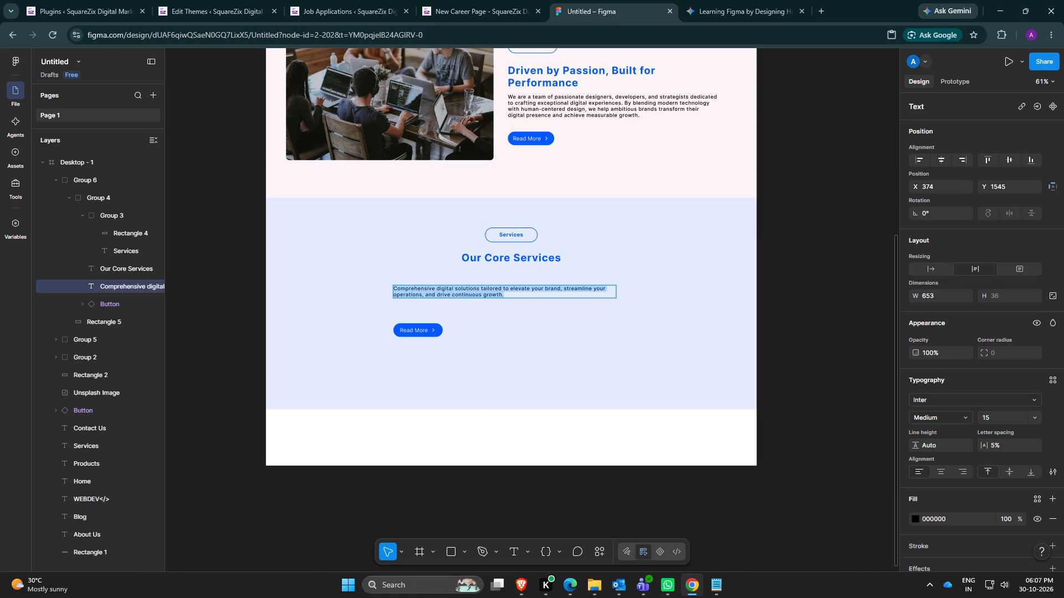
click(940, 471)
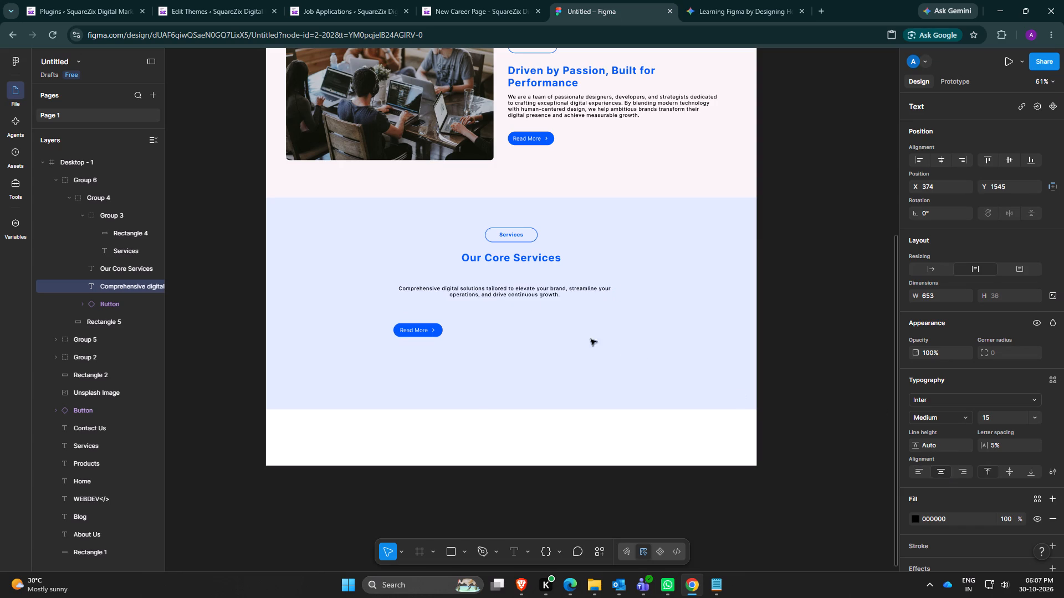
click(519, 295)
click(529, 352)
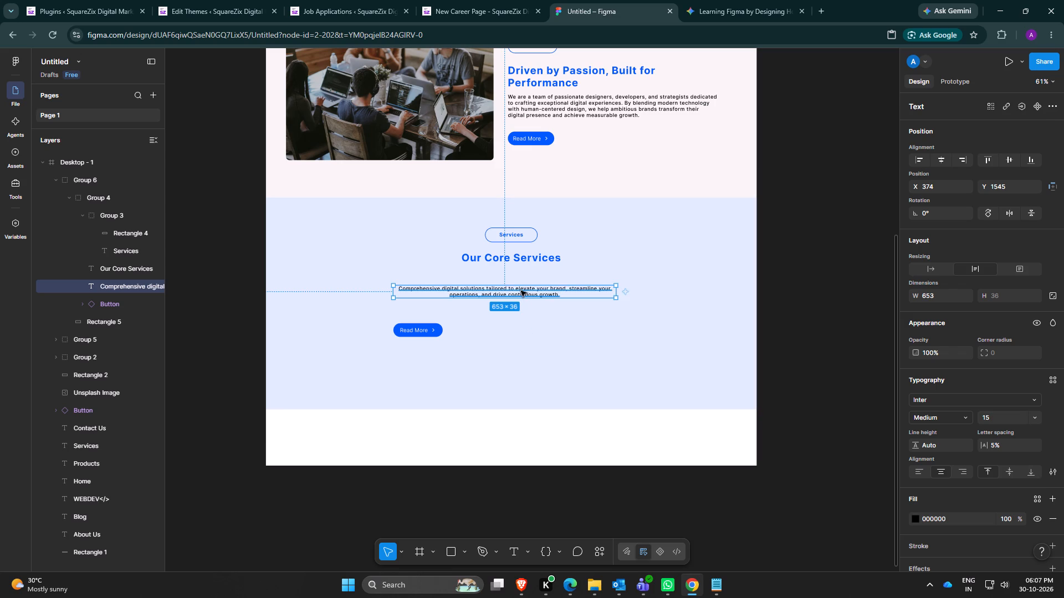
Move the description up directly beneath the Our Core Services heading, horizontally centred with it at about X 398.
click(521, 291)
drag(521, 291, 533, 274)
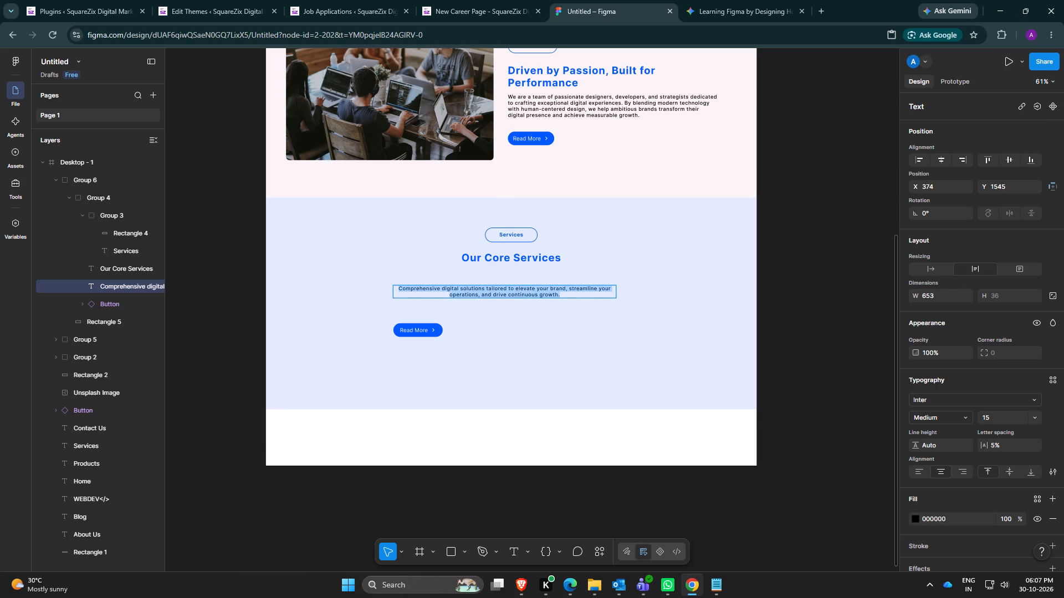
click(521, 315)
drag(524, 293, 533, 281)
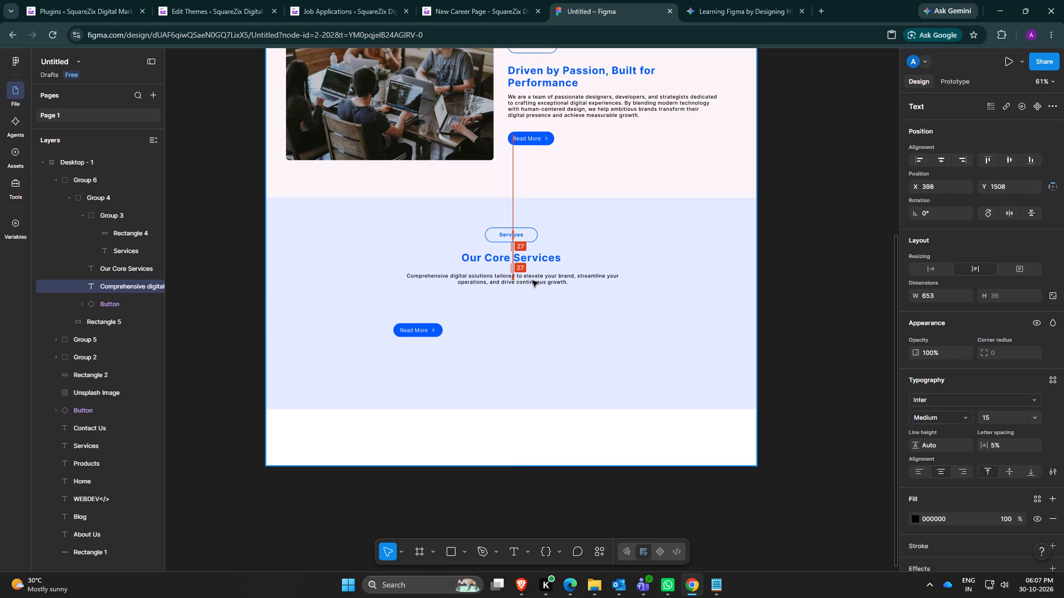
drag(533, 281, 534, 274)
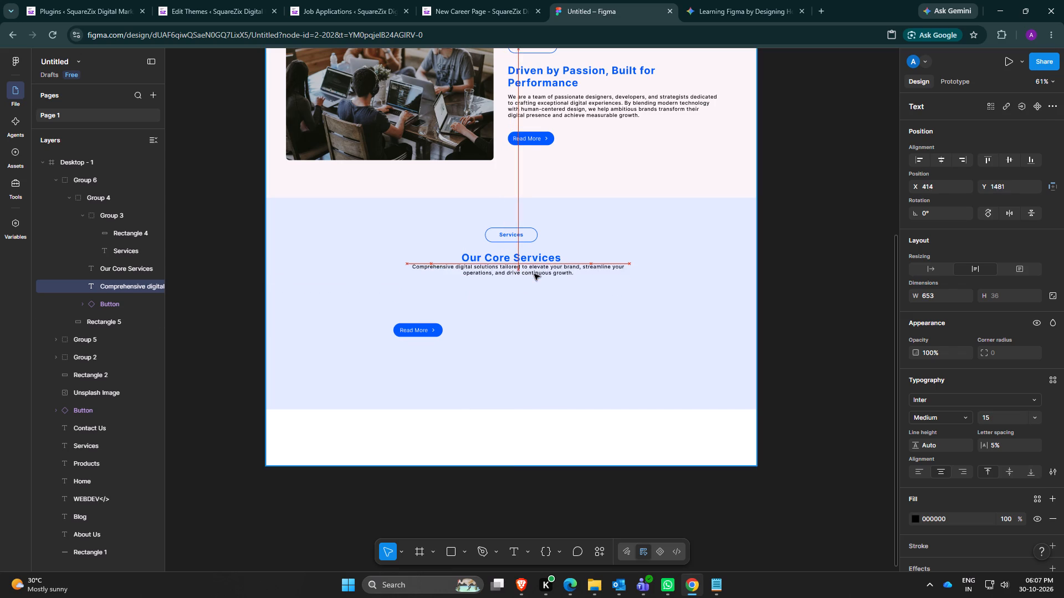
drag(534, 274, 532, 275)
click(562, 365)
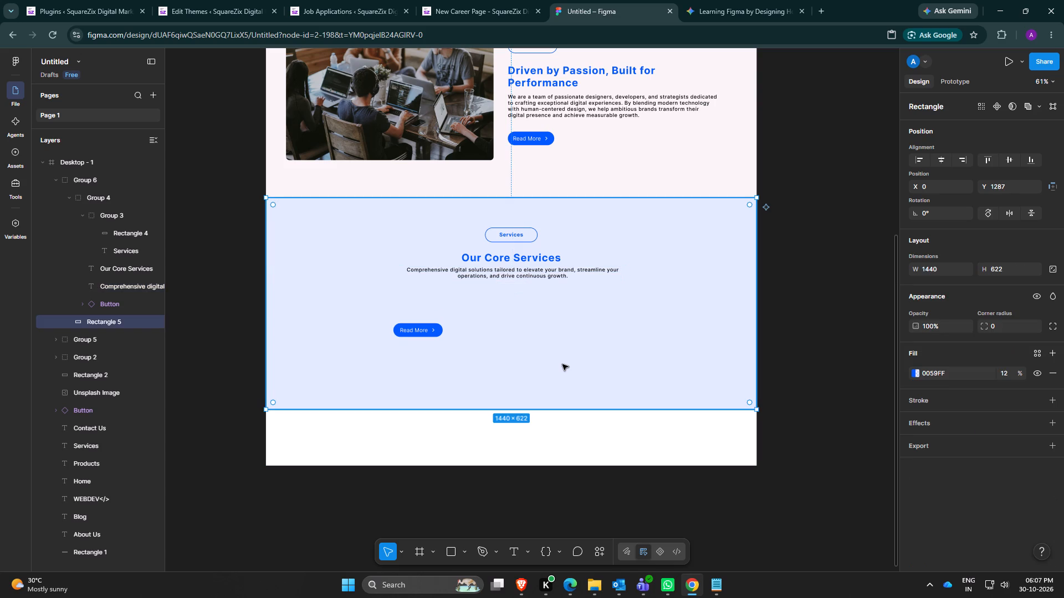
Delete the Read More button from the light blue Services section.
click(413, 330)
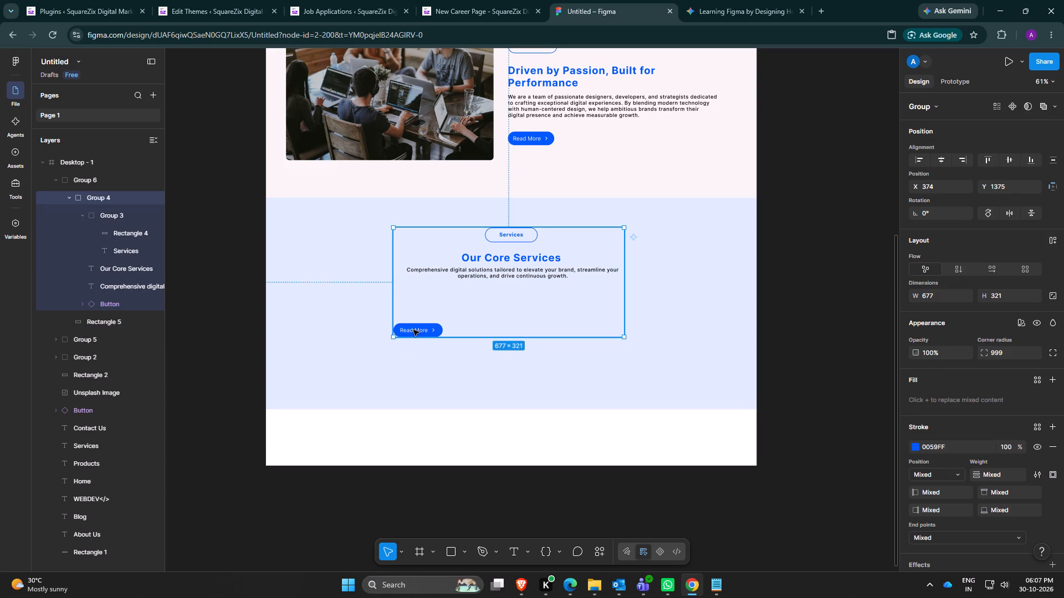
right_click(413, 330)
click(404, 330)
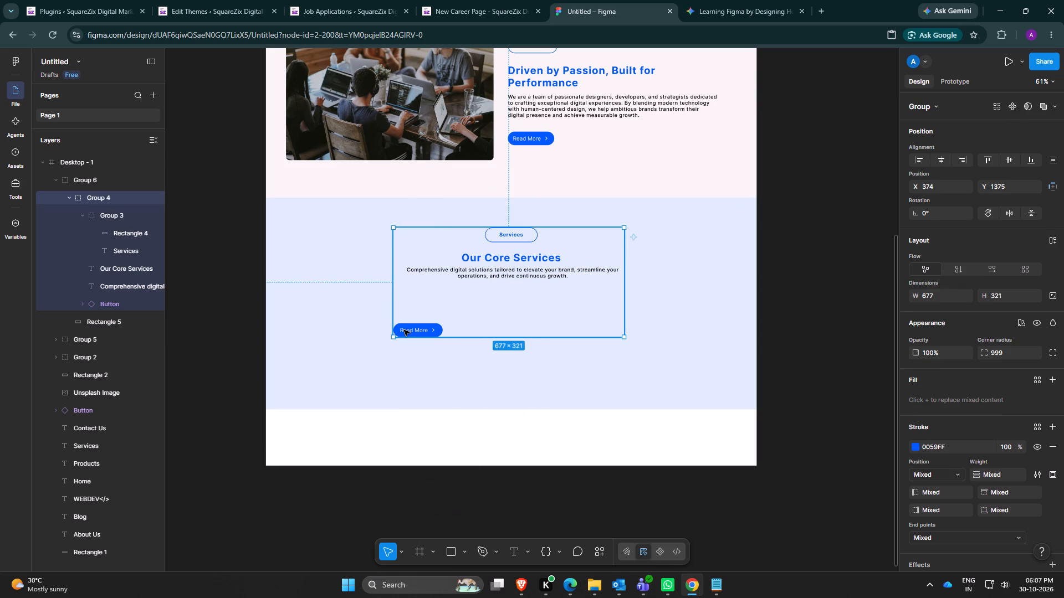
ctrl+click(404, 330)
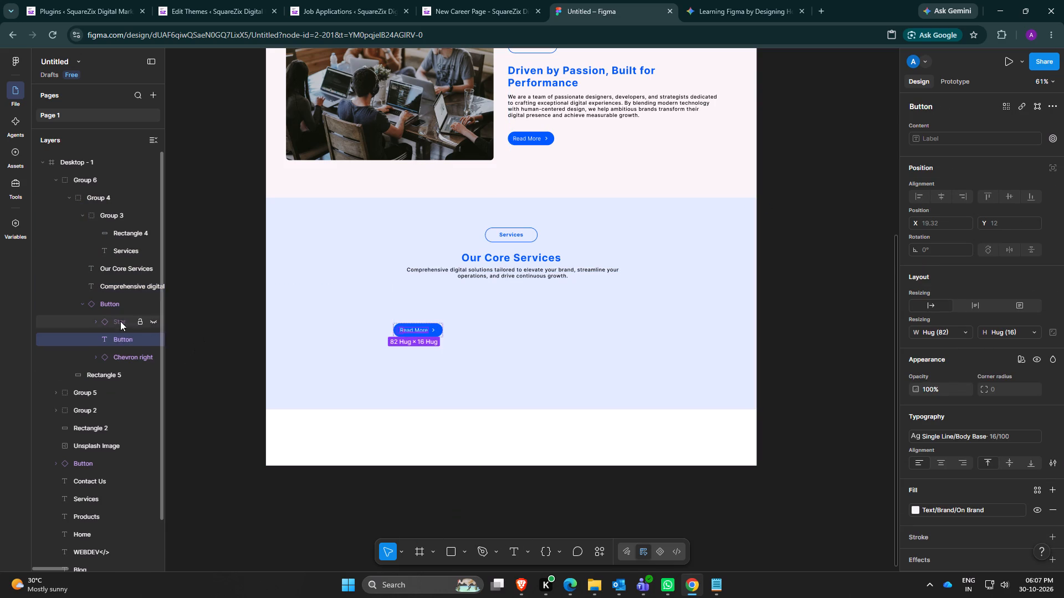
click(117, 305)
right_click(117, 305)
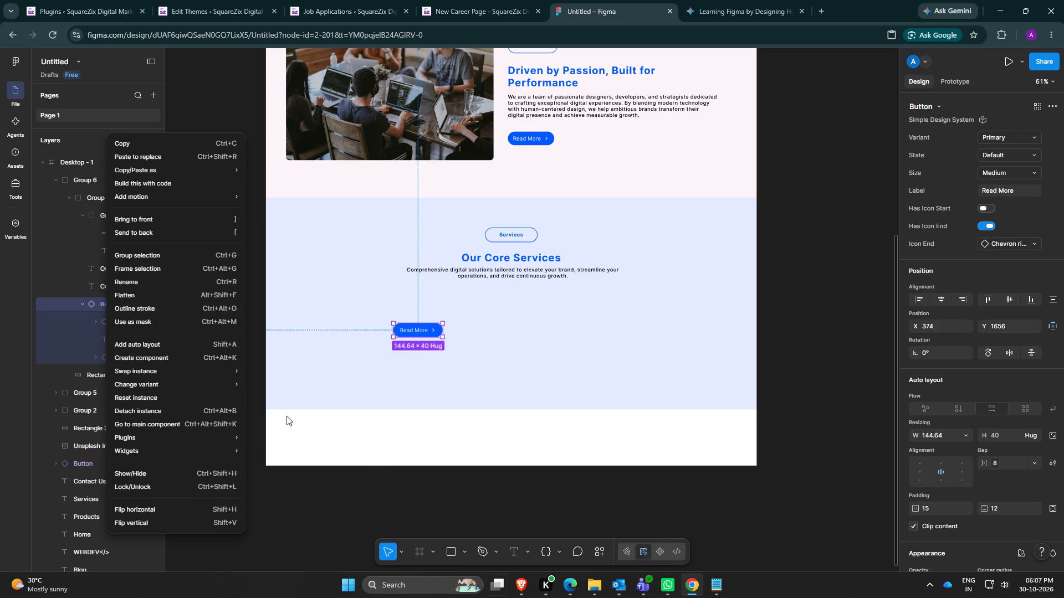
click(94, 307)
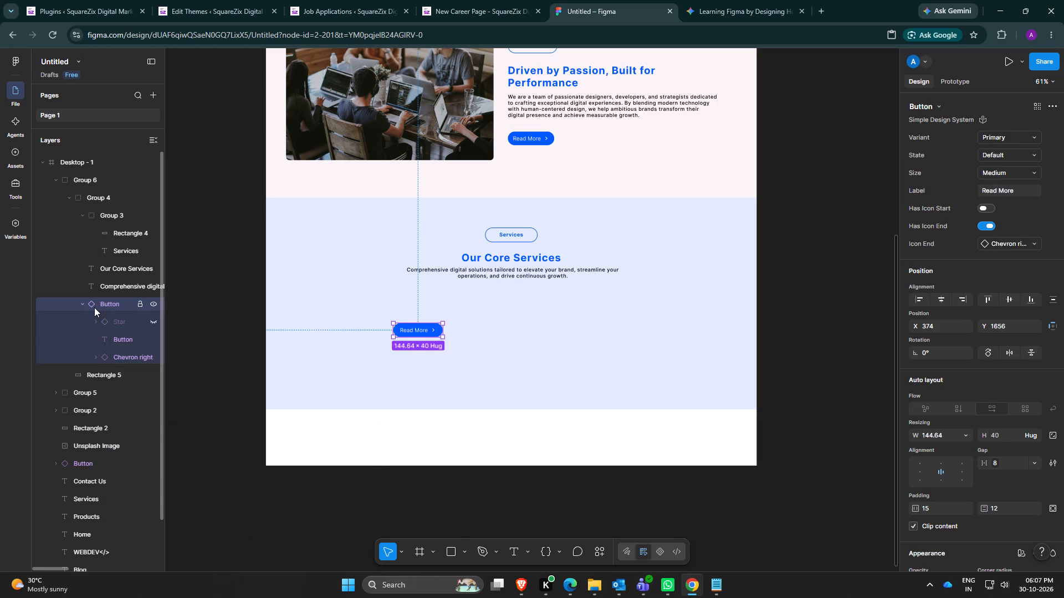
key(Delete)
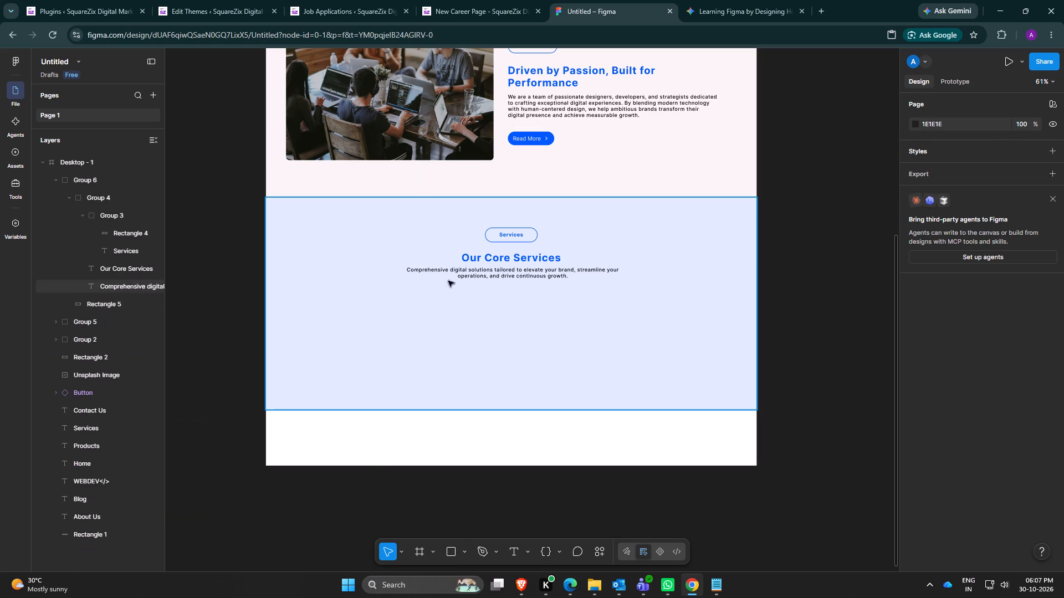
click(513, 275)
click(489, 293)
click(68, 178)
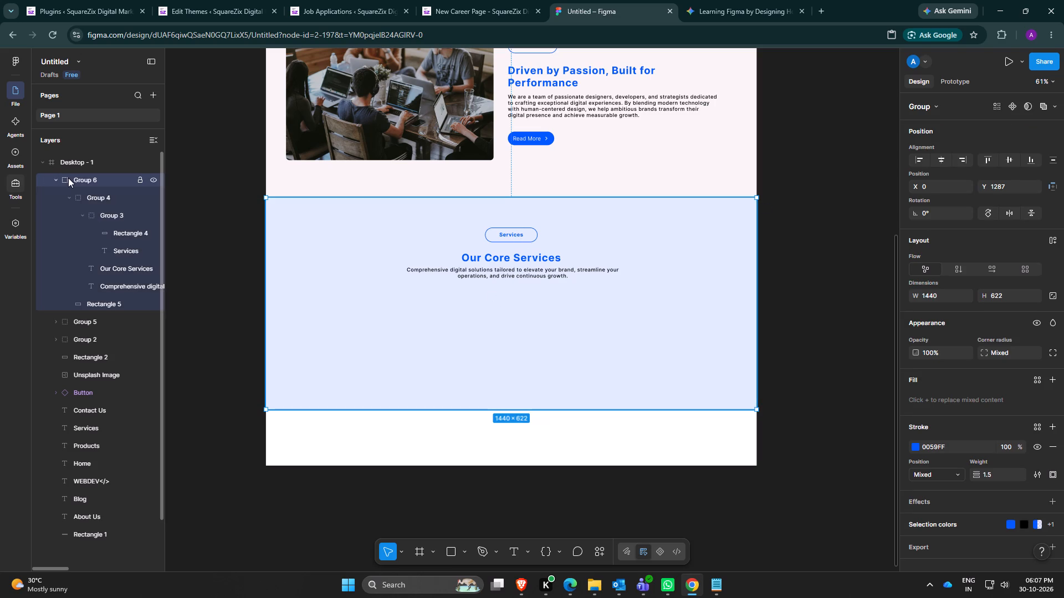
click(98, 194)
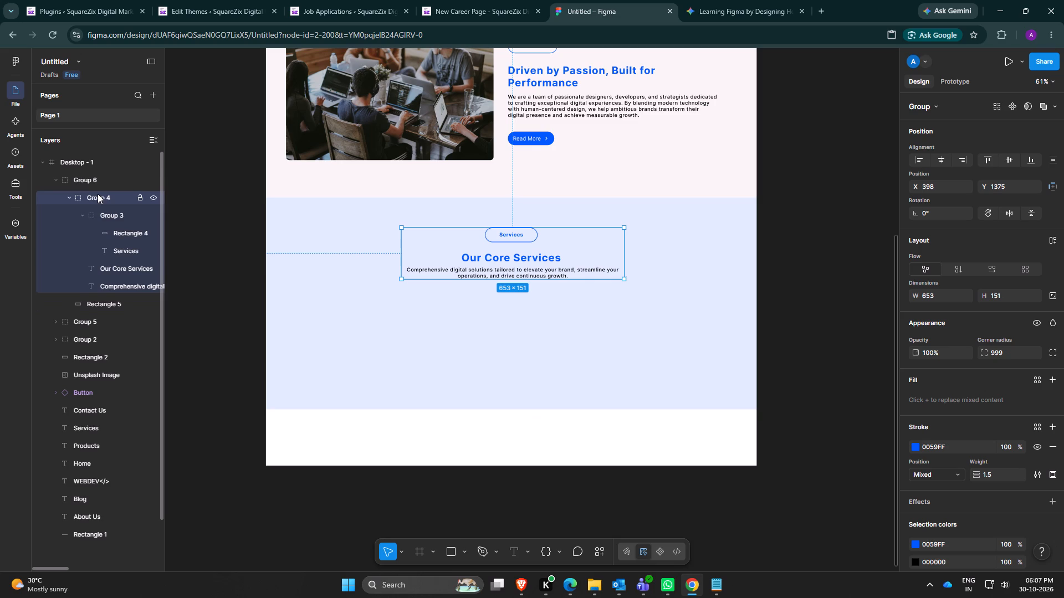
Add a 100 × 100 rectangle below the Services description, aligned with the About Us photo's left edge at about X 59, Y 1598.
click(509, 301)
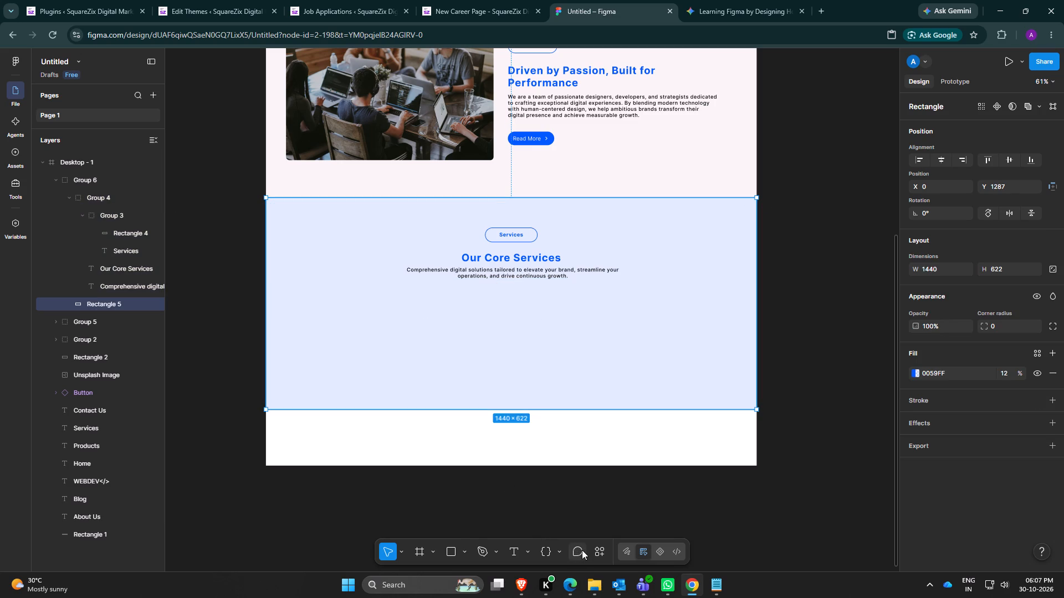
click(444, 550)
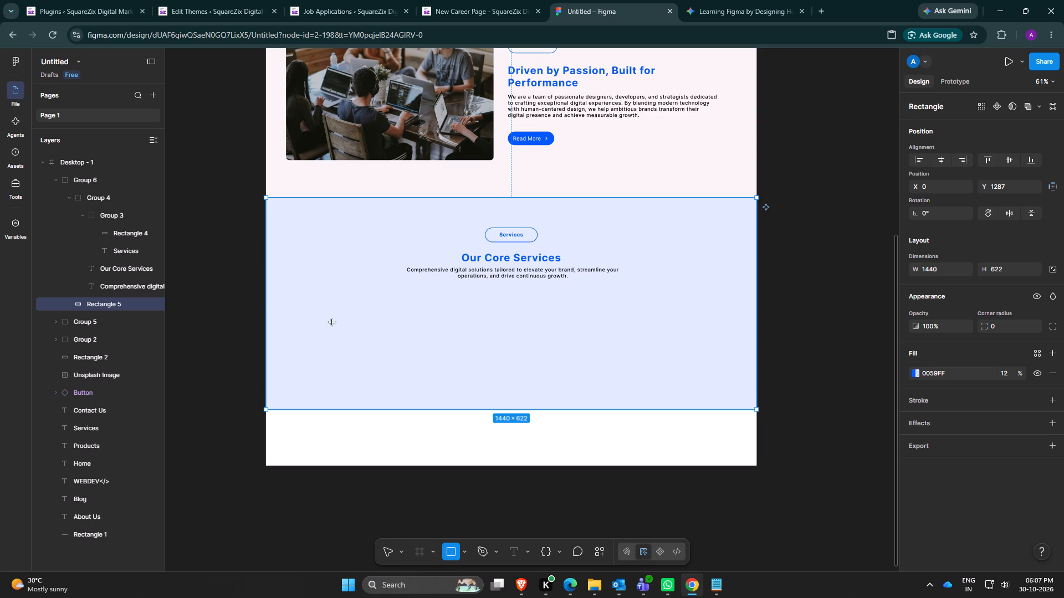
click(297, 294)
drag(298, 294, 306, 295)
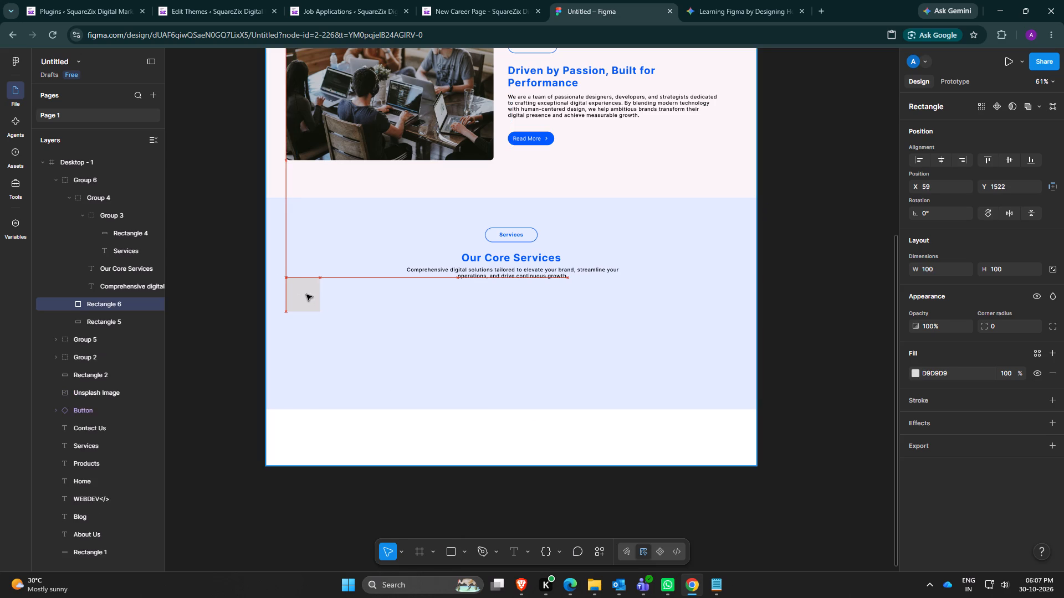
drag(306, 295, 305, 309)
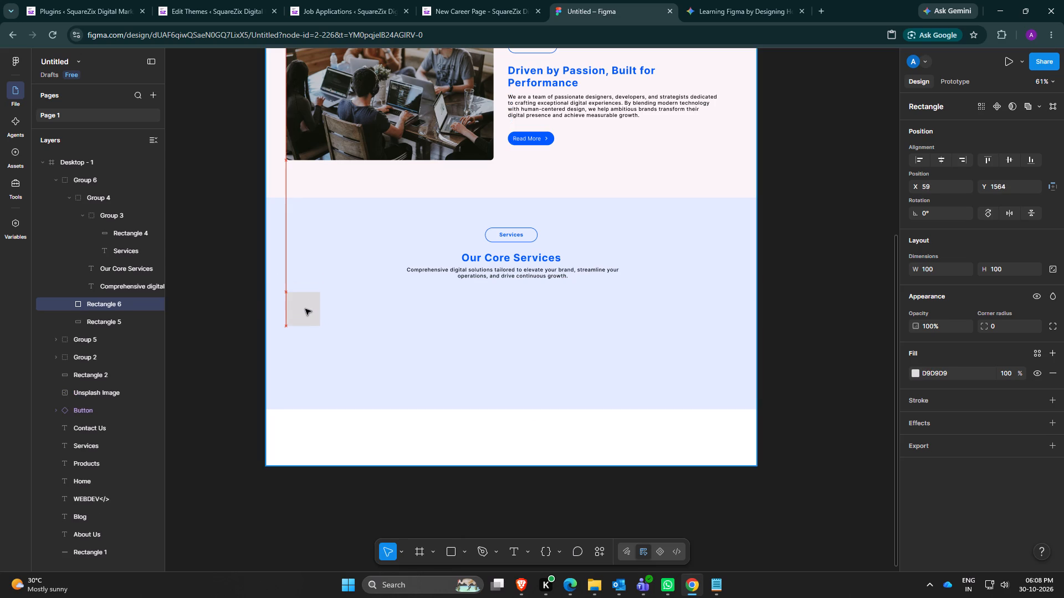
drag(305, 309, 306, 318)
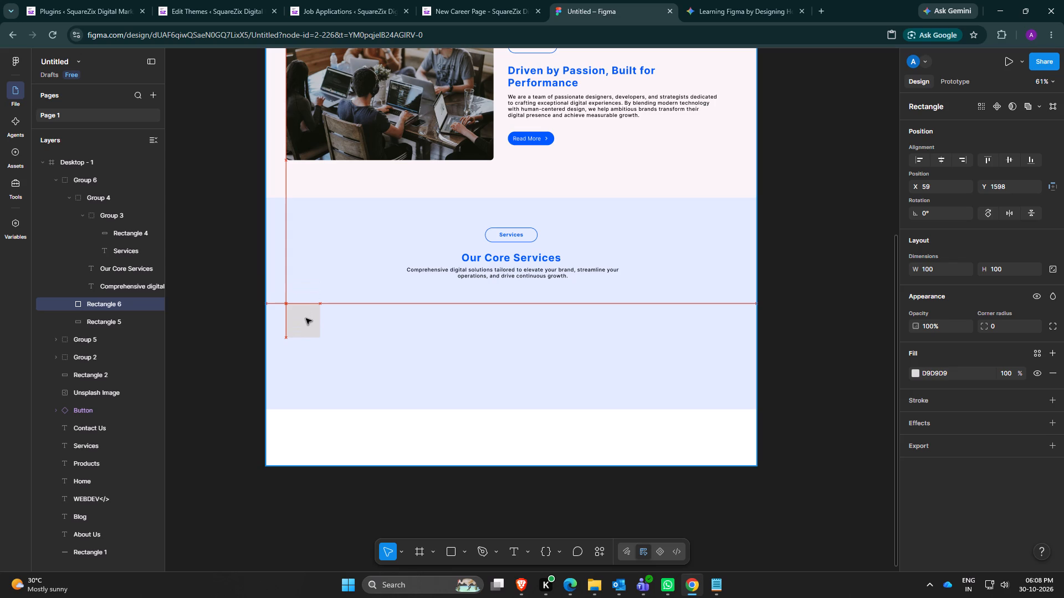
Move the new Services rectangle up to about Y 1579 and enlarge it to about 354 × 163.
drag(306, 318, 306, 314)
drag(319, 331, 407, 341)
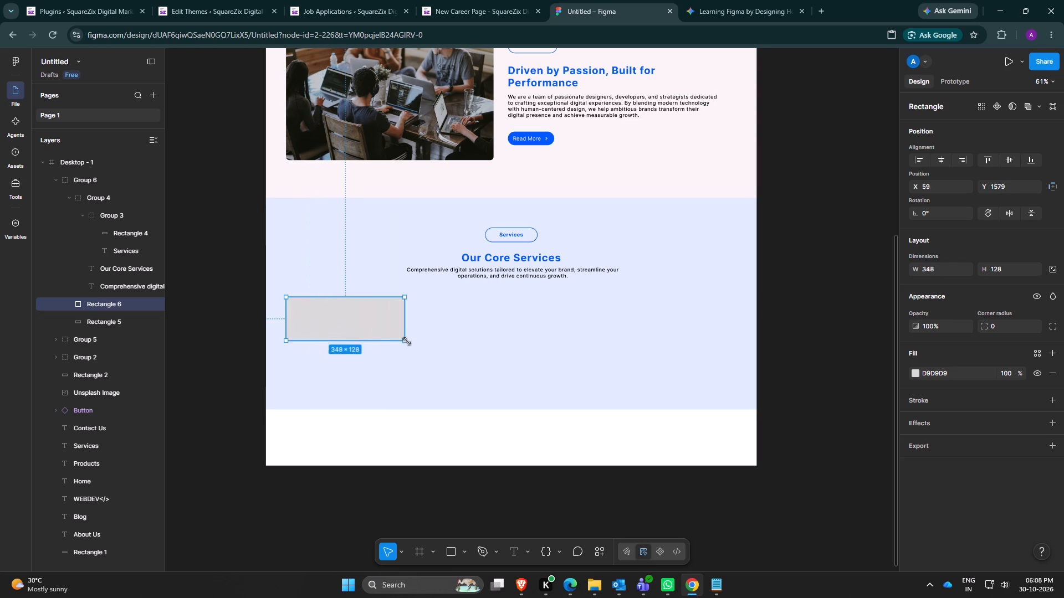
drag(407, 341, 408, 344)
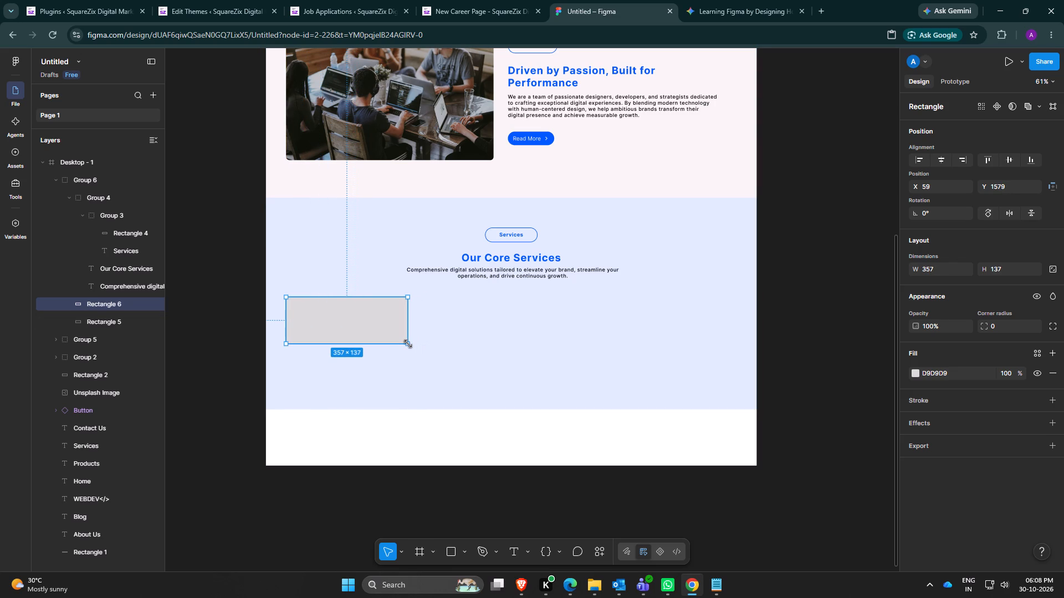
drag(408, 344, 404, 351)
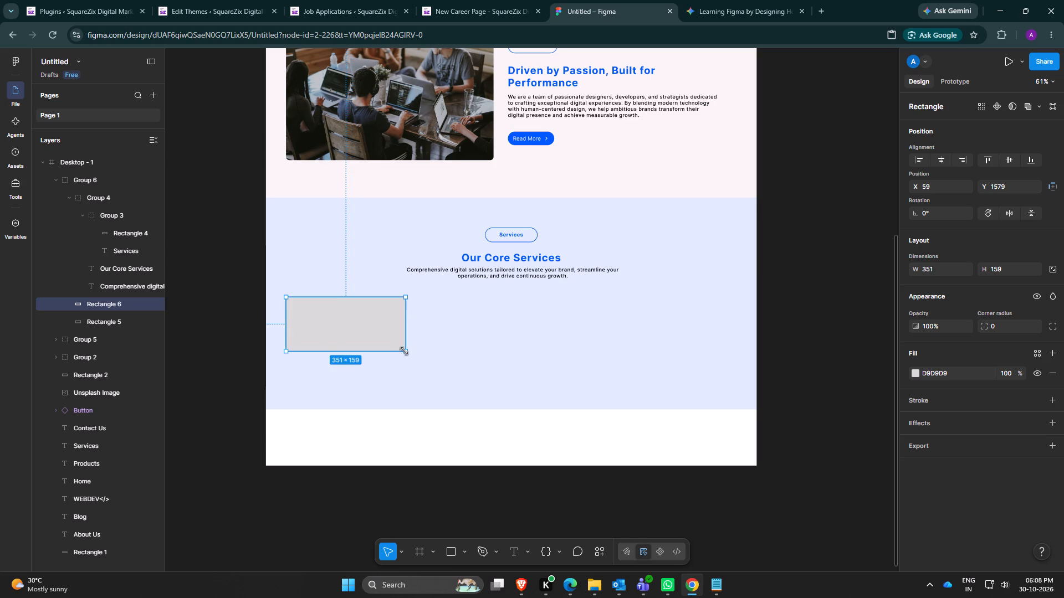
drag(404, 351, 406, 352)
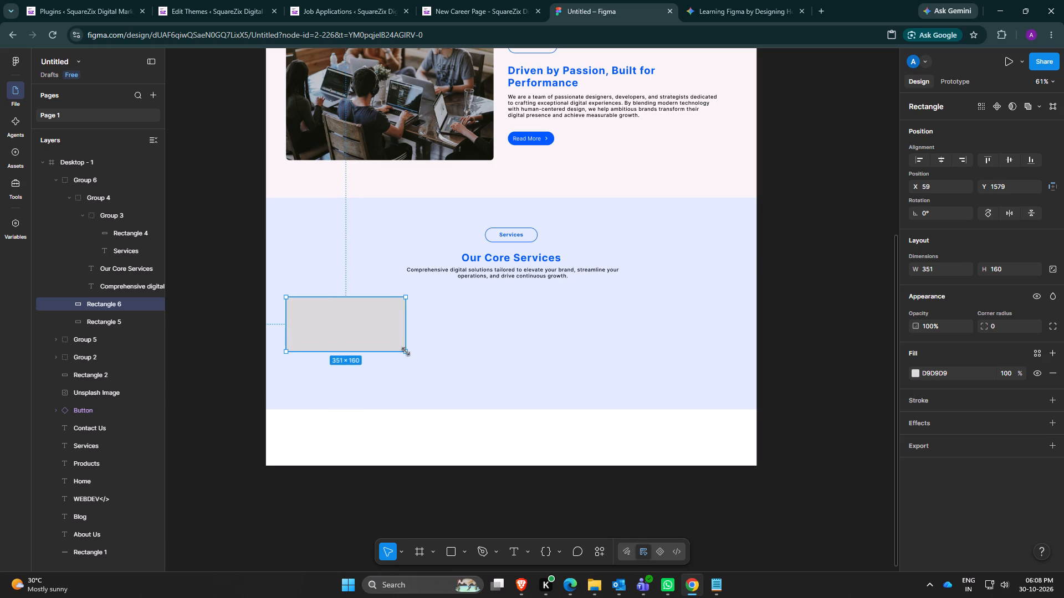
drag(406, 352, 409, 353)
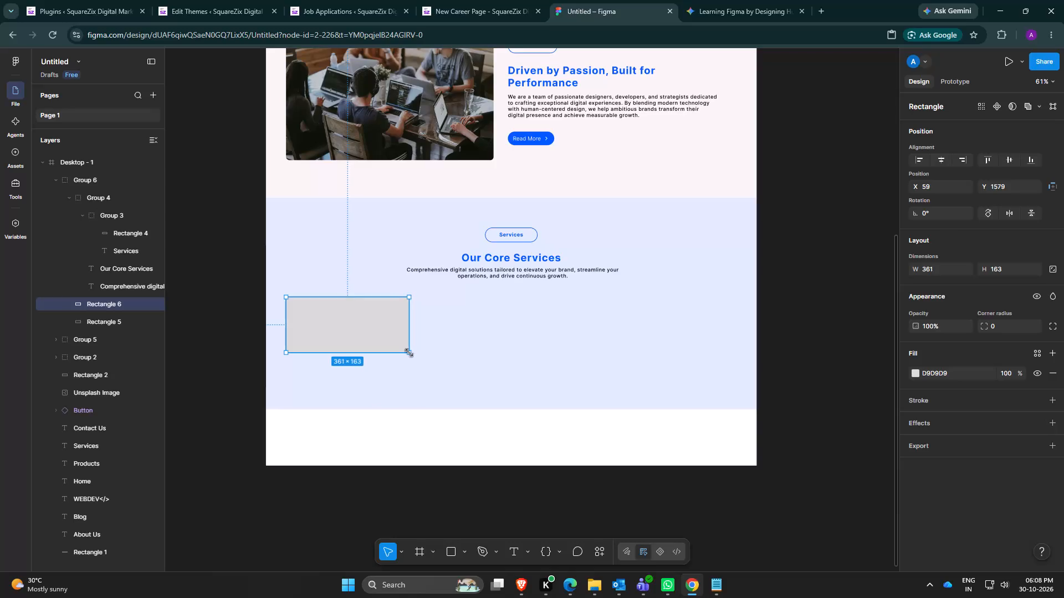
drag(409, 353, 407, 353)
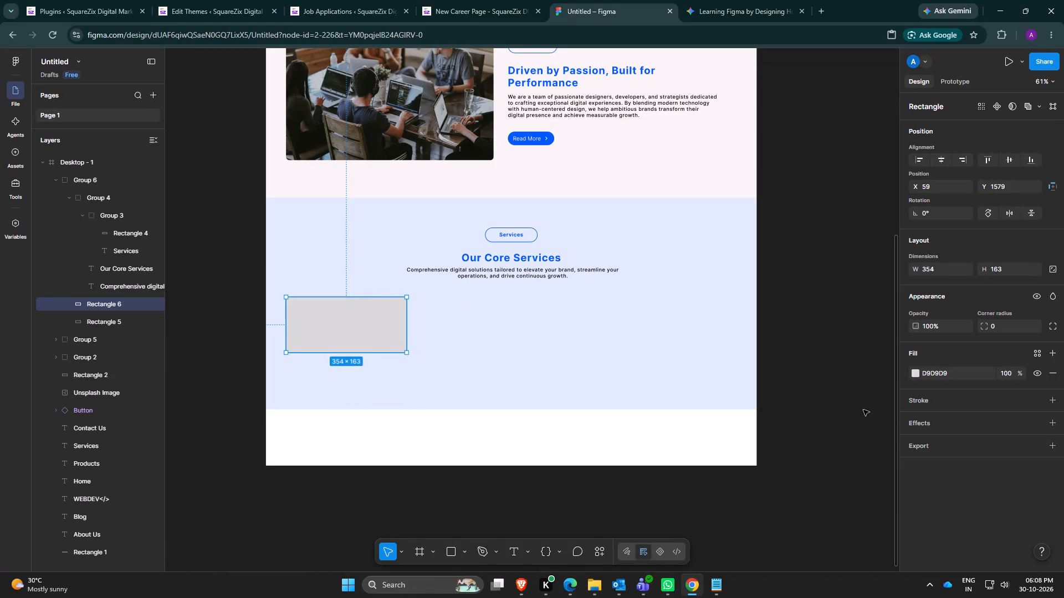
Extend the Services card rectangle downward to a height of about 232, keeping its width.
scroll(864, 414, down, 1)
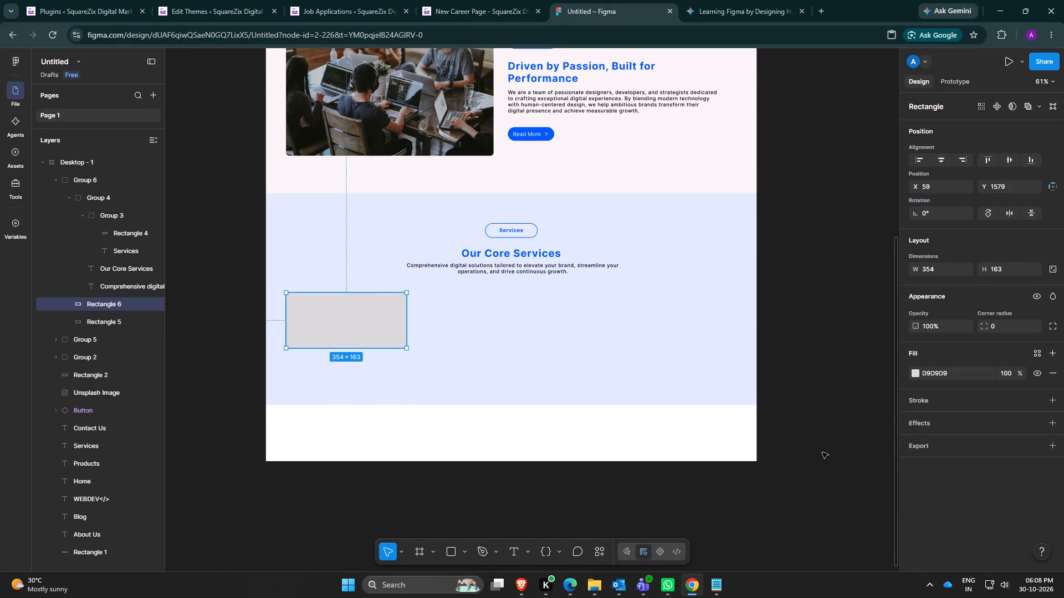
drag(351, 350, 350, 362)
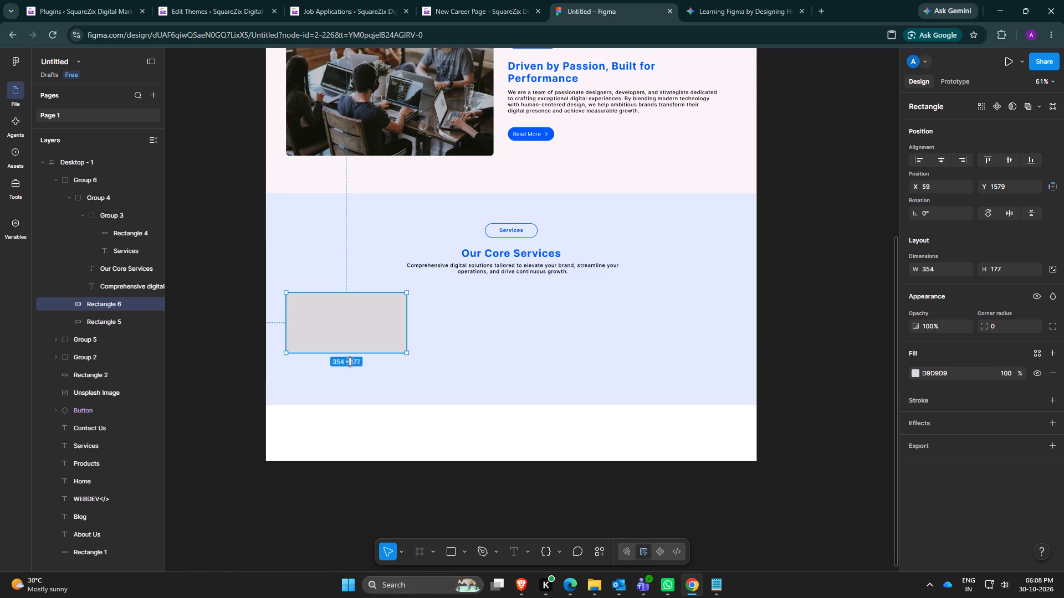
drag(350, 362, 351, 382)
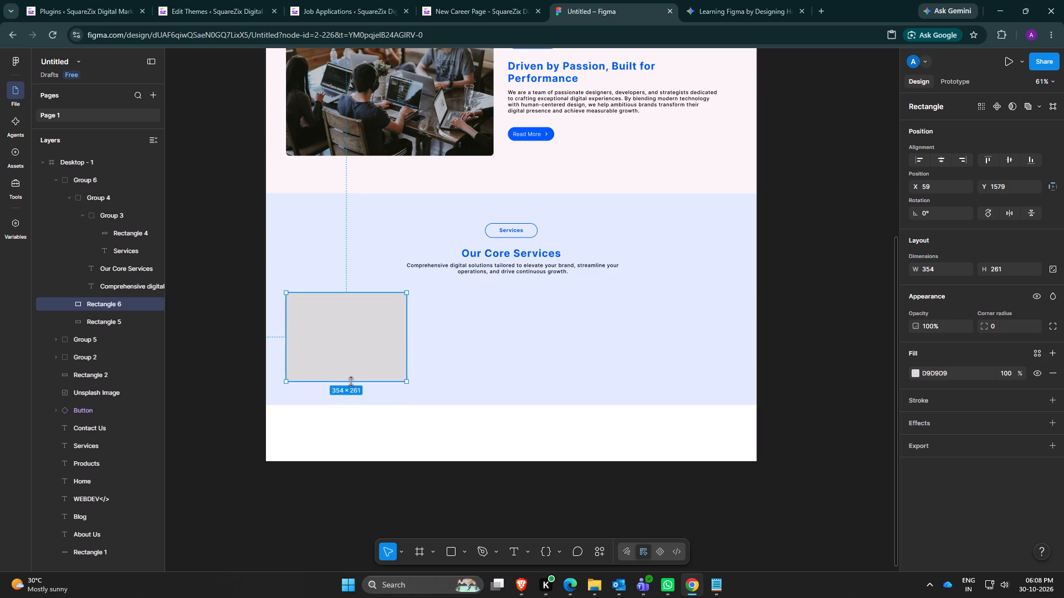
drag(351, 382, 354, 345)
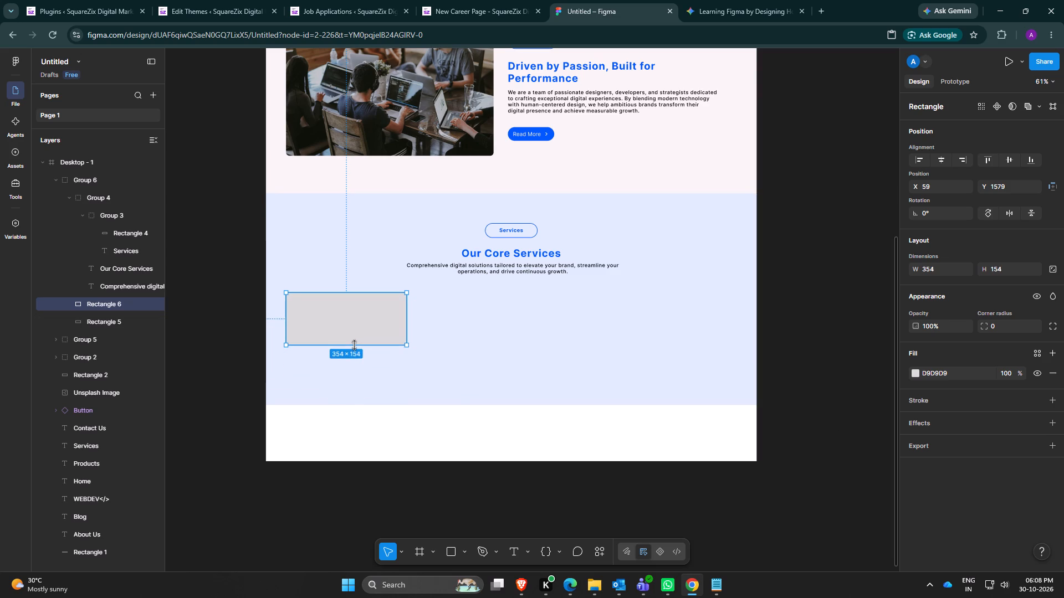
drag(354, 345, 352, 359)
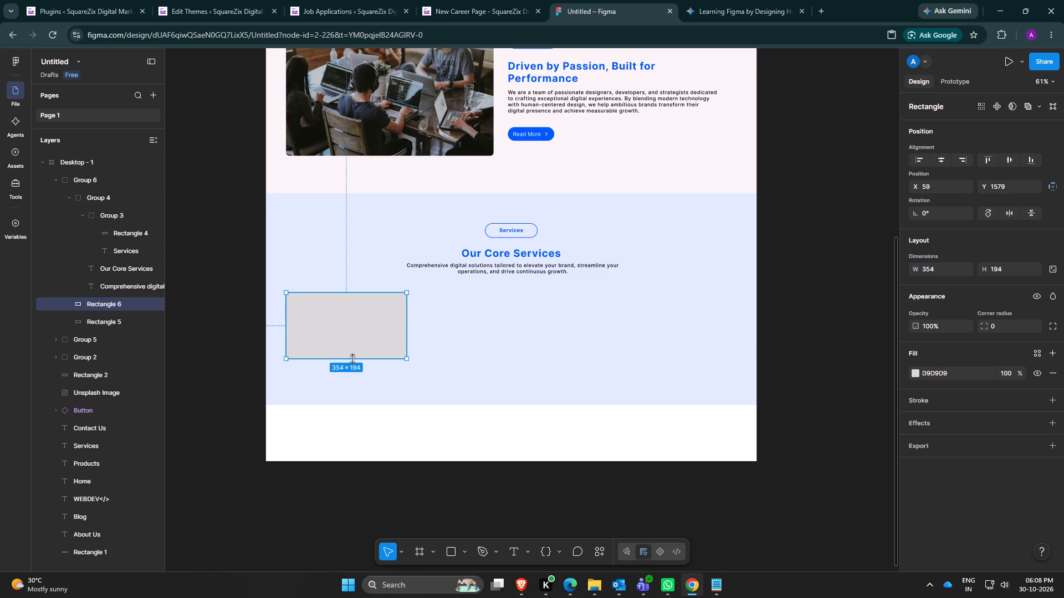
drag(352, 359, 352, 365)
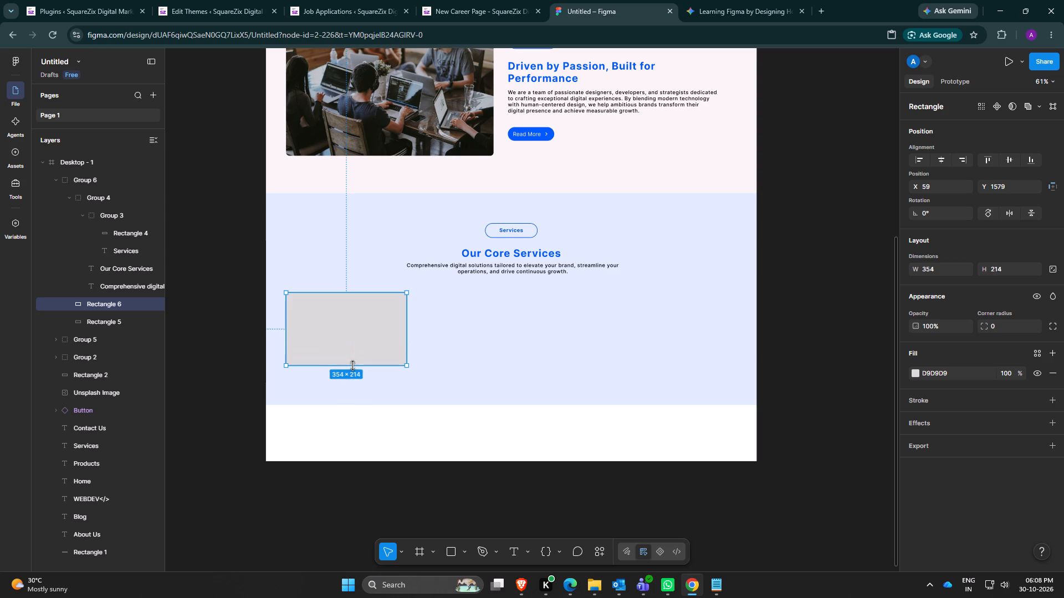
drag(352, 365, 354, 361)
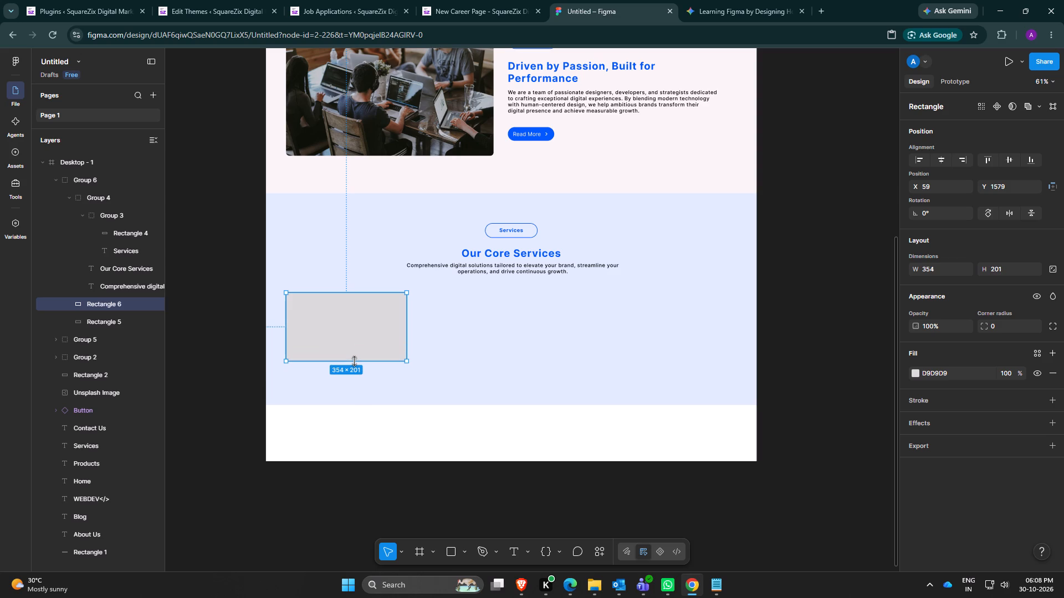
drag(354, 361, 359, 355)
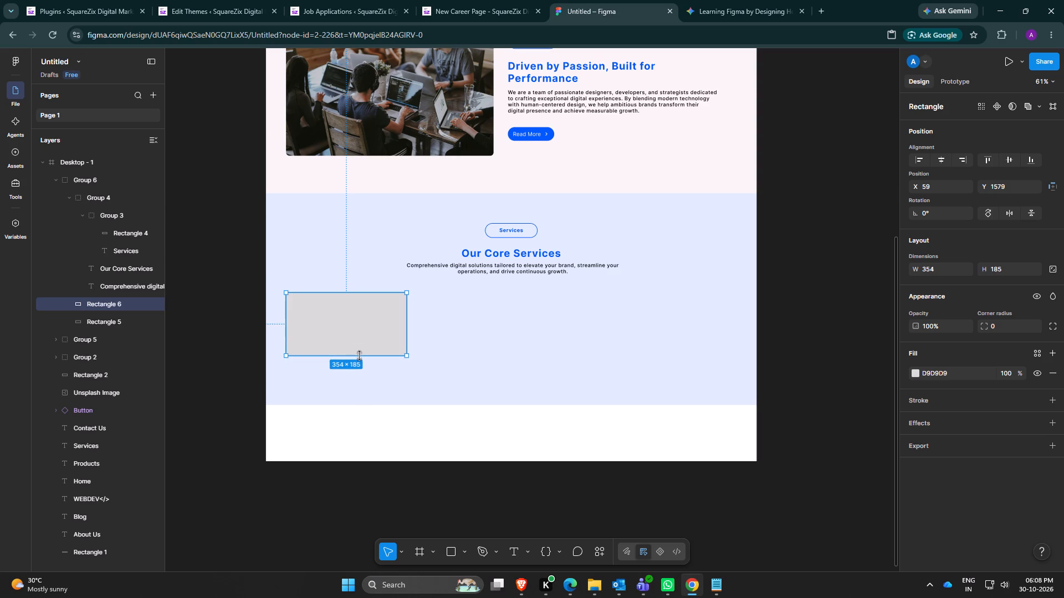
drag(359, 355, 359, 363)
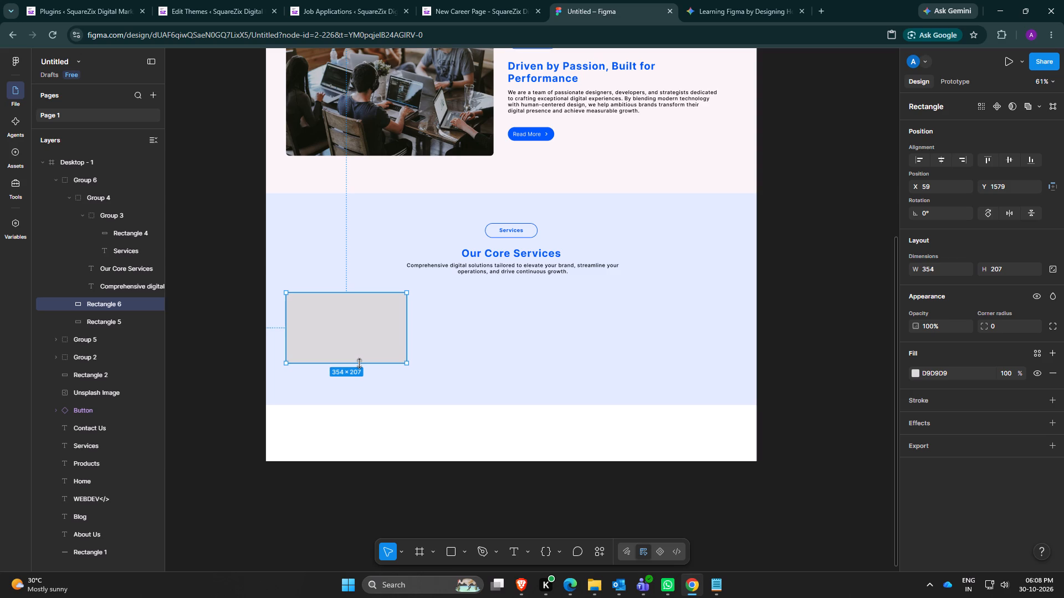
drag(359, 363, 359, 367)
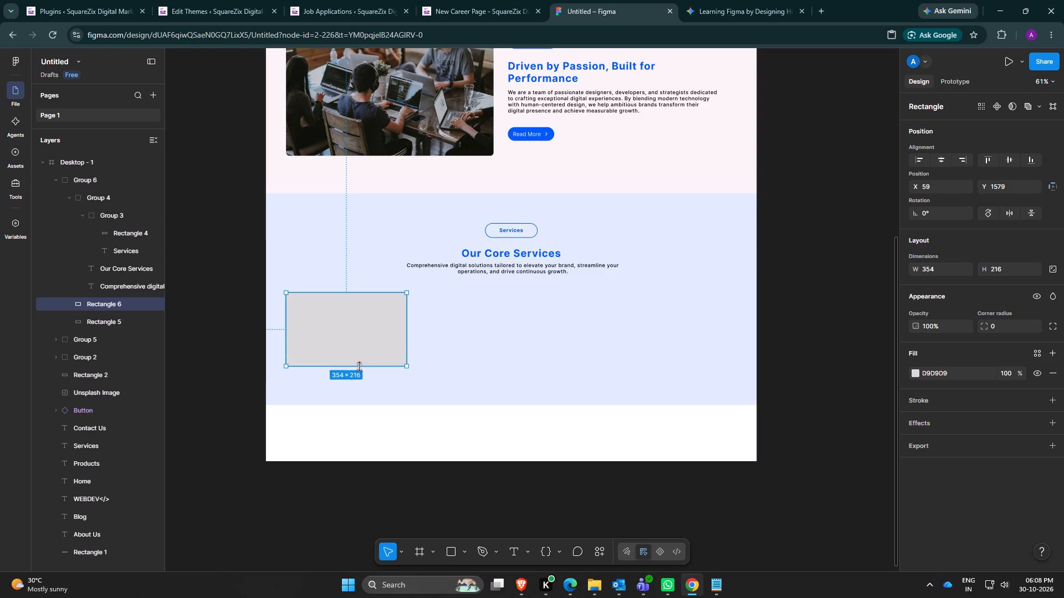
drag(359, 367, 357, 372)
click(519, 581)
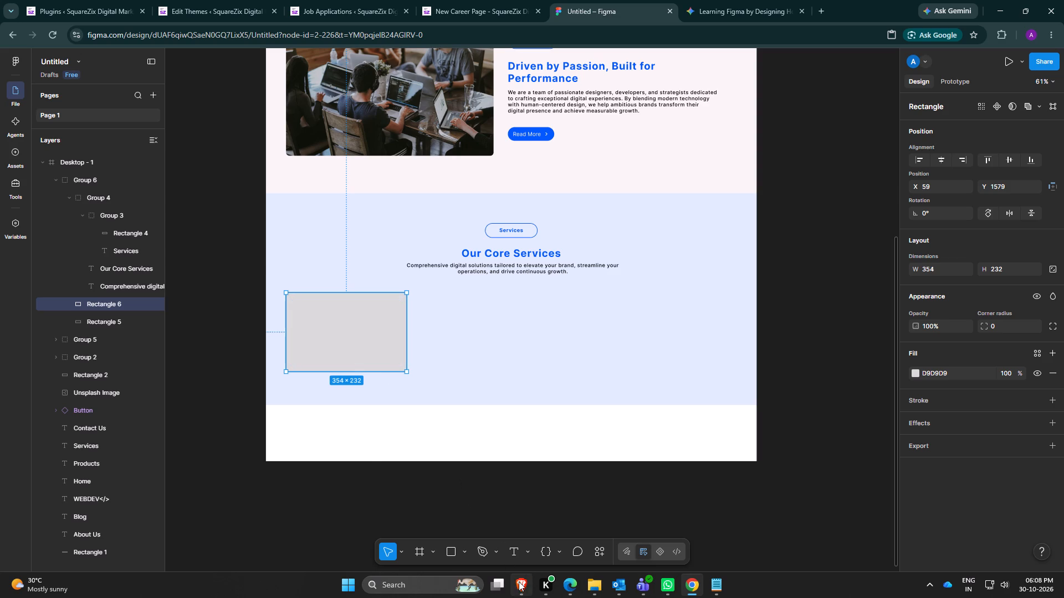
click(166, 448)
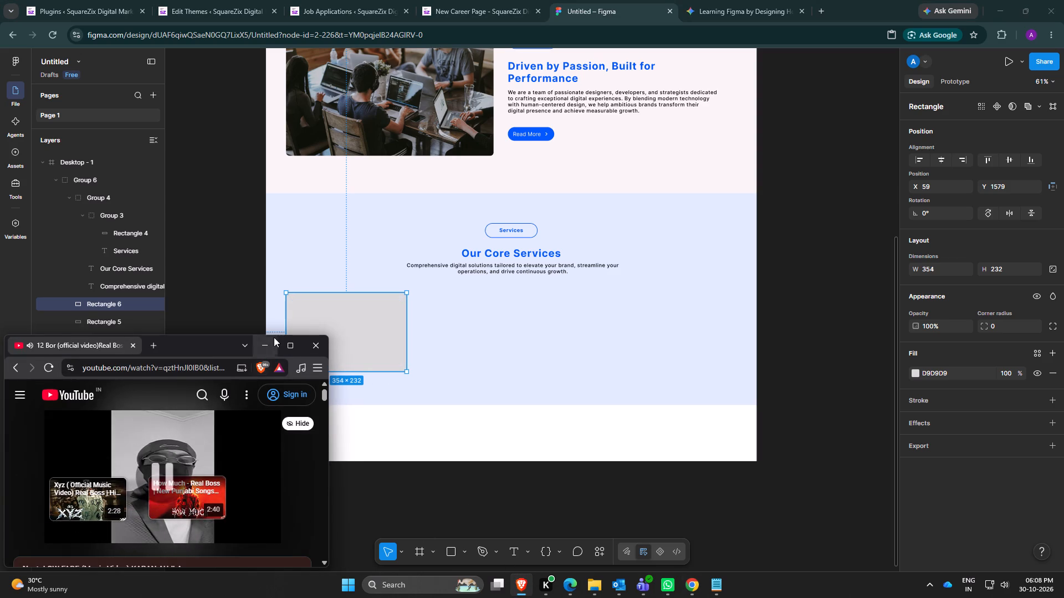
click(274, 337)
Give the Services card rectangle an inside stroke of weight 1.5 in the page's blue, 0059FF.
click(340, 322)
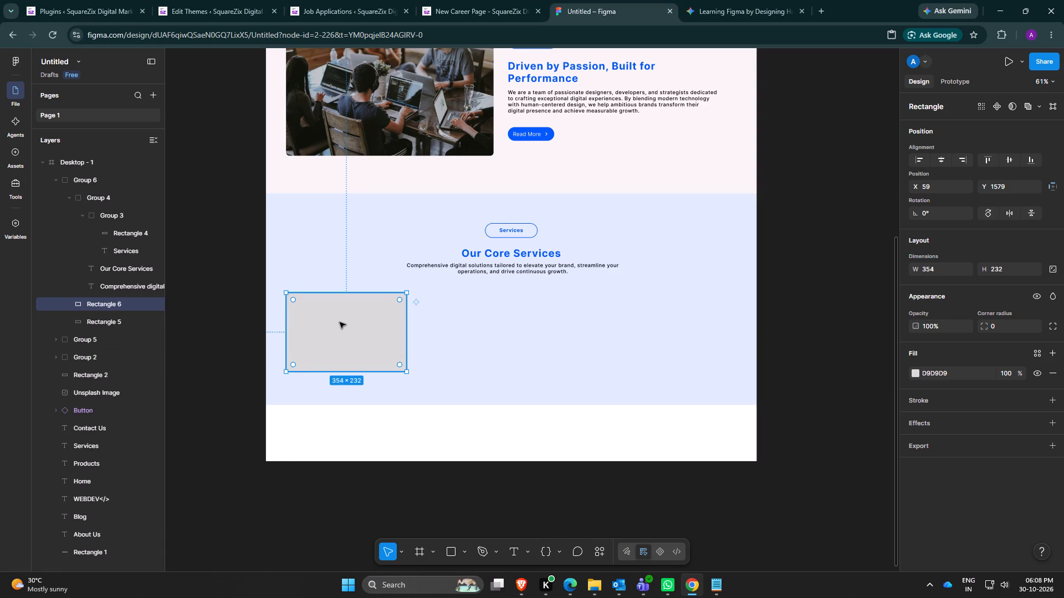
click(971, 395)
click(999, 445)
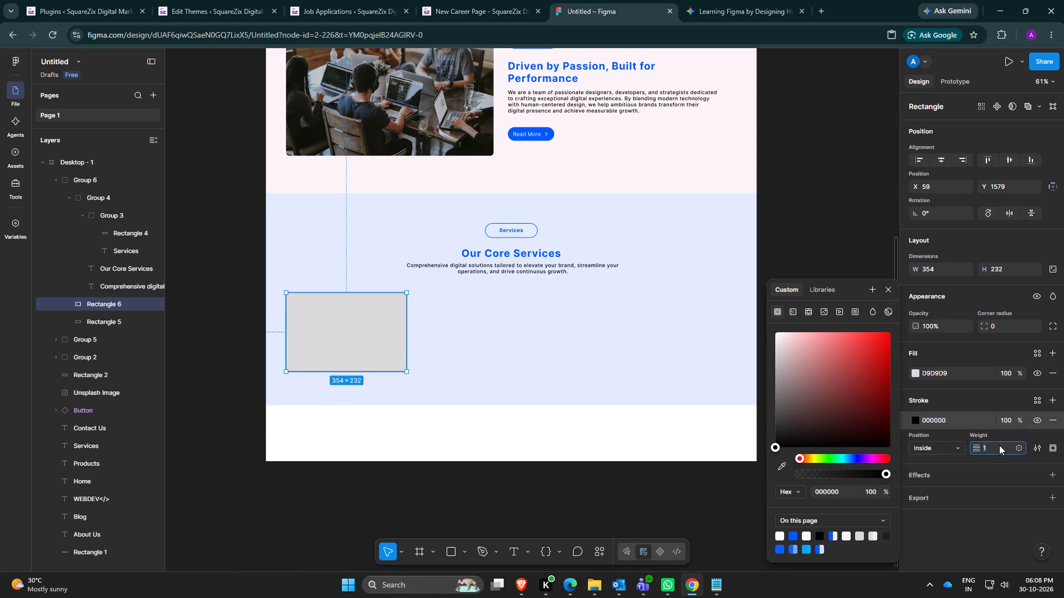
key(BackSpace)
text(1.)
key(5)
key(Return)
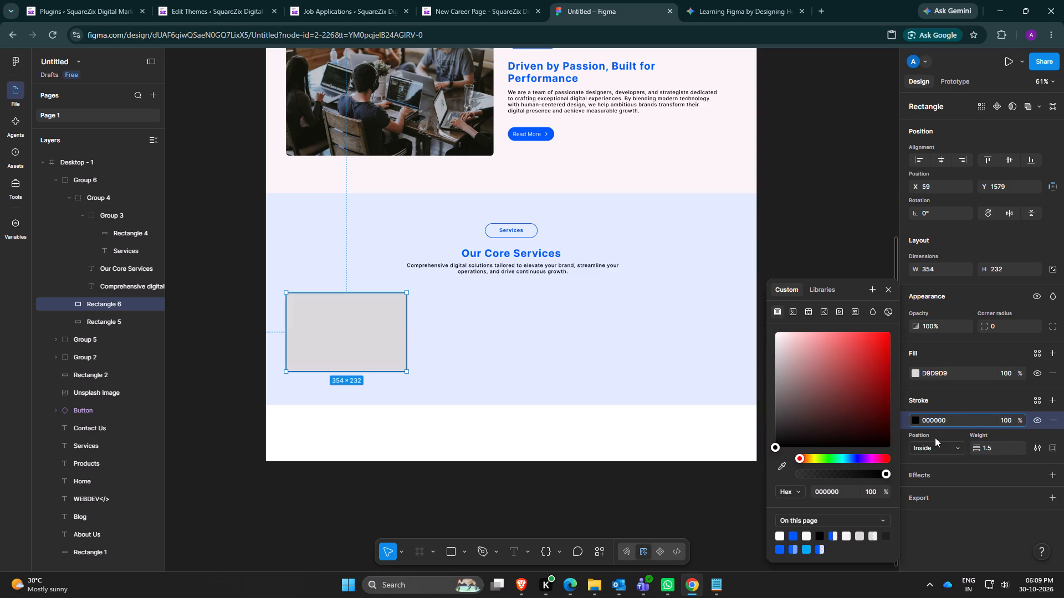
click(913, 420)
click(913, 420)
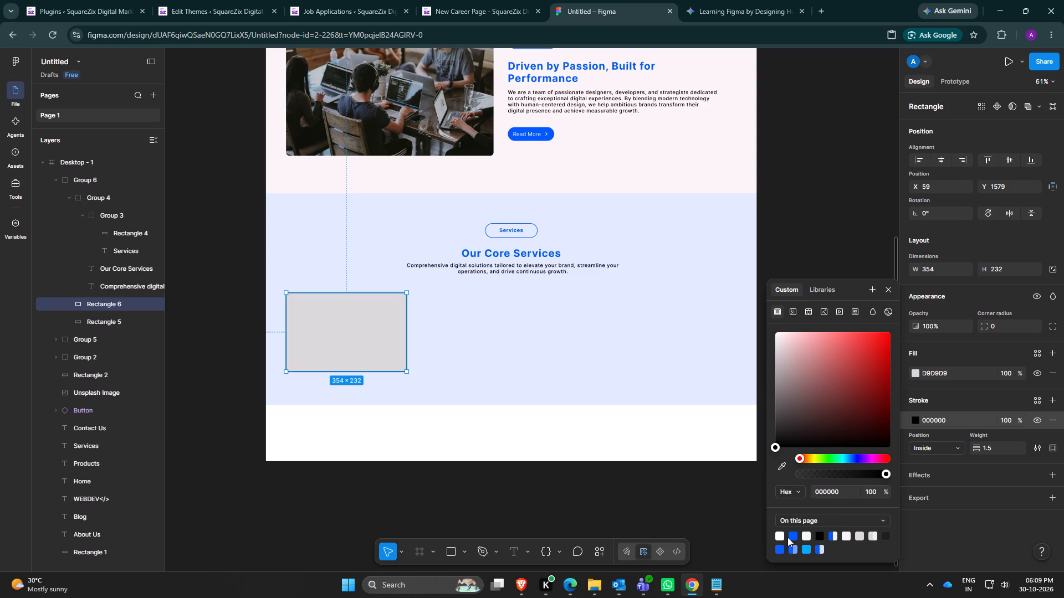
click(793, 538)
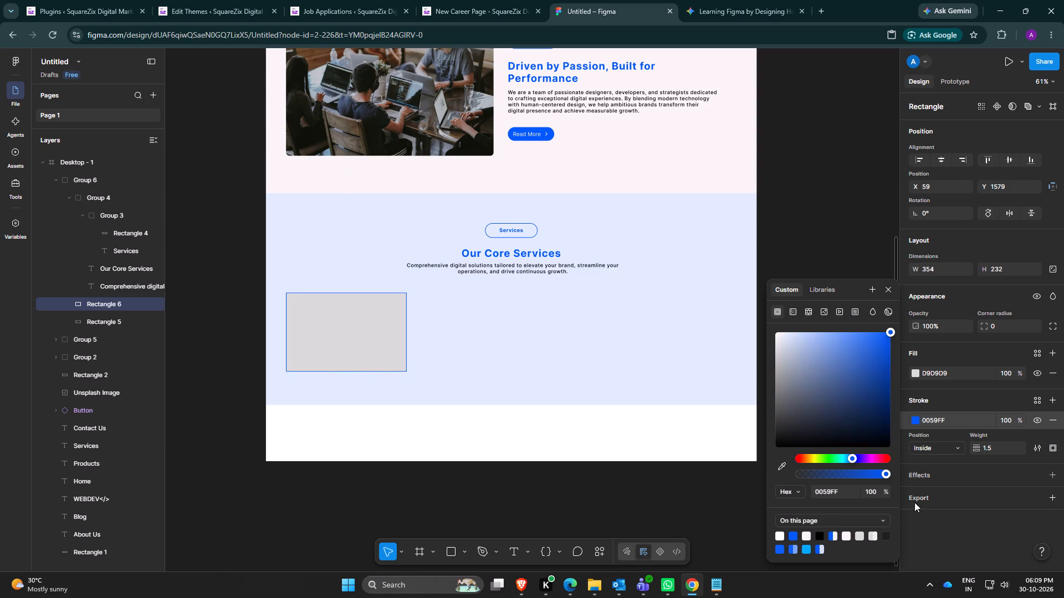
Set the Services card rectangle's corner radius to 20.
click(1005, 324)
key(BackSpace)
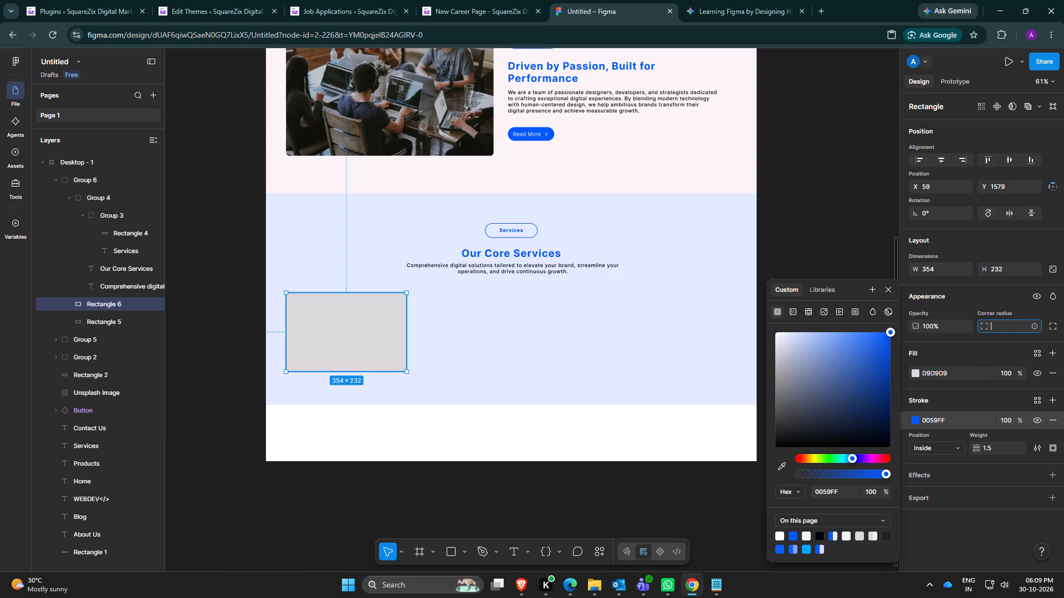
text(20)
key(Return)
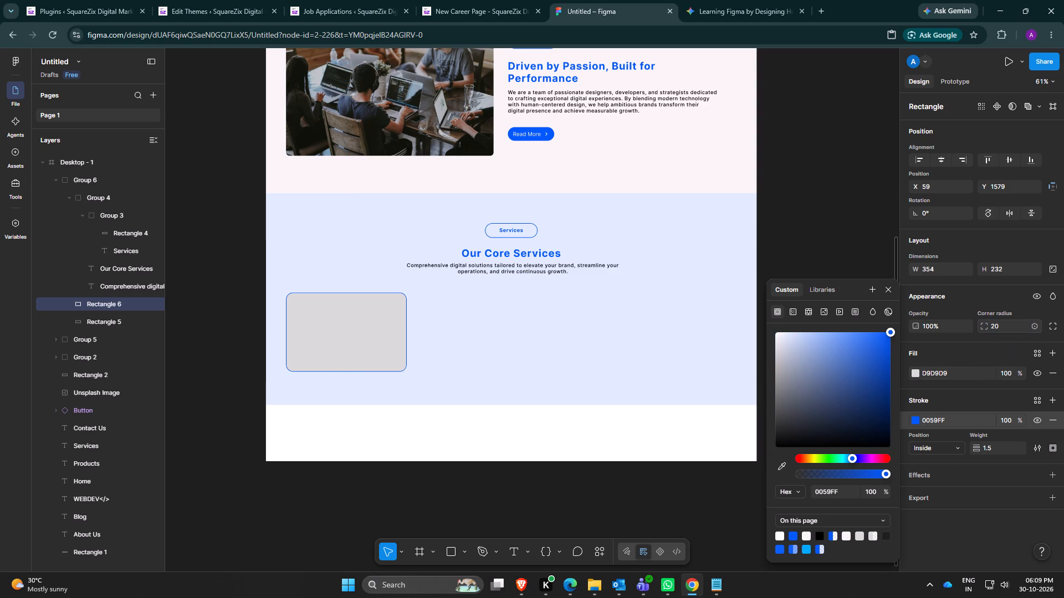
Set the Services card rectangle's corner radius to 10 and deselect it.
click(1009, 327)
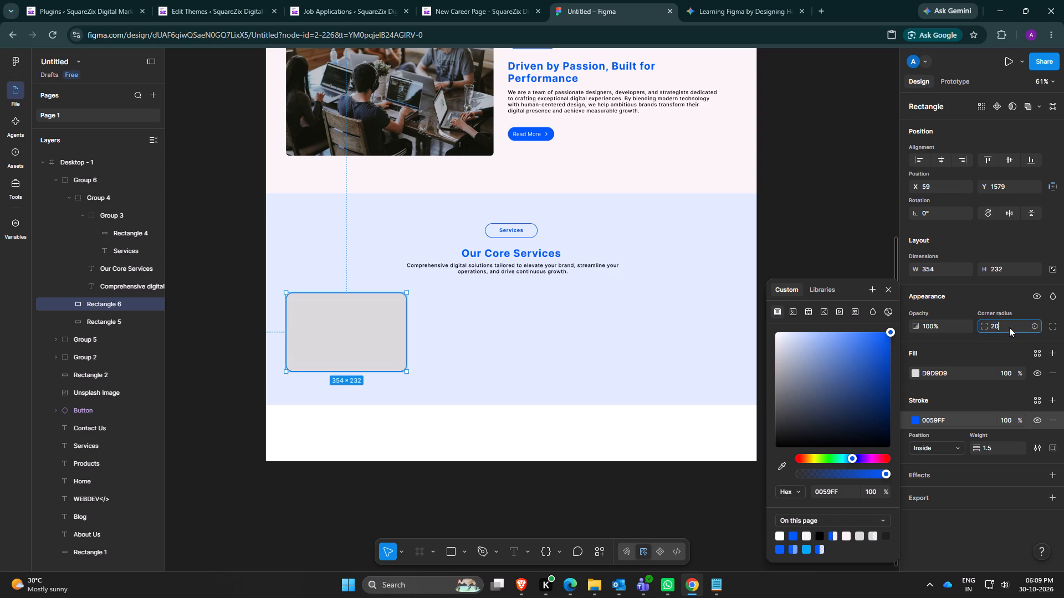
key(BackSpace)
text(10)
key(Return)
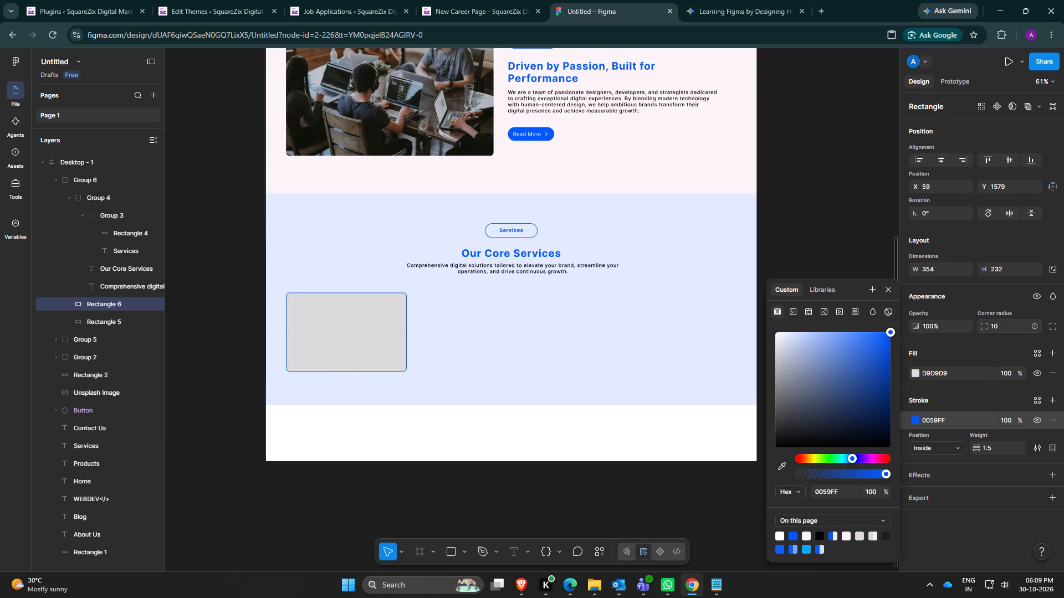
click(364, 348)
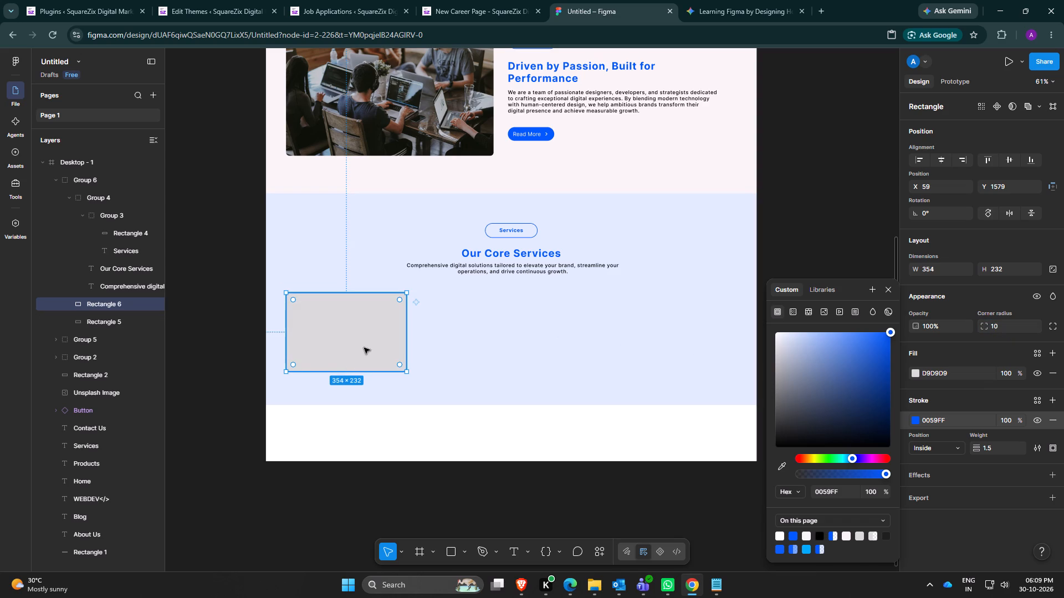
click(465, 521)
click(345, 497)
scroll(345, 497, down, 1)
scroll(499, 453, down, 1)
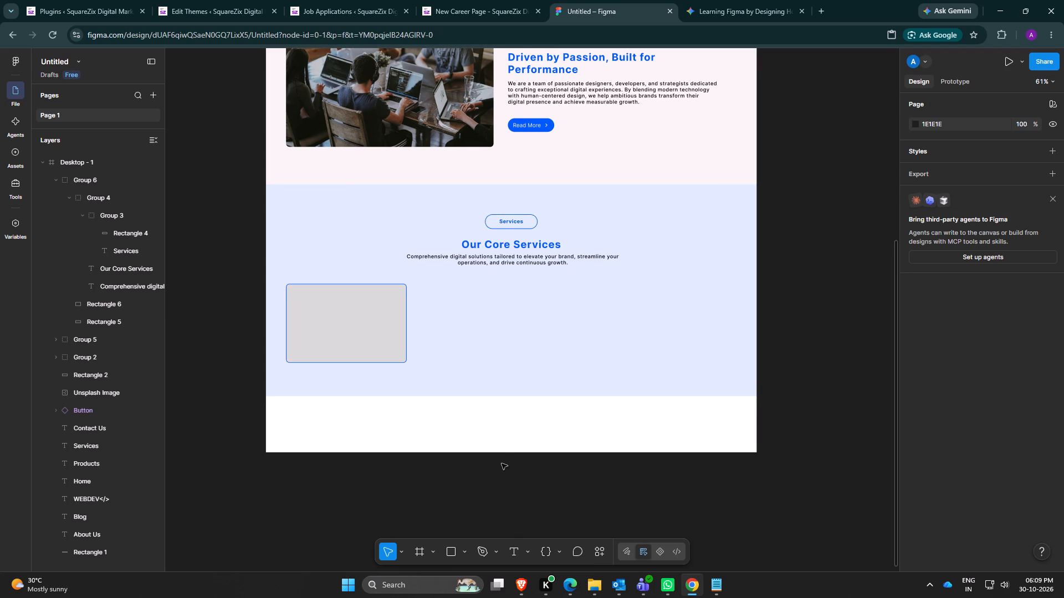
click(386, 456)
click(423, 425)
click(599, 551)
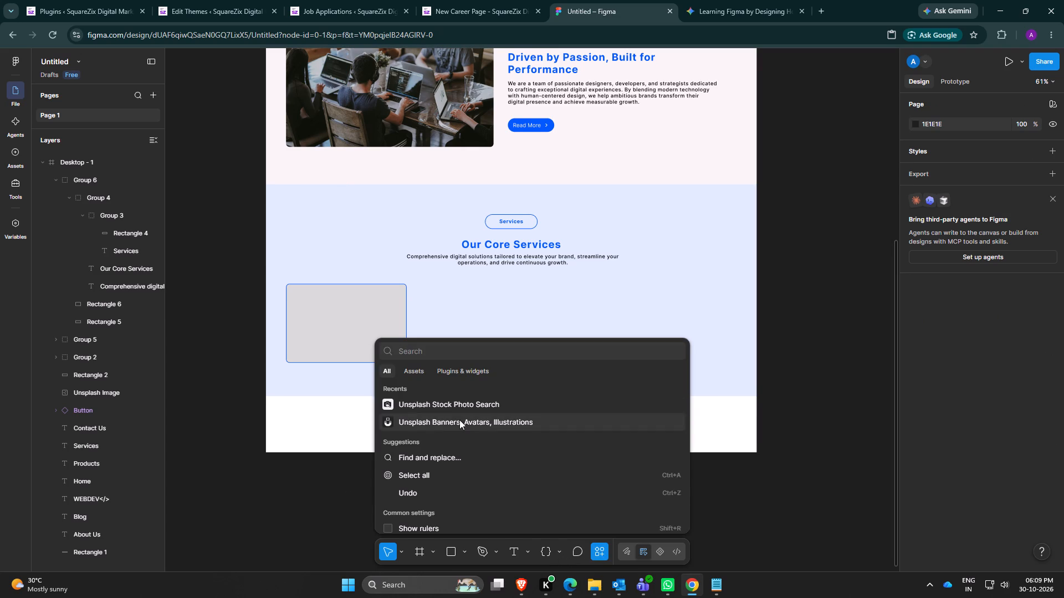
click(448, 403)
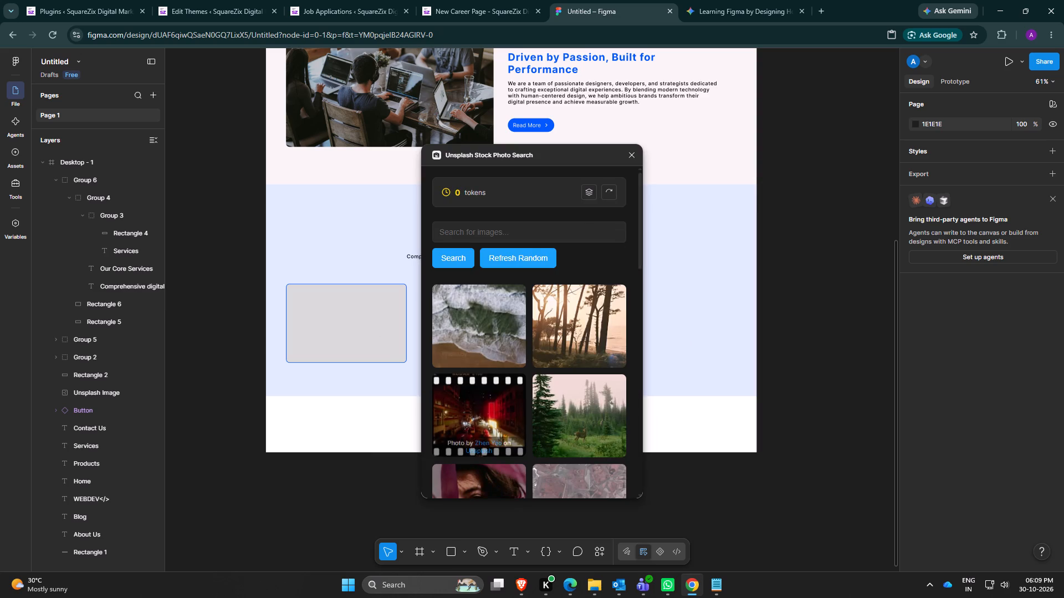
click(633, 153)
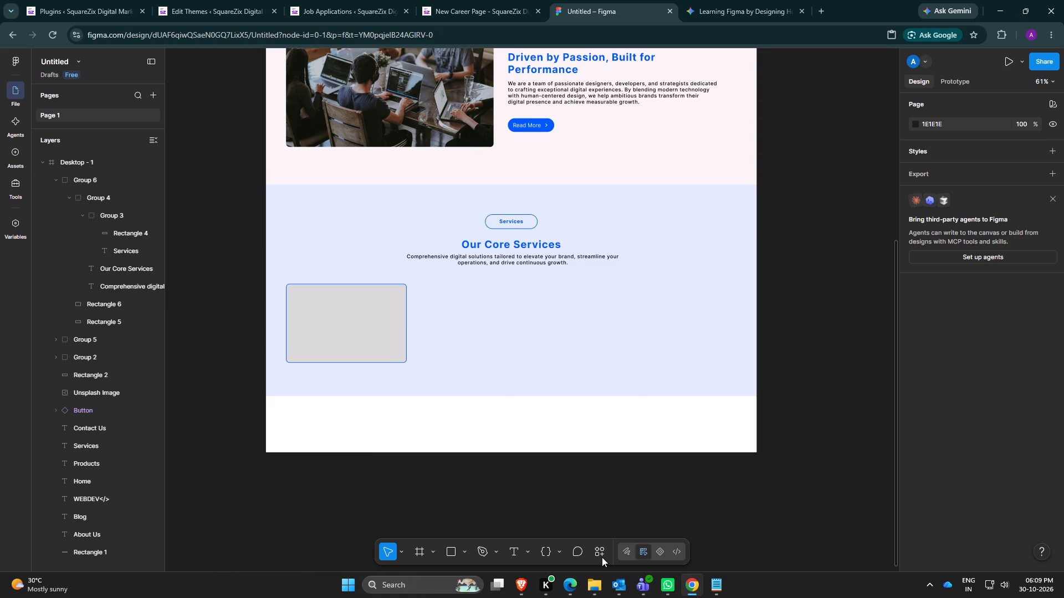
click(602, 557)
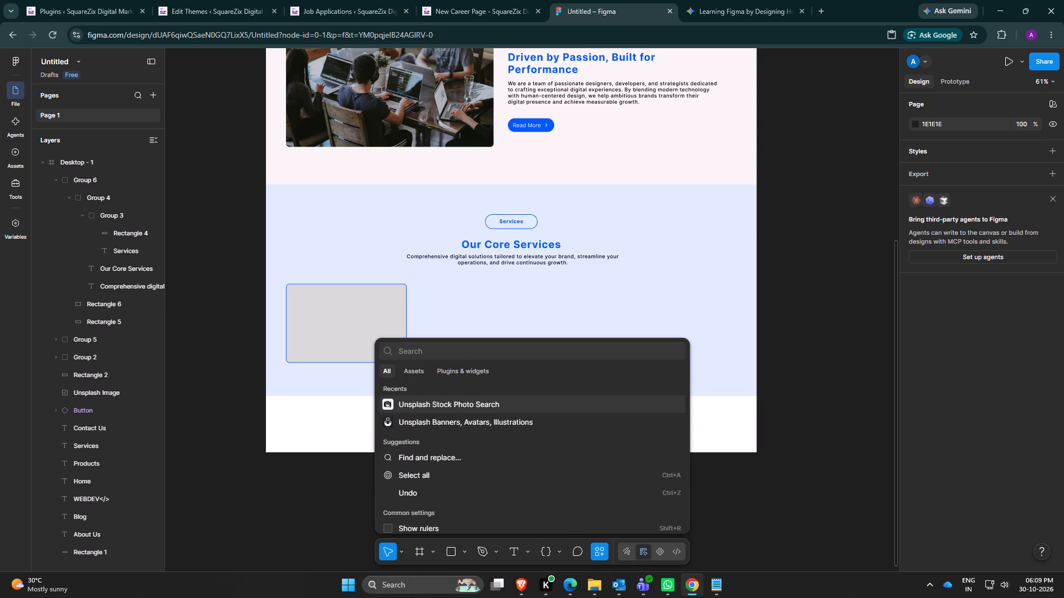
click(463, 372)
click(432, 349)
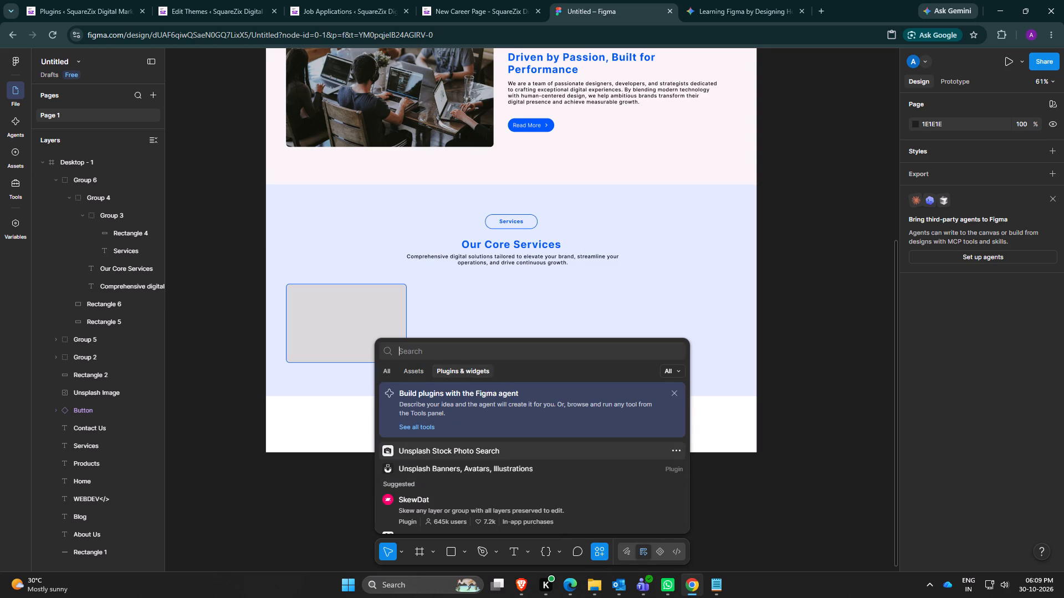
text(unspla)
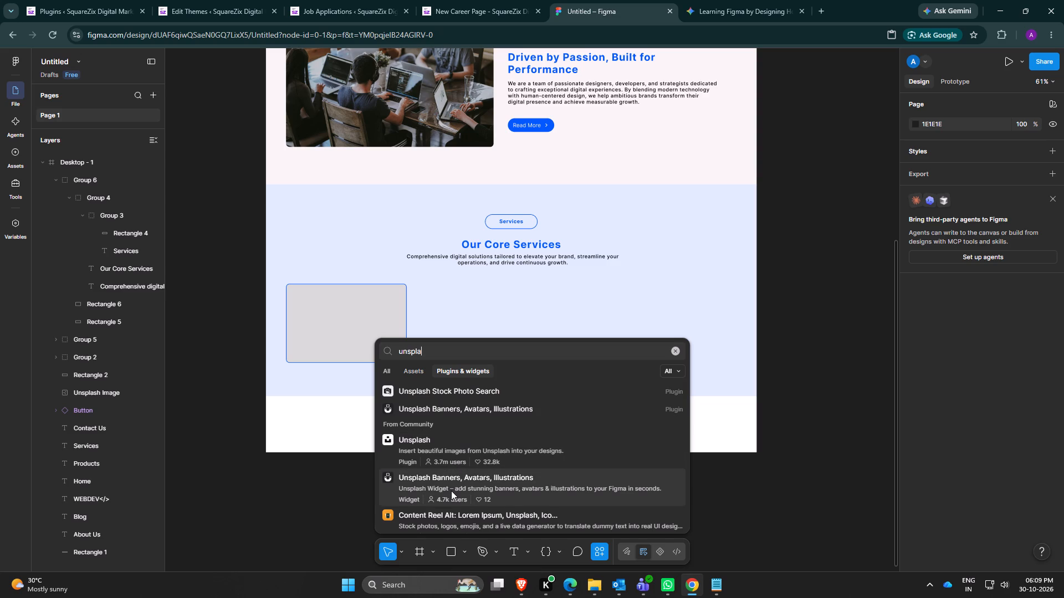
click(444, 455)
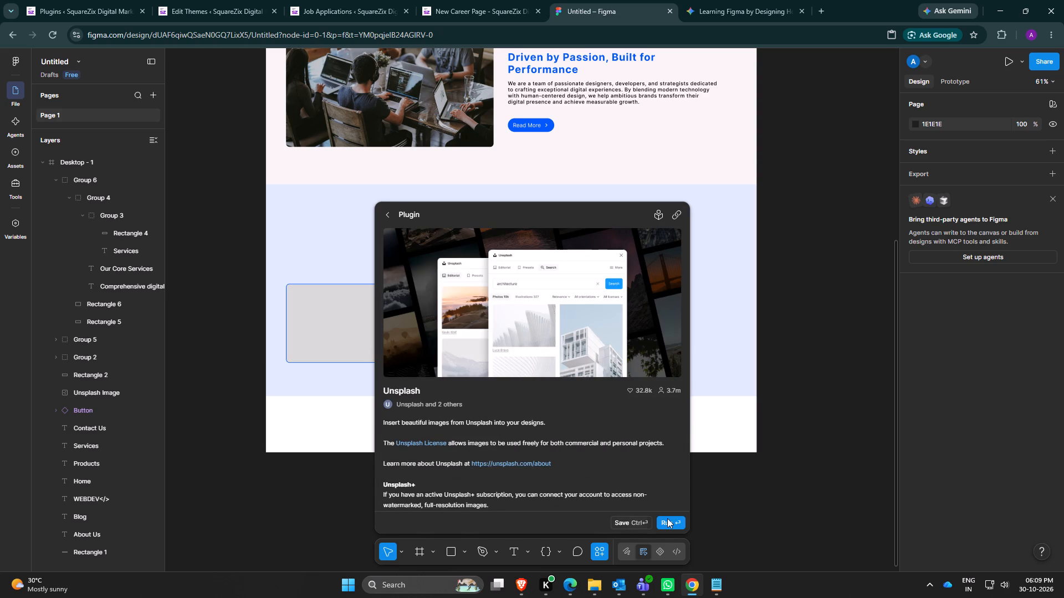
click(667, 518)
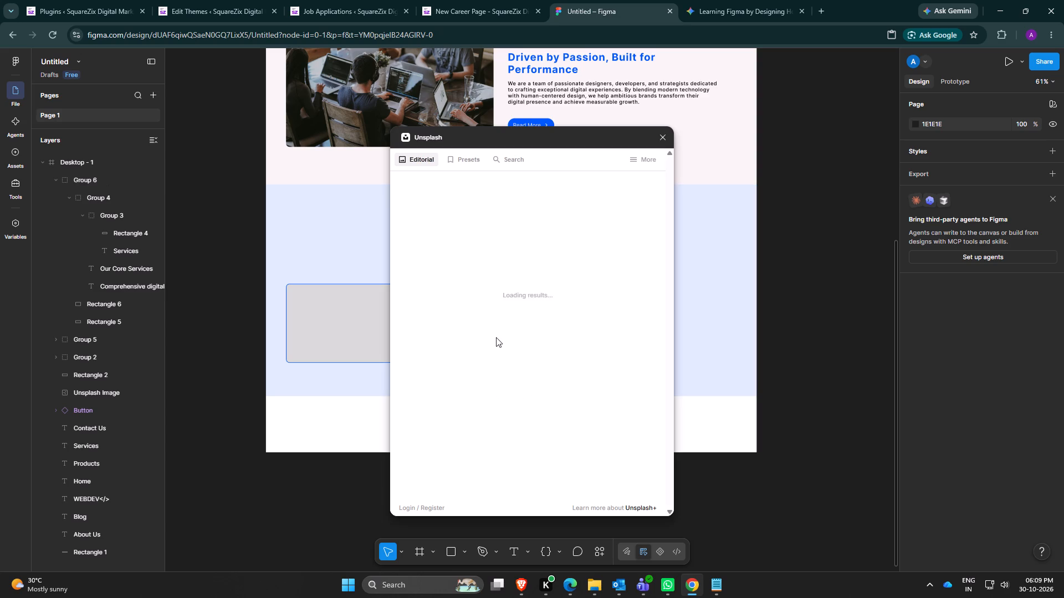
scroll(544, 308, up, 2)
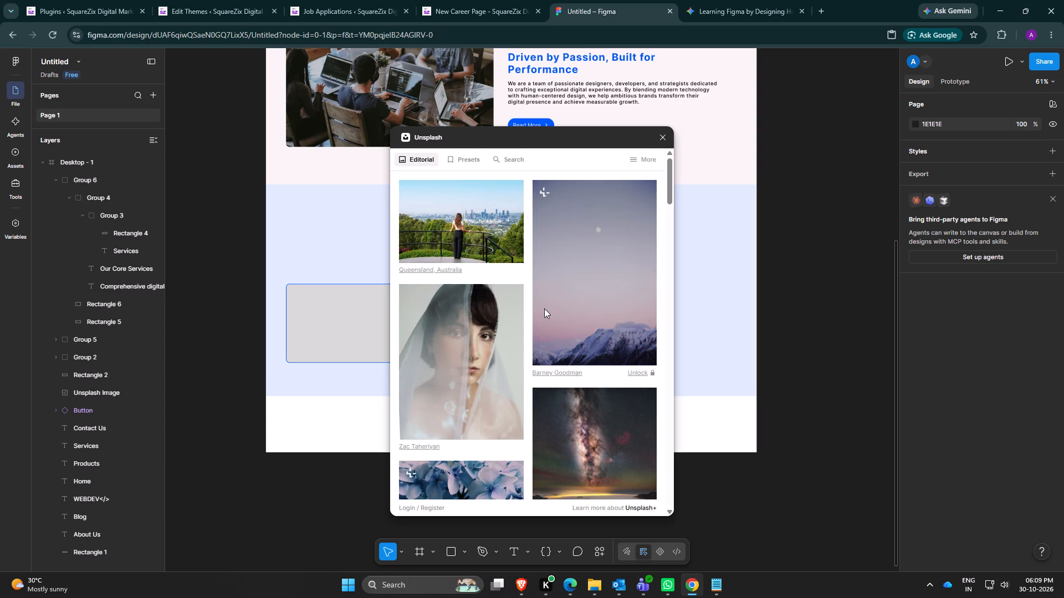
scroll(520, 409, down, 3)
scroll(520, 409, up, 8)
click(509, 155)
click(467, 176)
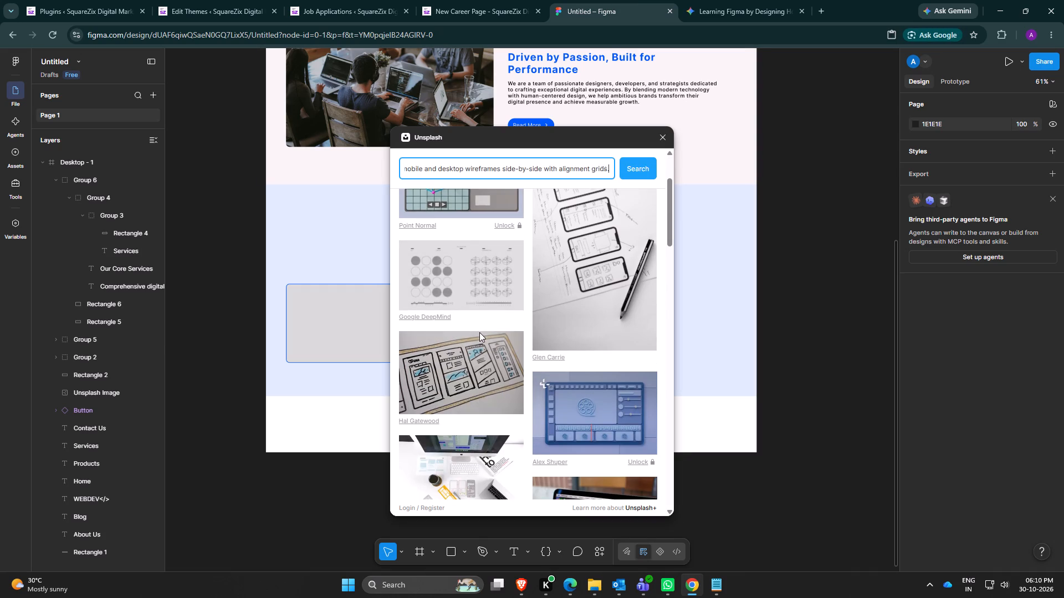
scroll(479, 332, down, 4)
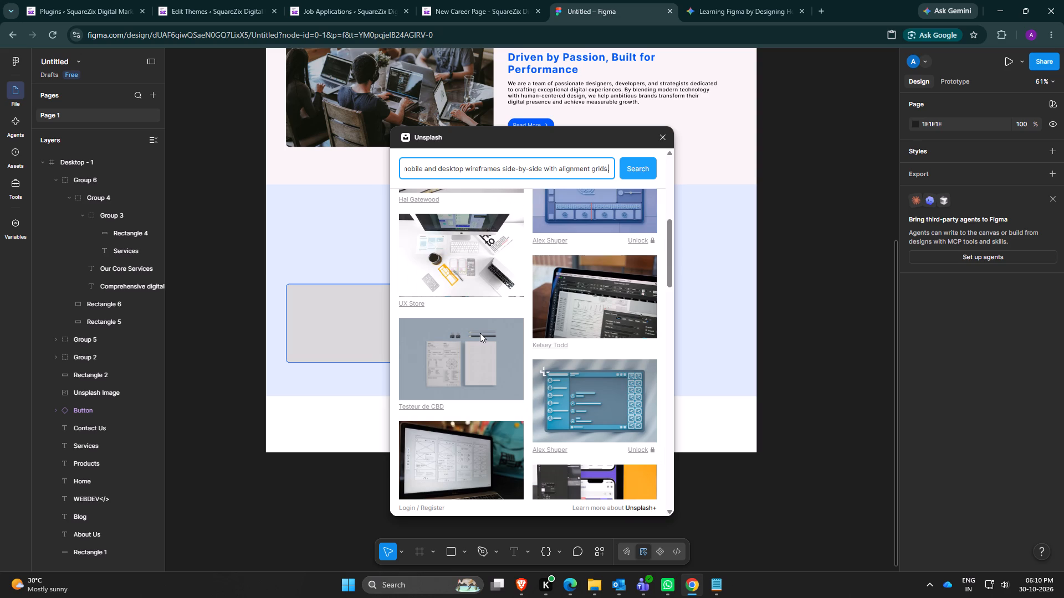
scroll(480, 333, down, 1)
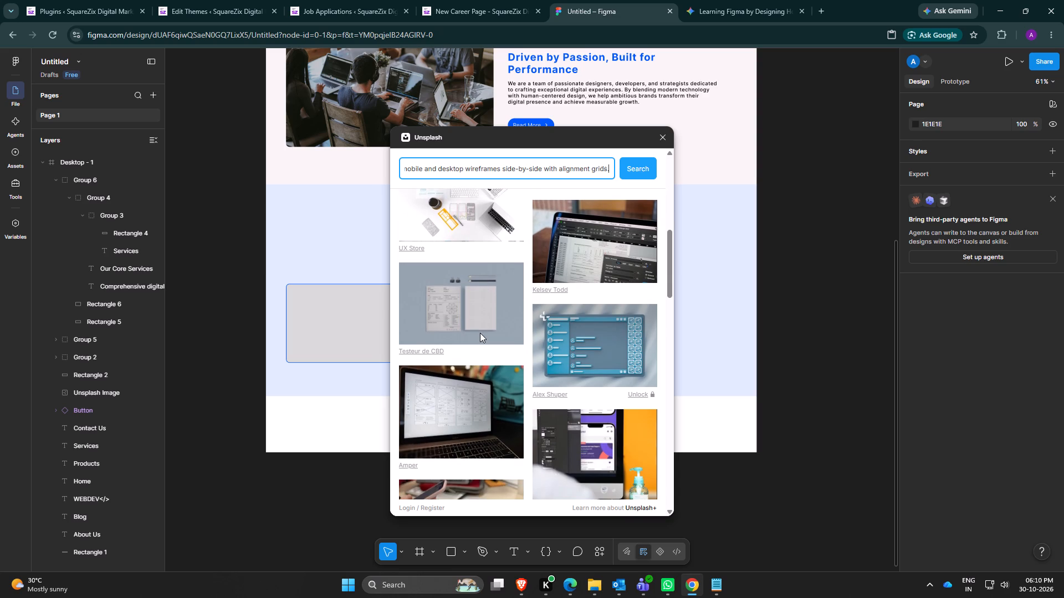
scroll(480, 333, down, 2)
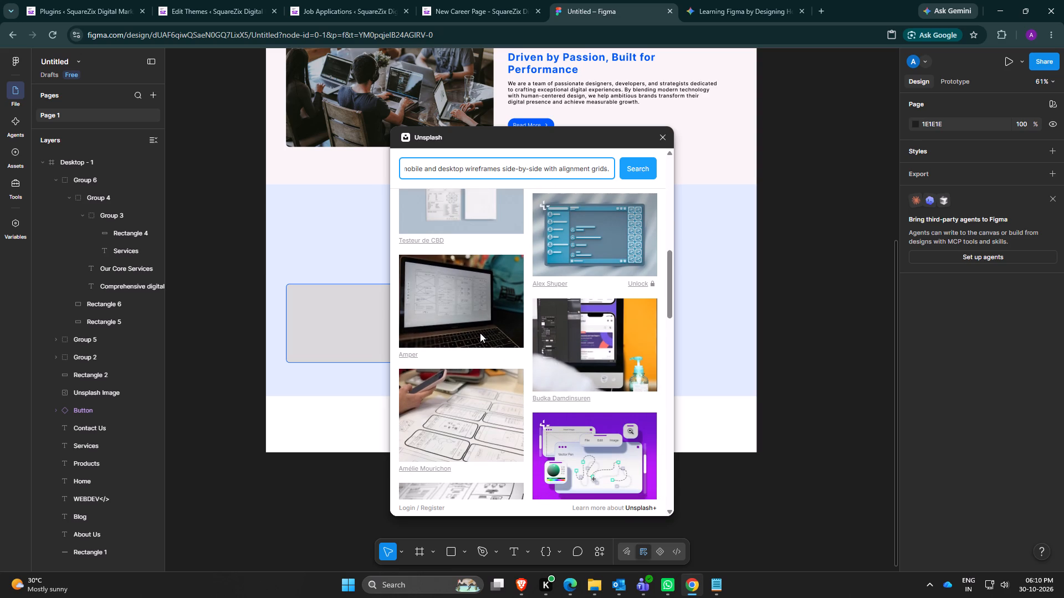
scroll(480, 333, down, 4)
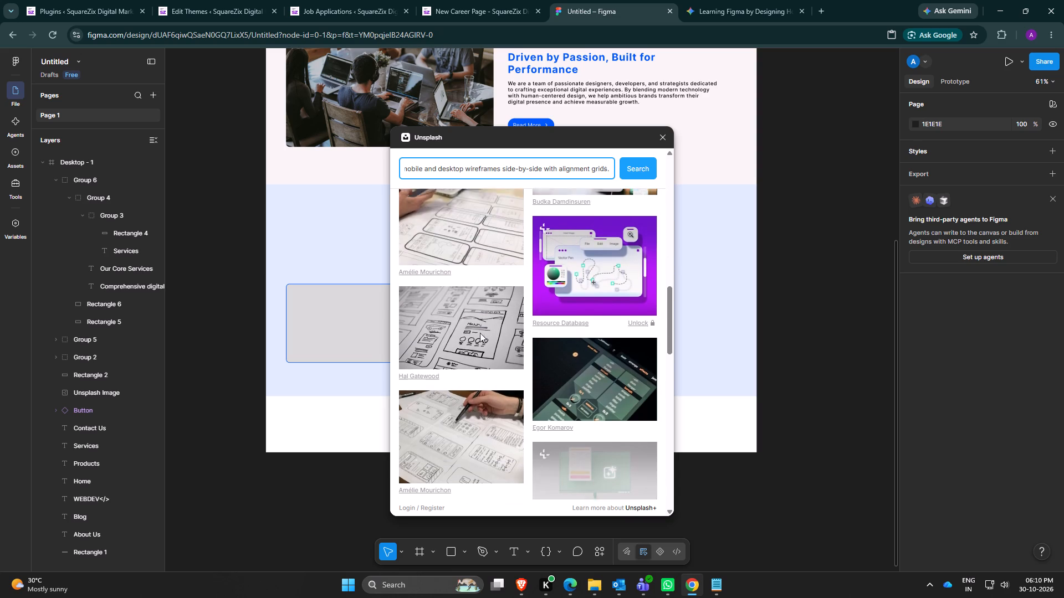
scroll(480, 333, down, 2)
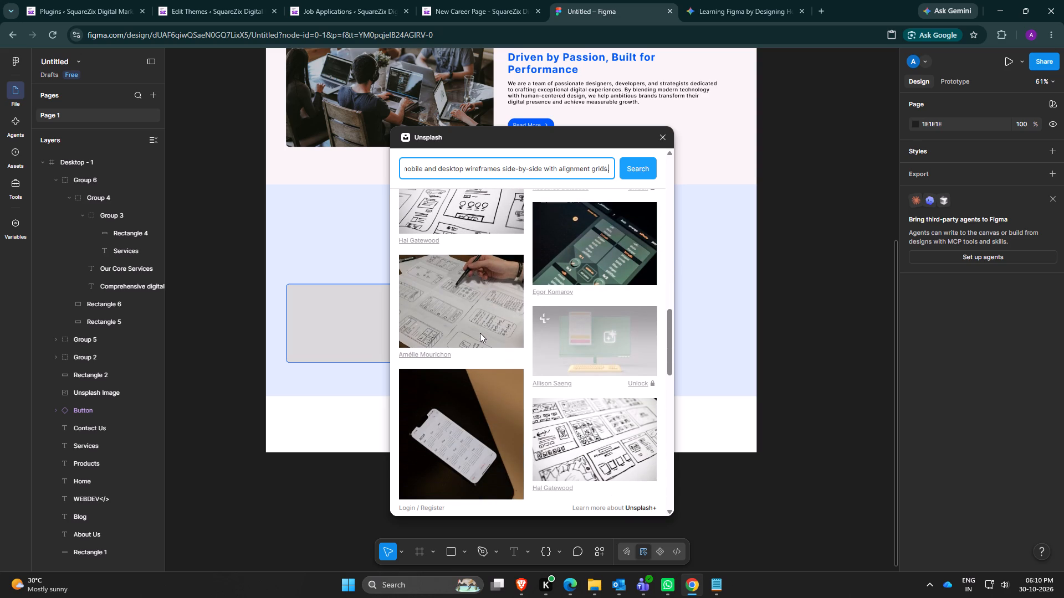
scroll(480, 333, down, 4)
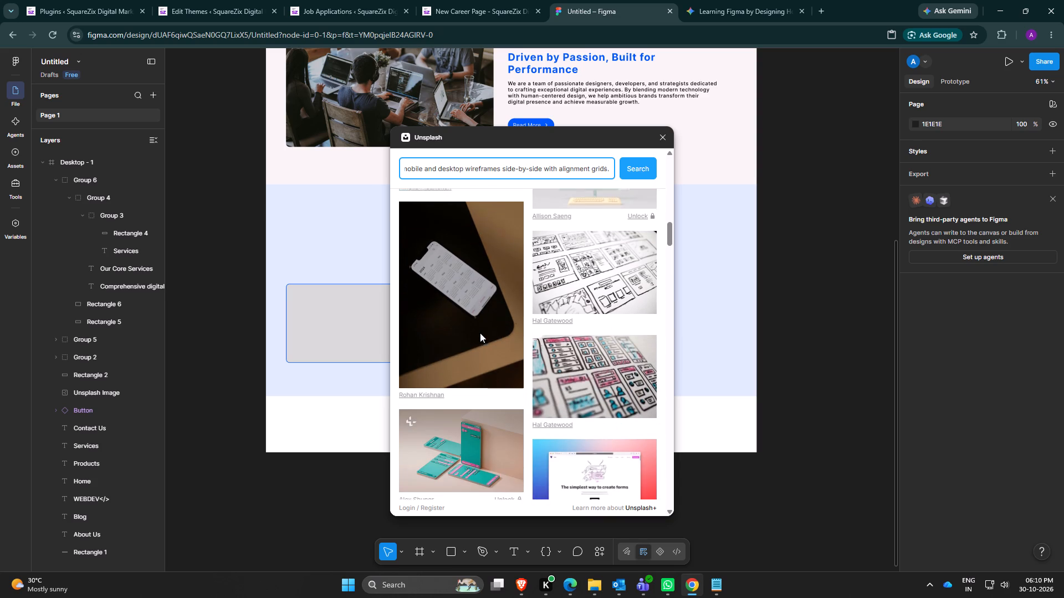
scroll(480, 333, down, 3)
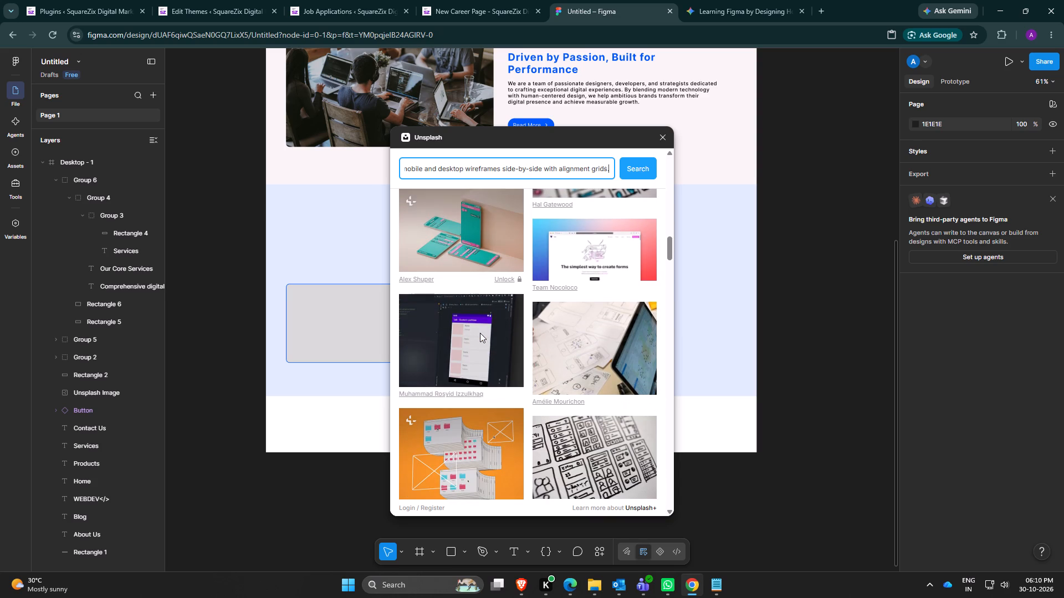
scroll(480, 333, down, 2)
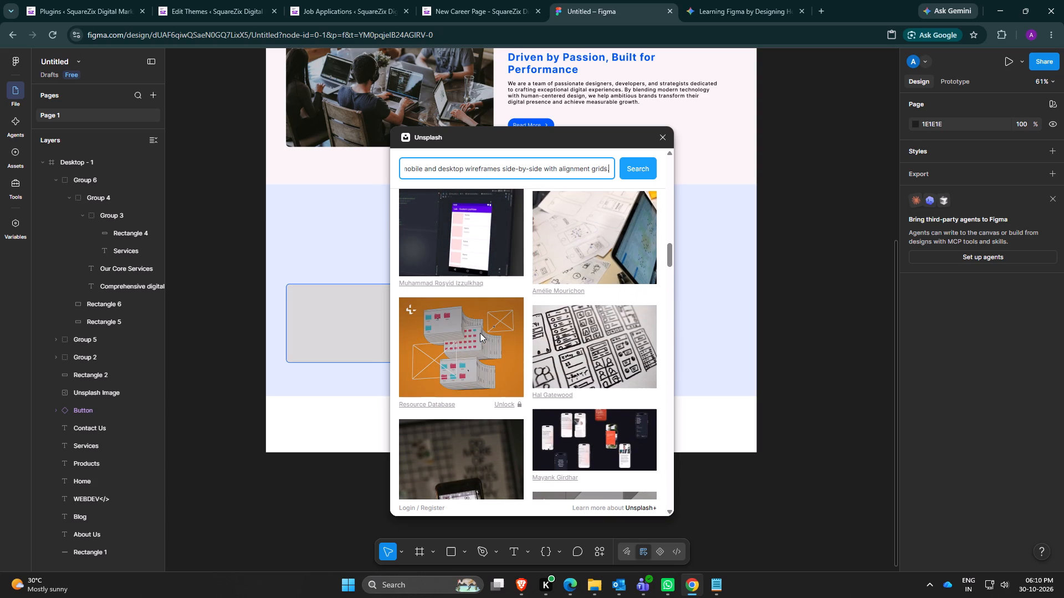
scroll(480, 333, down, 2)
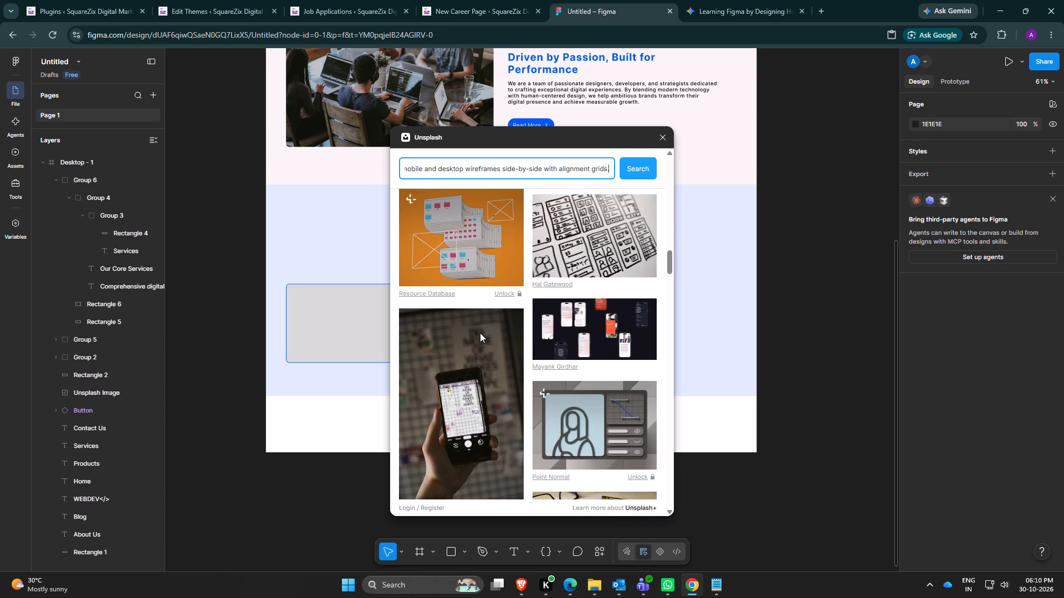
scroll(480, 333, down, 4)
scroll(485, 406, down, 5)
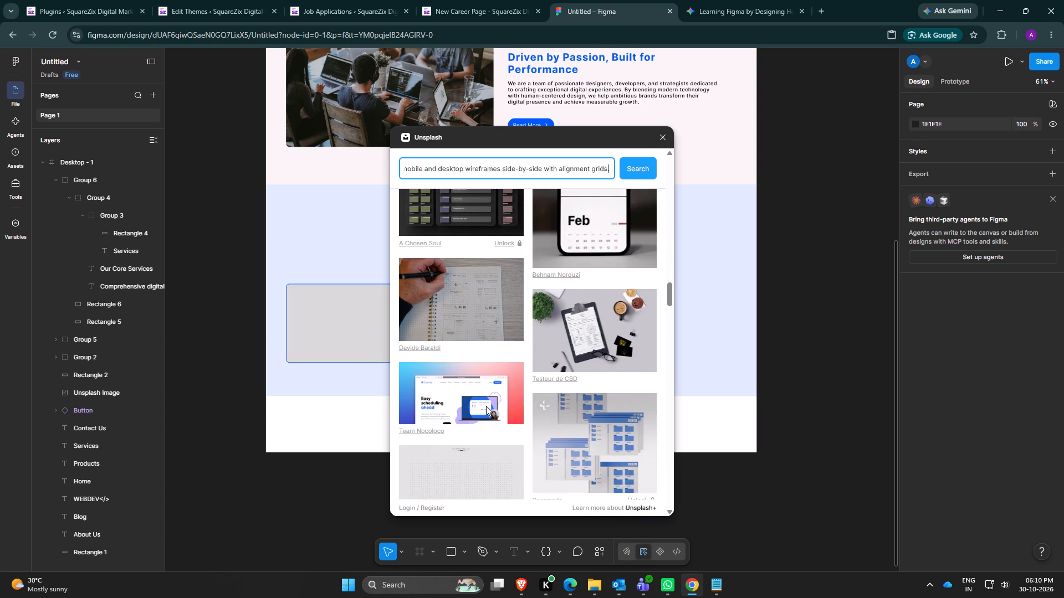
scroll(486, 406, down, 5)
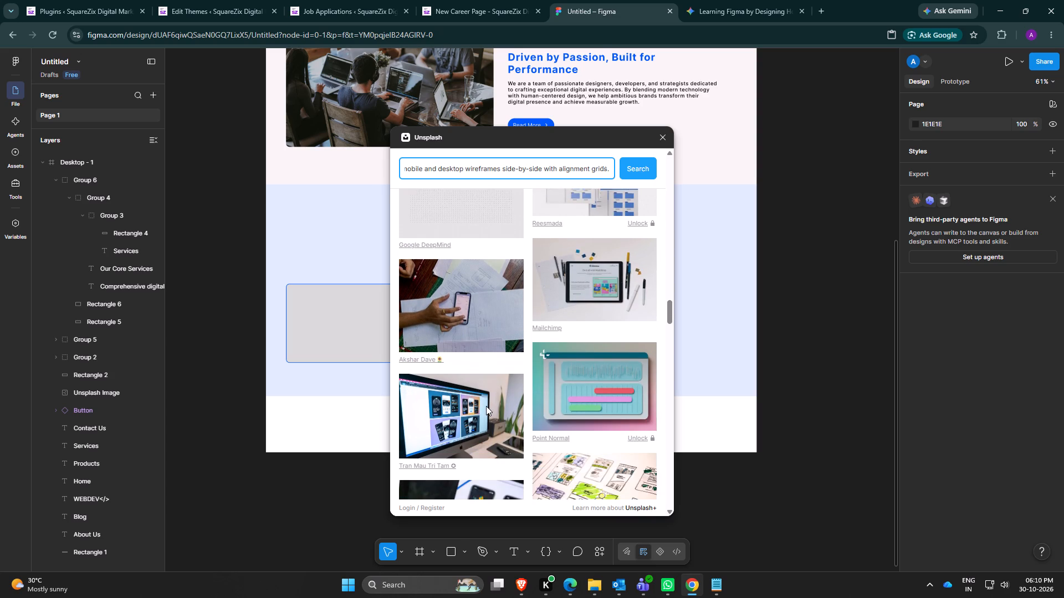
scroll(486, 406, down, 6)
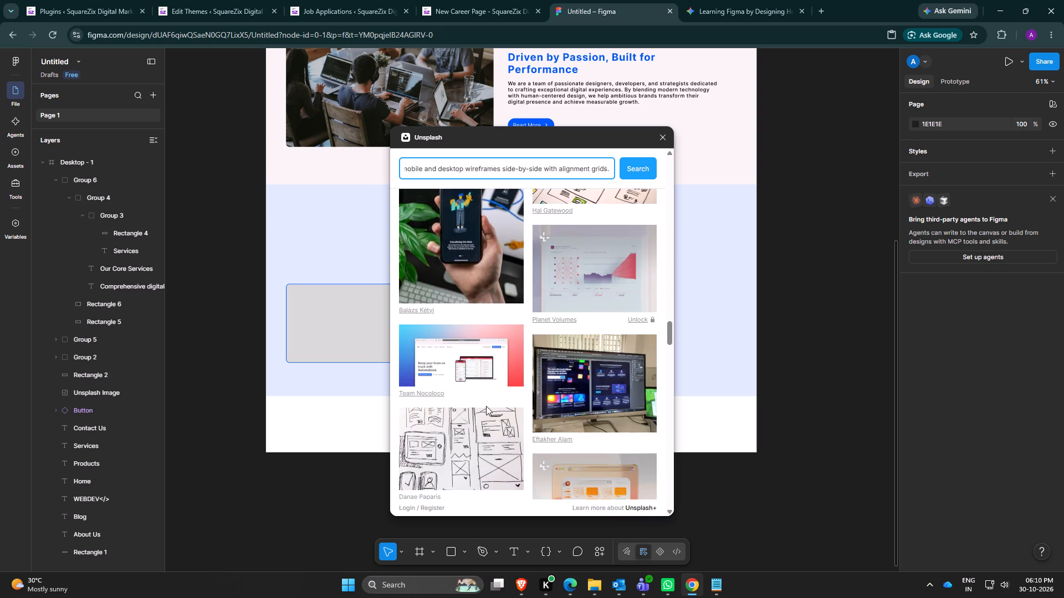
scroll(486, 406, down, 8)
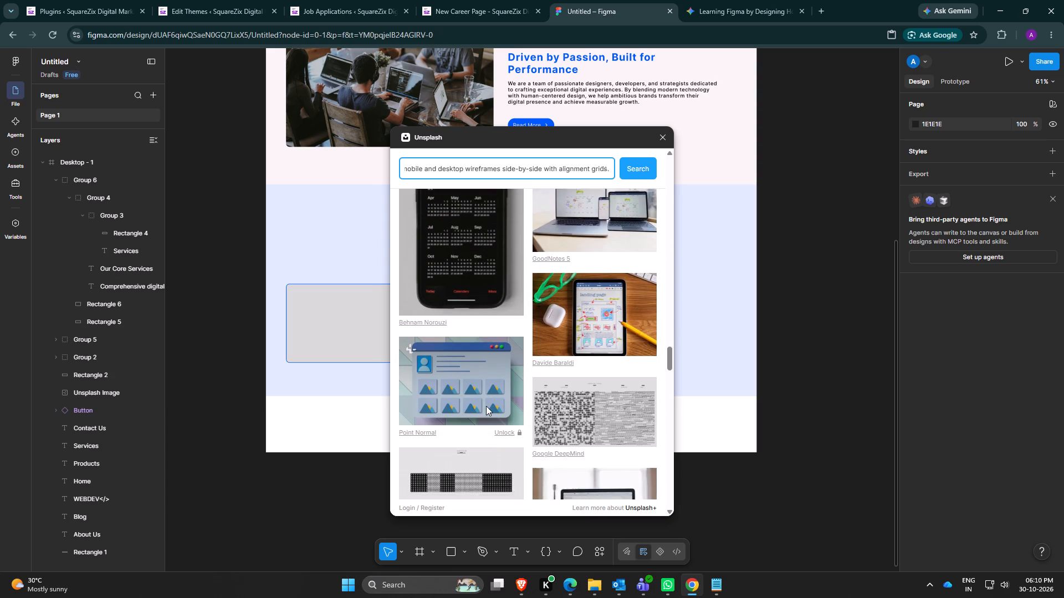
scroll(486, 406, down, 7)
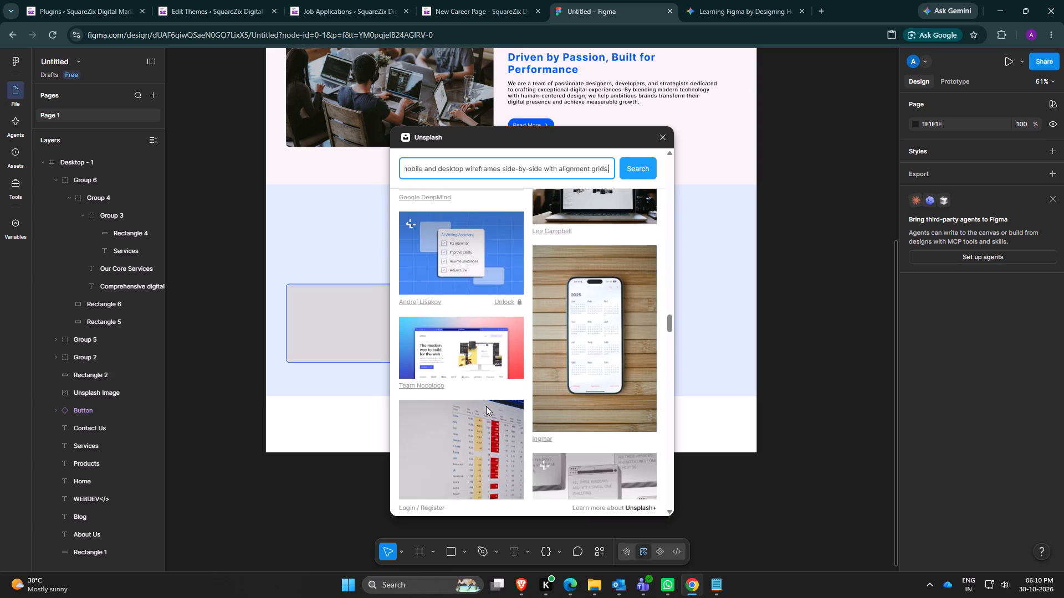
scroll(486, 406, down, 6)
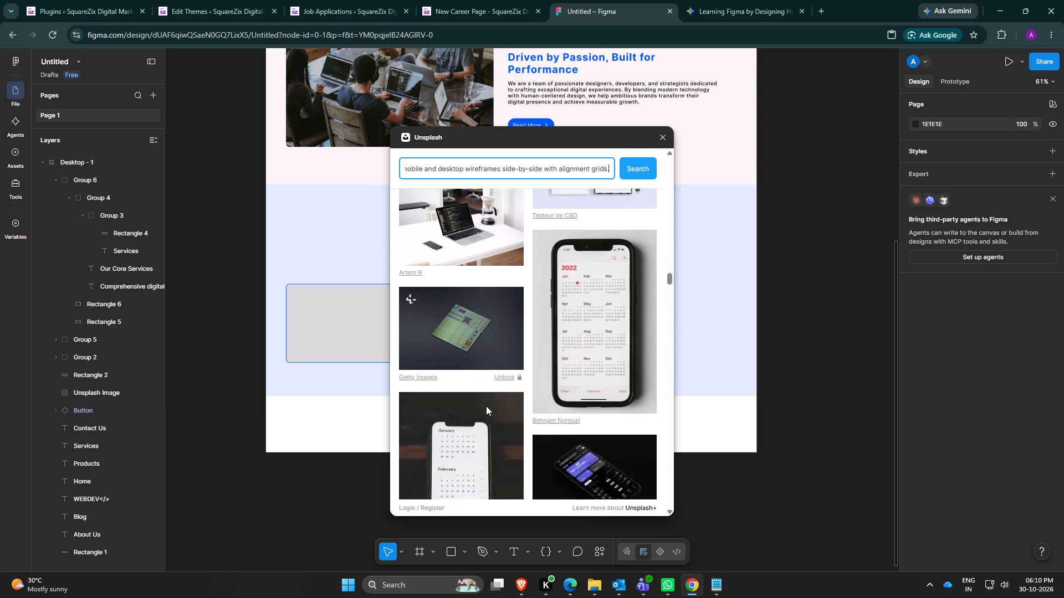
scroll(486, 406, down, 5)
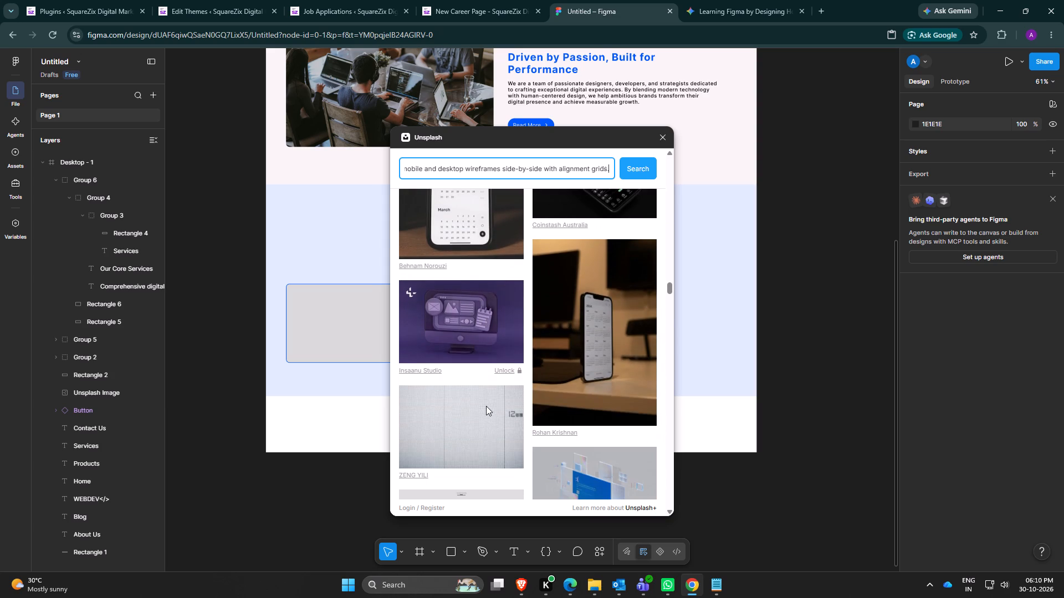
click(478, 337)
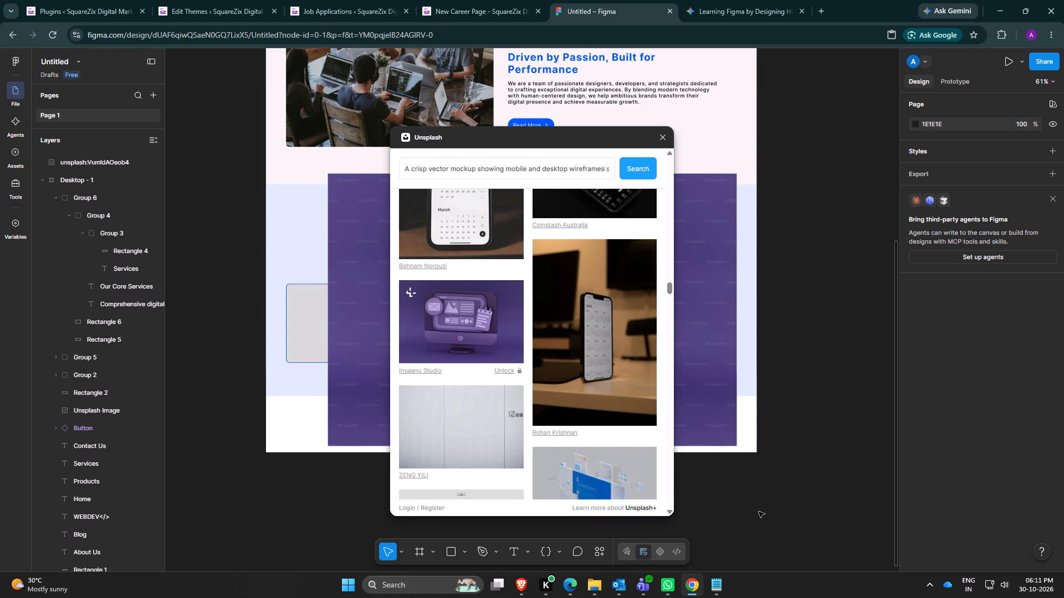
Close the Unsplash plugin and shrink the purple monitor image to about 209 × 139.
click(717, 497)
click(660, 140)
click(555, 300)
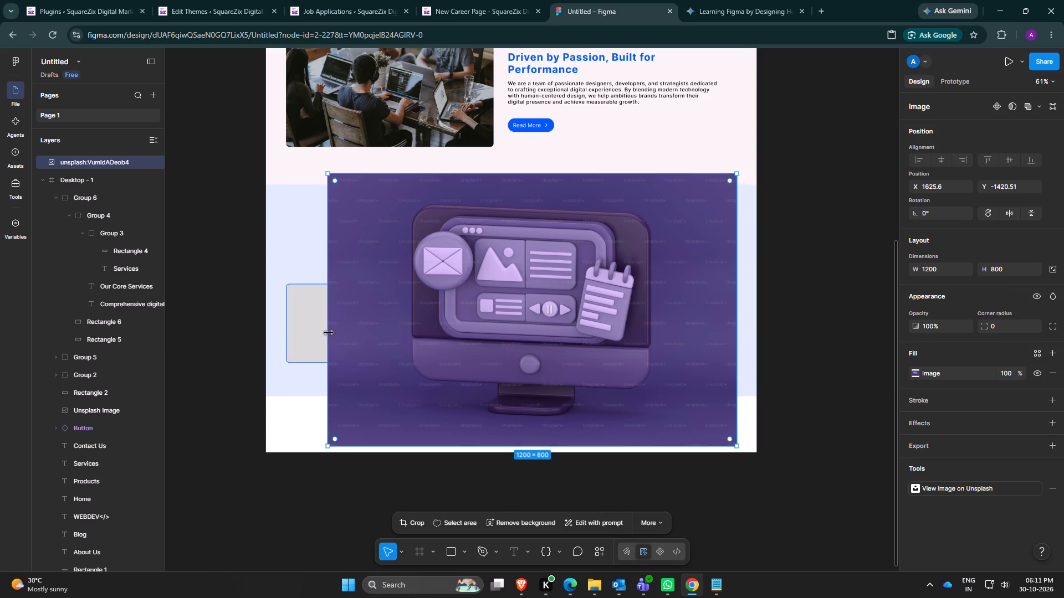
drag(329, 332, 440, 326)
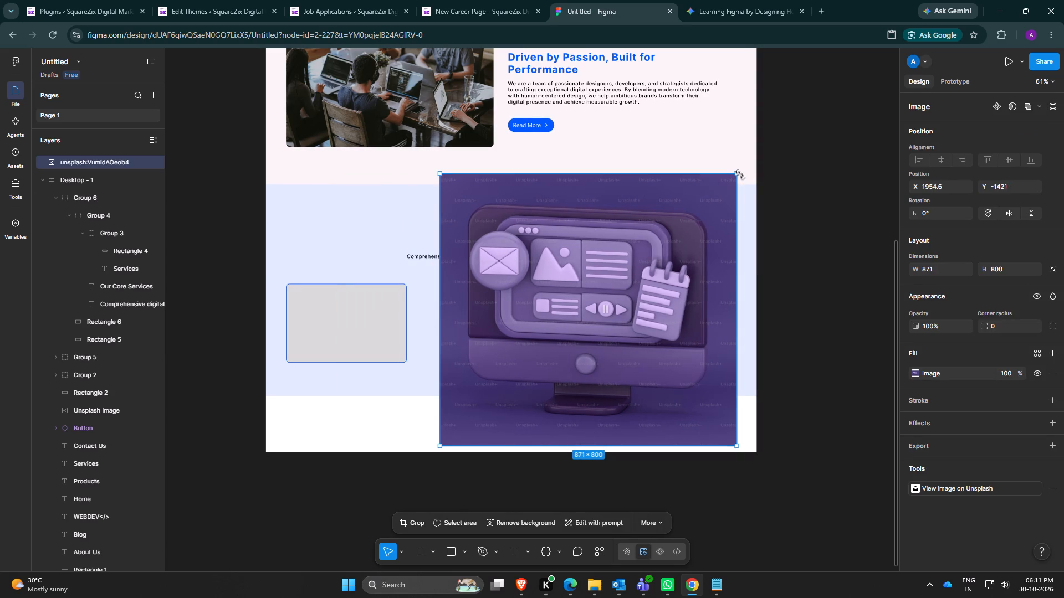
drag(739, 175, 510, 316)
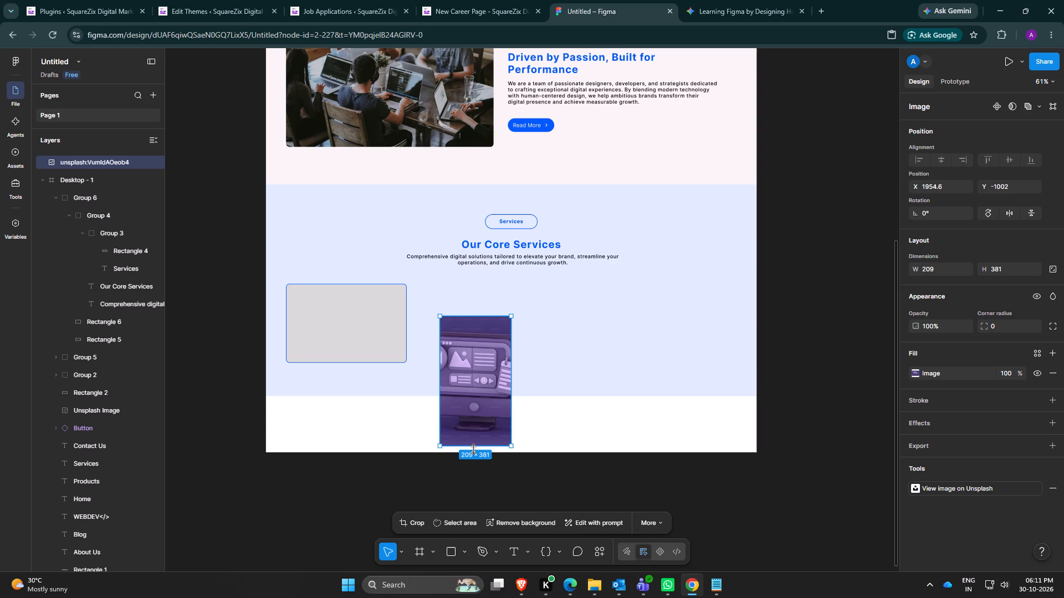
drag(473, 449, 479, 364)
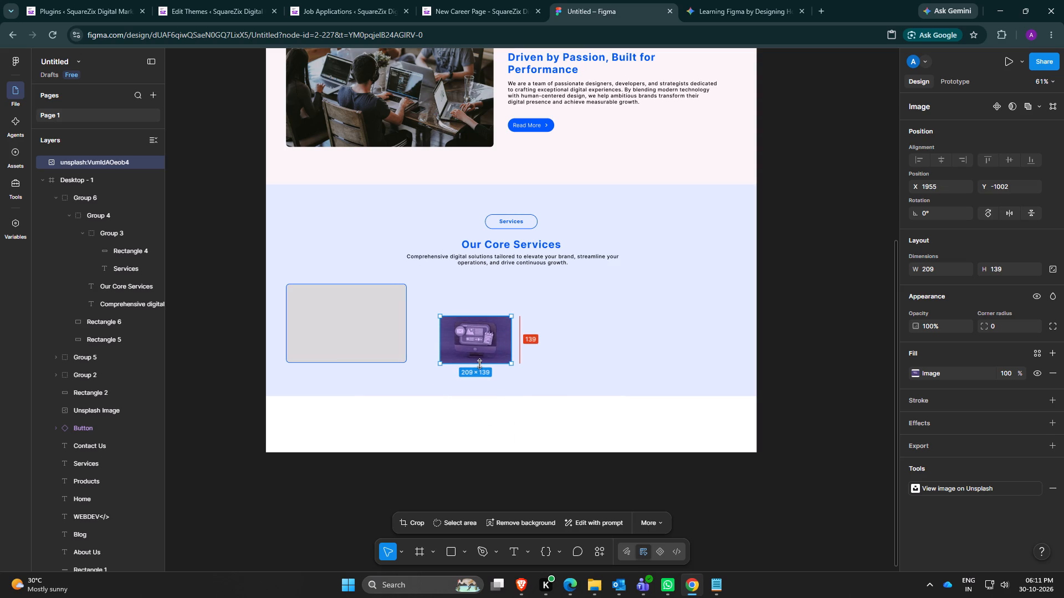
Move the monitor image into the grey service card and resize it to about 322 × 192, leaving an even margin.
drag(475, 333, 330, 317)
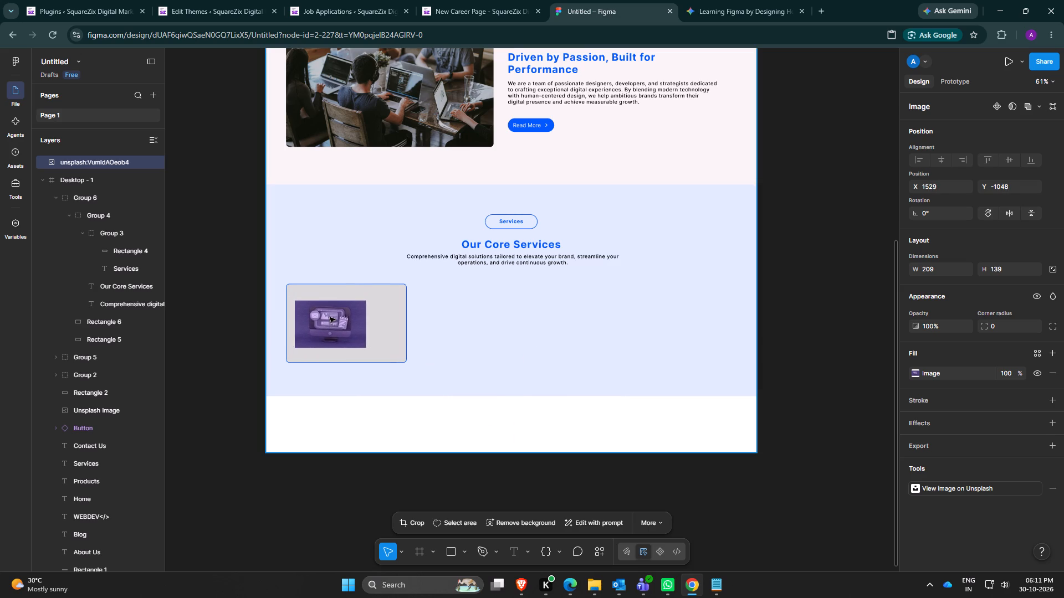
drag(330, 317, 326, 317)
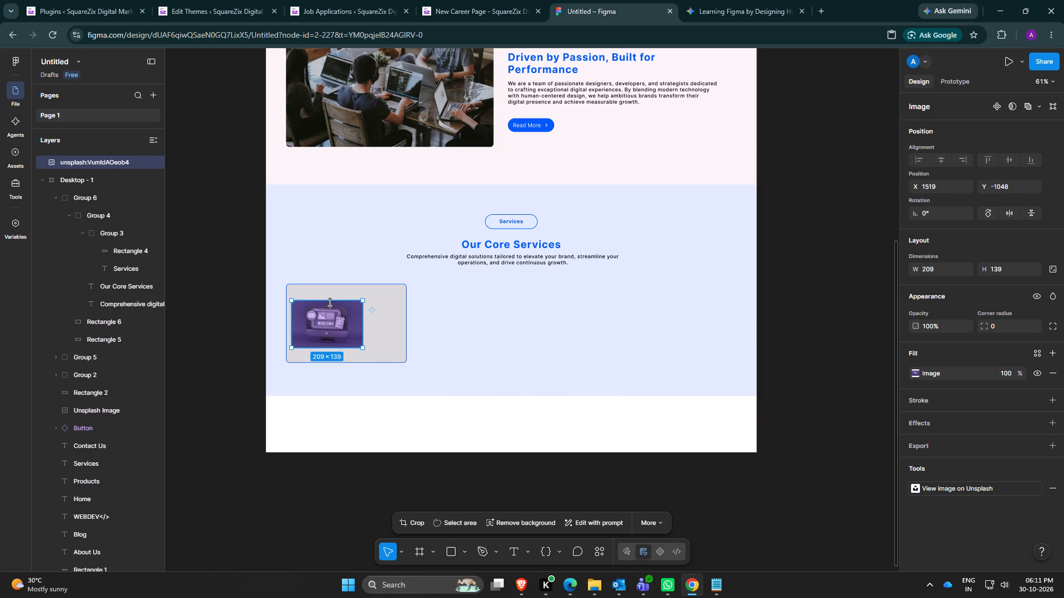
drag(330, 303, 328, 292)
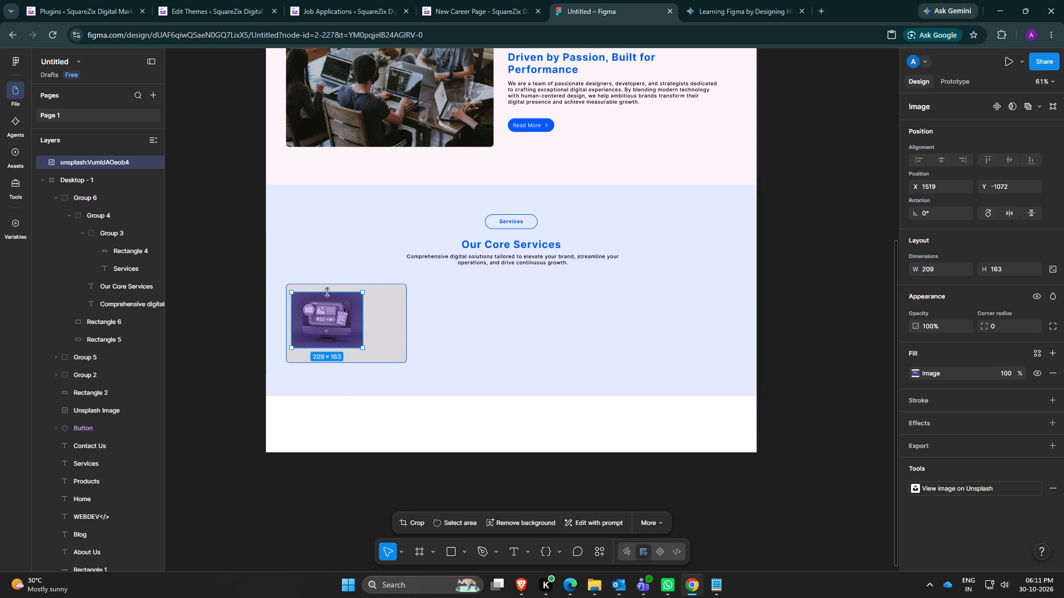
drag(328, 292, 326, 291)
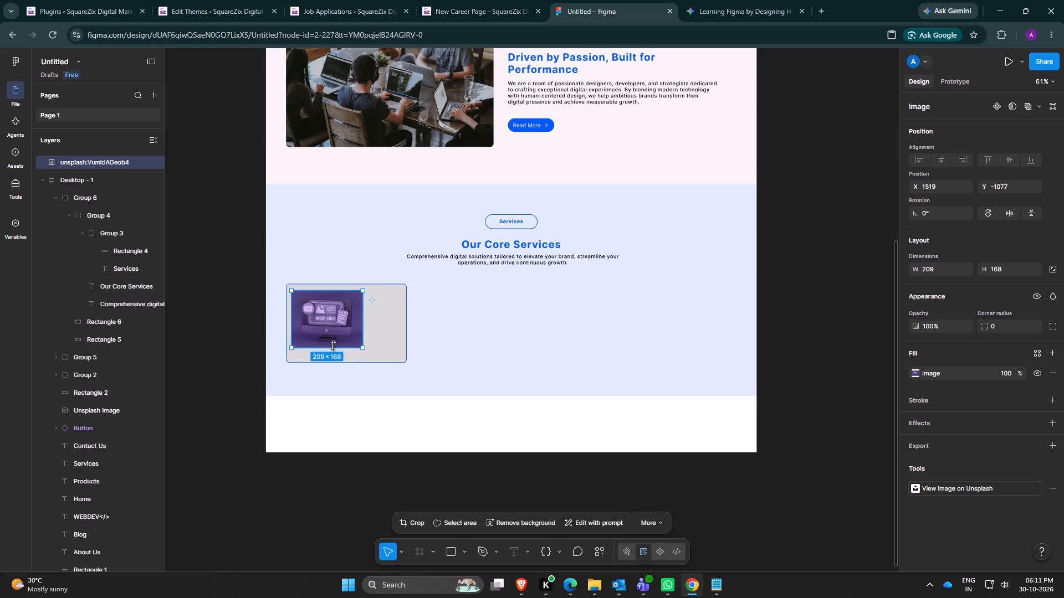
drag(332, 349, 330, 355)
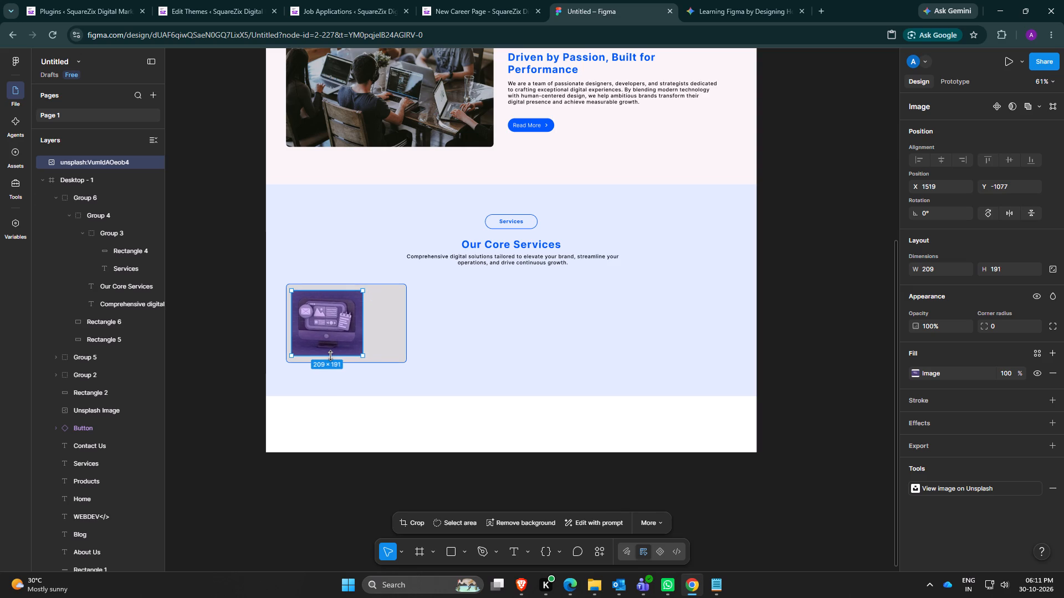
drag(330, 355, 330, 356)
drag(365, 325, 370, 325)
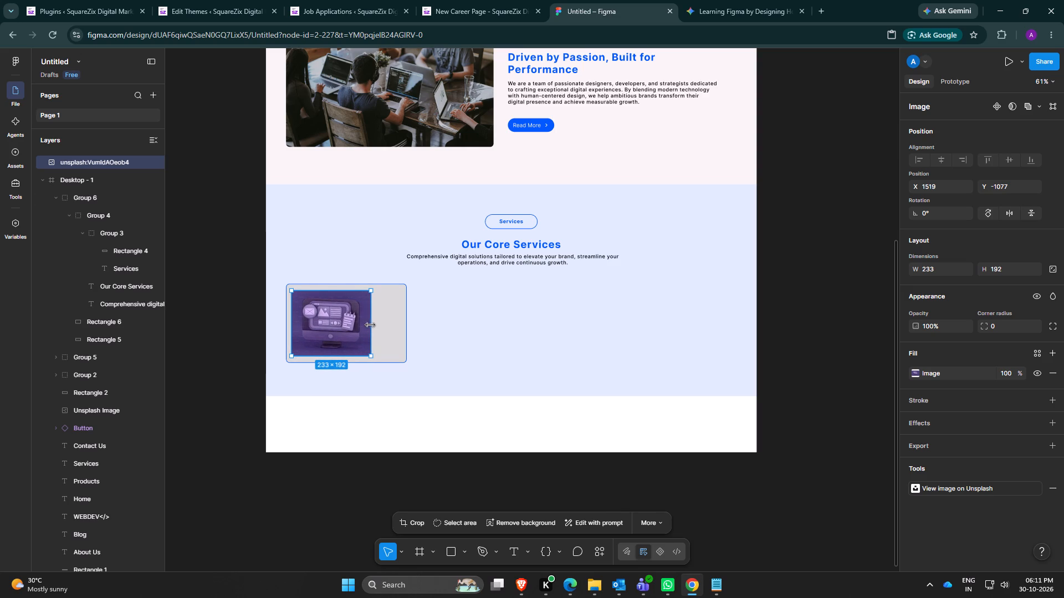
drag(370, 325, 402, 322)
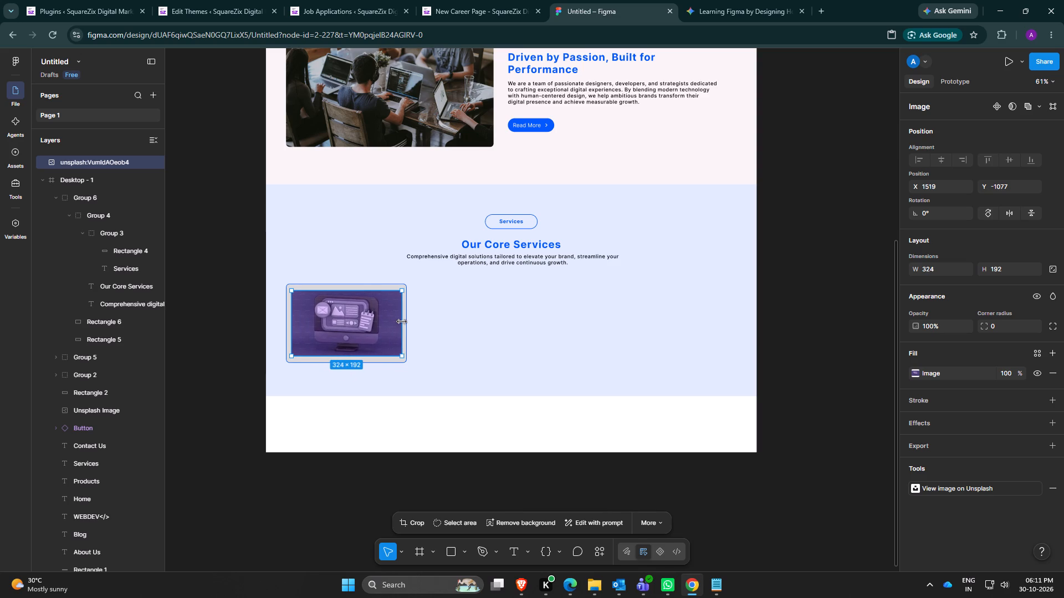
drag(402, 322, 401, 322)
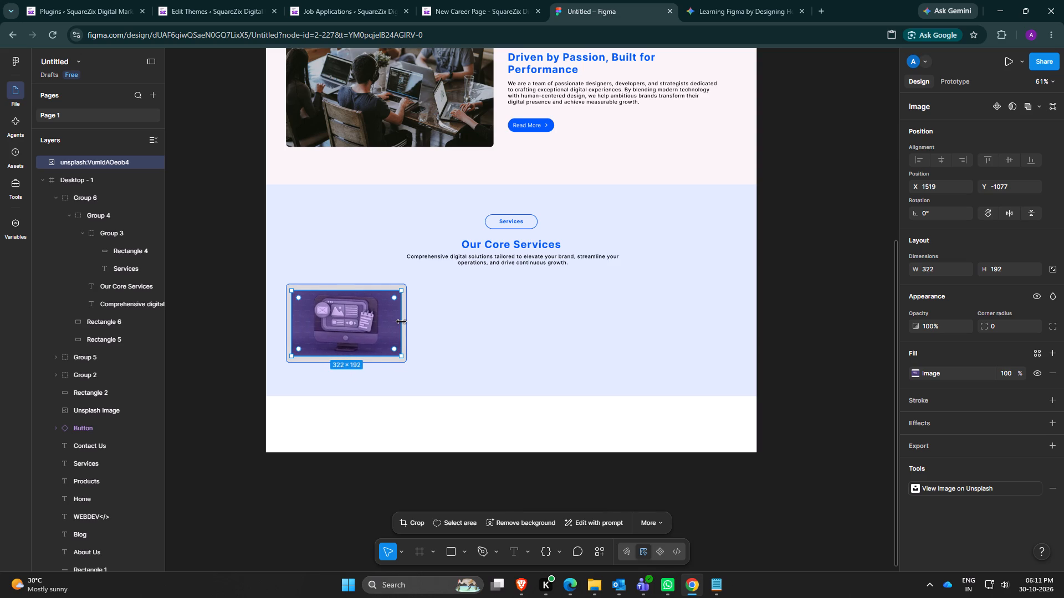
Round the monitor image's corners with a radius of 10, leaving it without a stroke.
click(315, 318)
scroll(315, 318, down, 2)
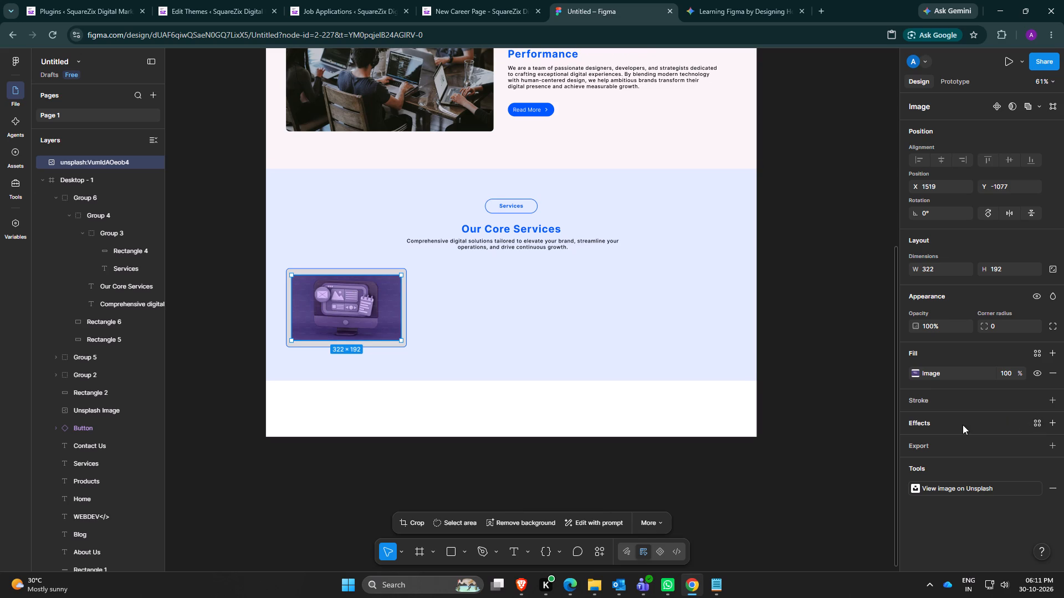
click(952, 395)
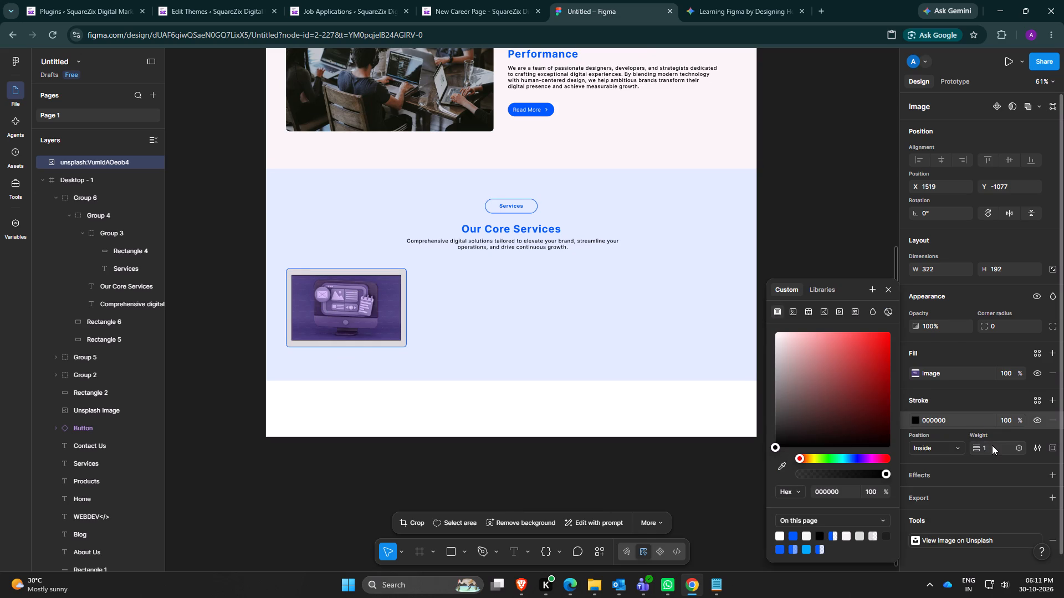
click(1055, 418)
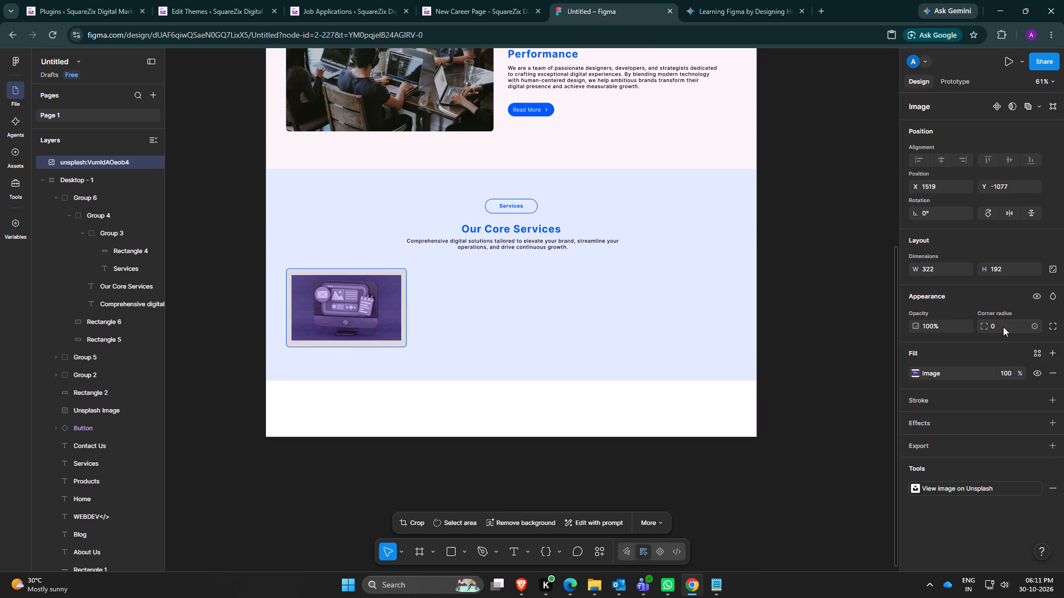
click(1003, 327)
key(BackSpace)
text(10)
key(Return)
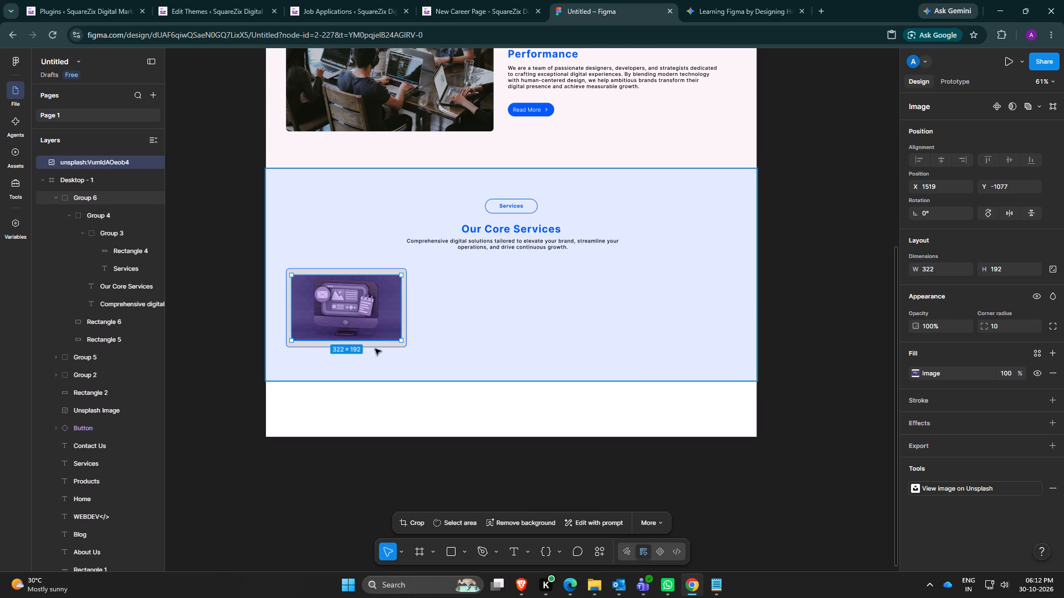
Copy the fill hex code F8F5F5 from the background rectangle of the section above Services.
scroll(375, 349, up, 2)
click(402, 166)
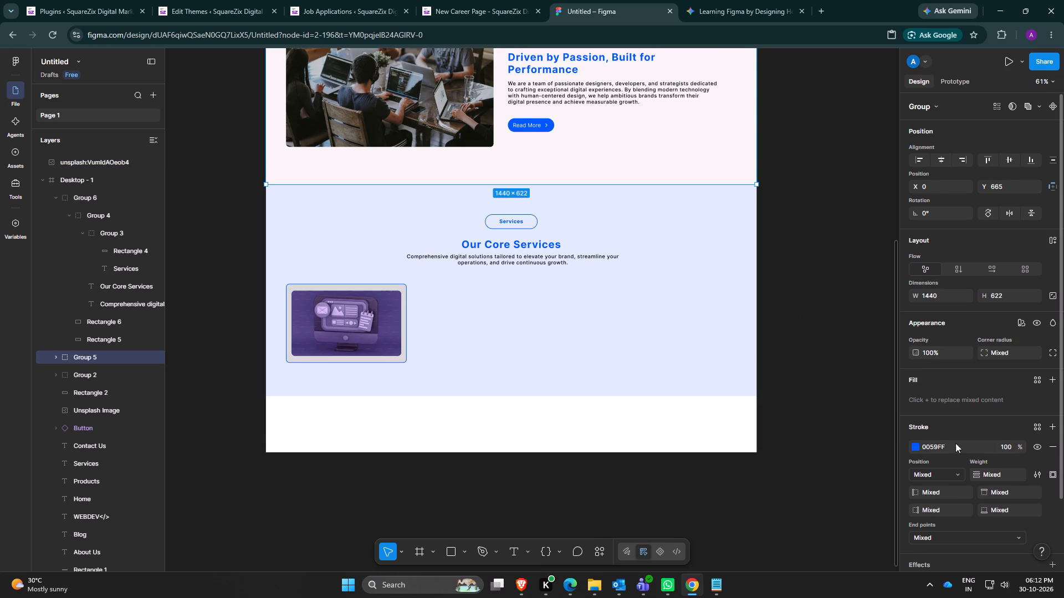
scroll(960, 471, up, 3)
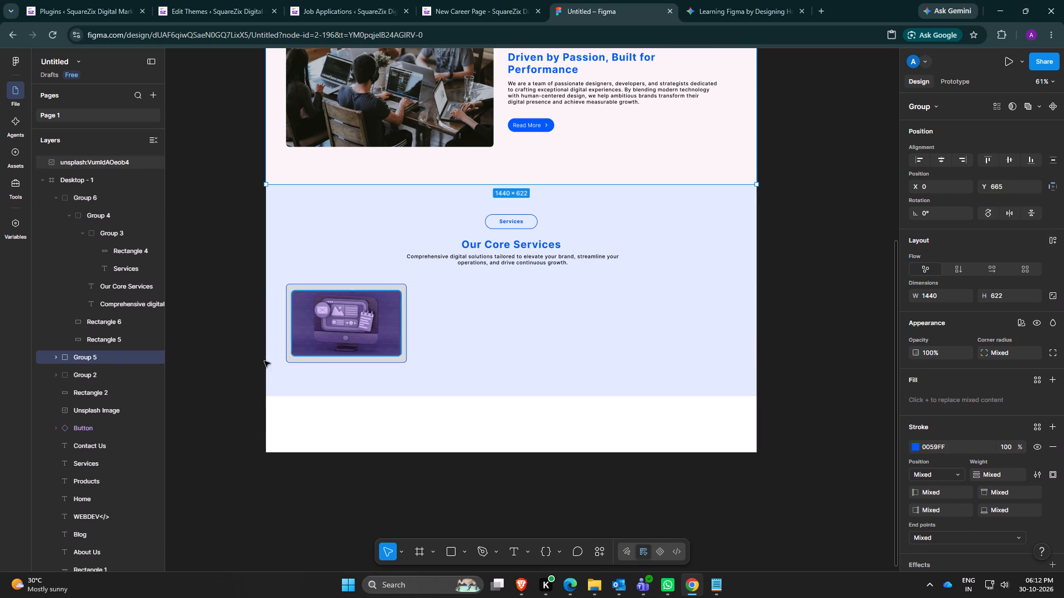
click(57, 358)
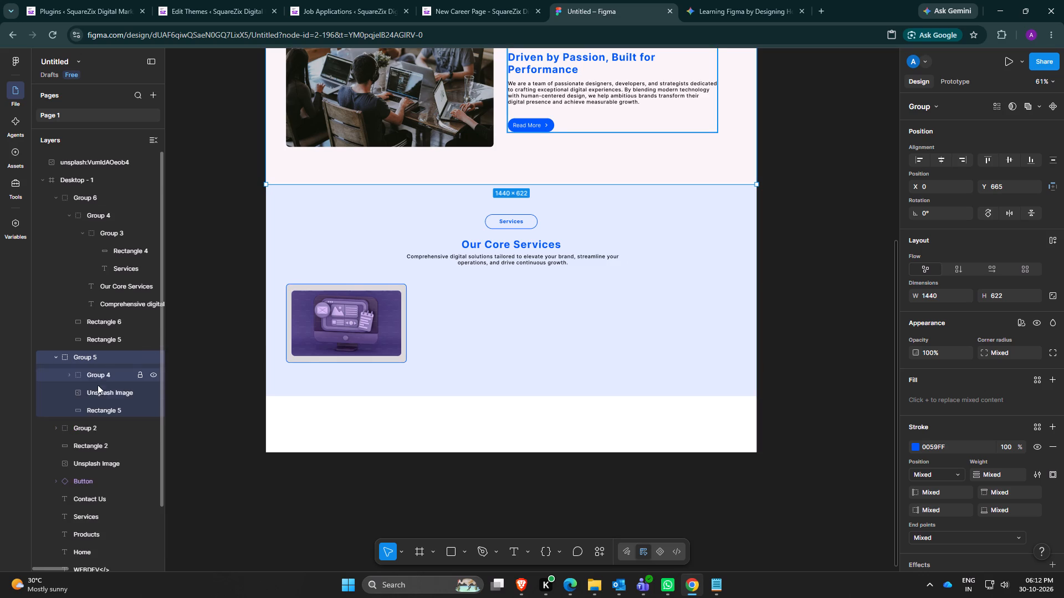
click(100, 416)
click(916, 375)
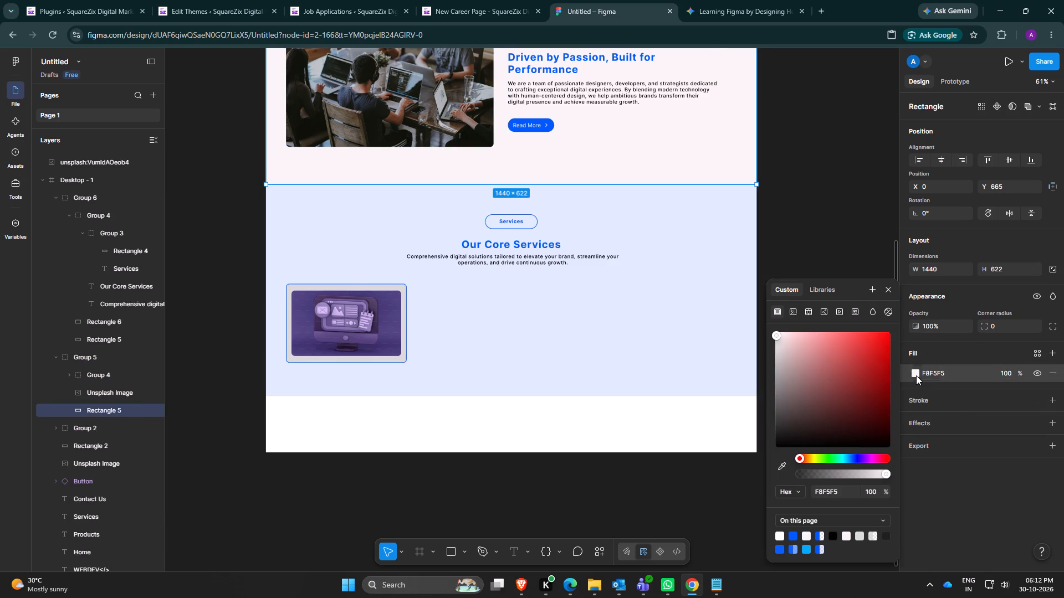
click(842, 494)
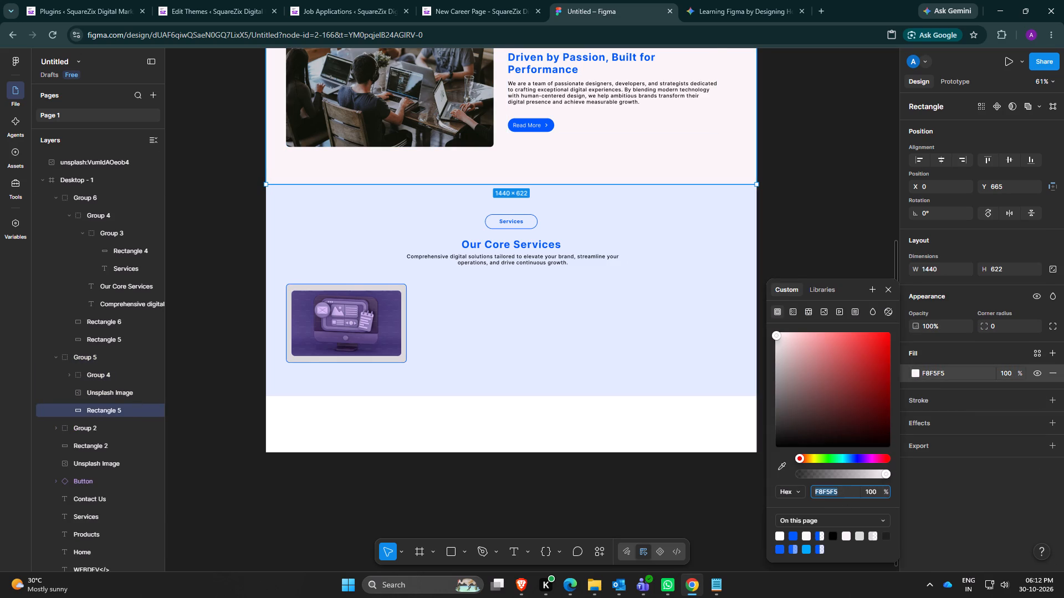
key(ctrl+c)
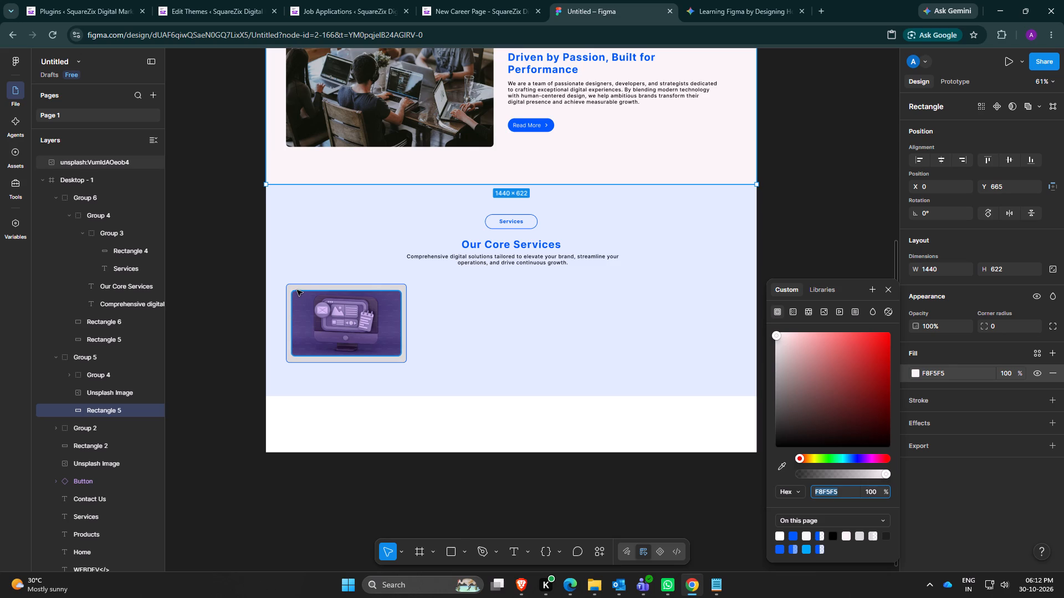
Set the fill of the service card behind the monitor image, Rectangle 6, to the copied colour F8F5F5.
click(299, 289)
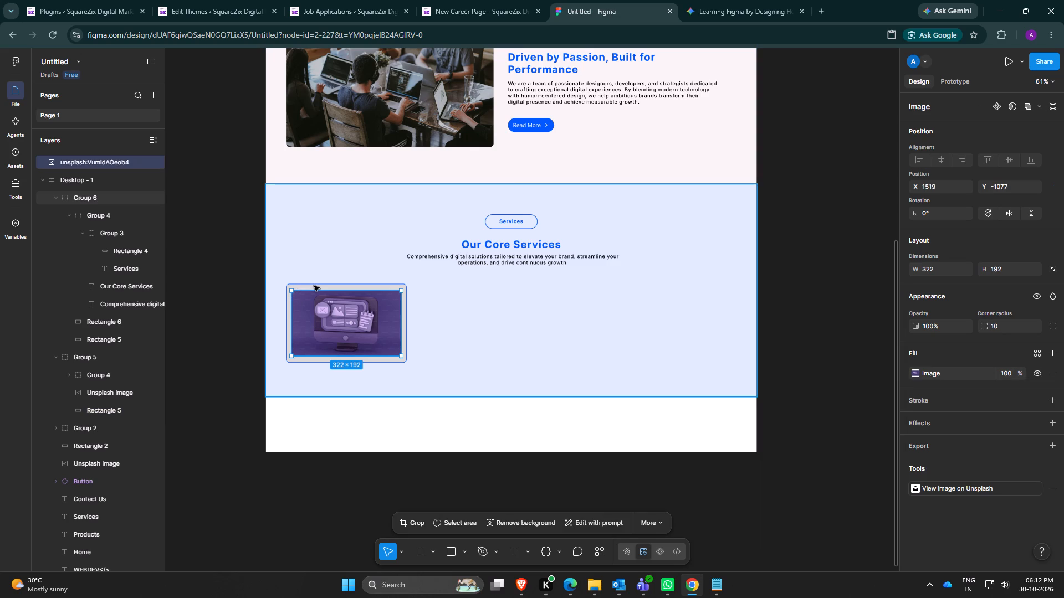
click(314, 286)
click(314, 286)
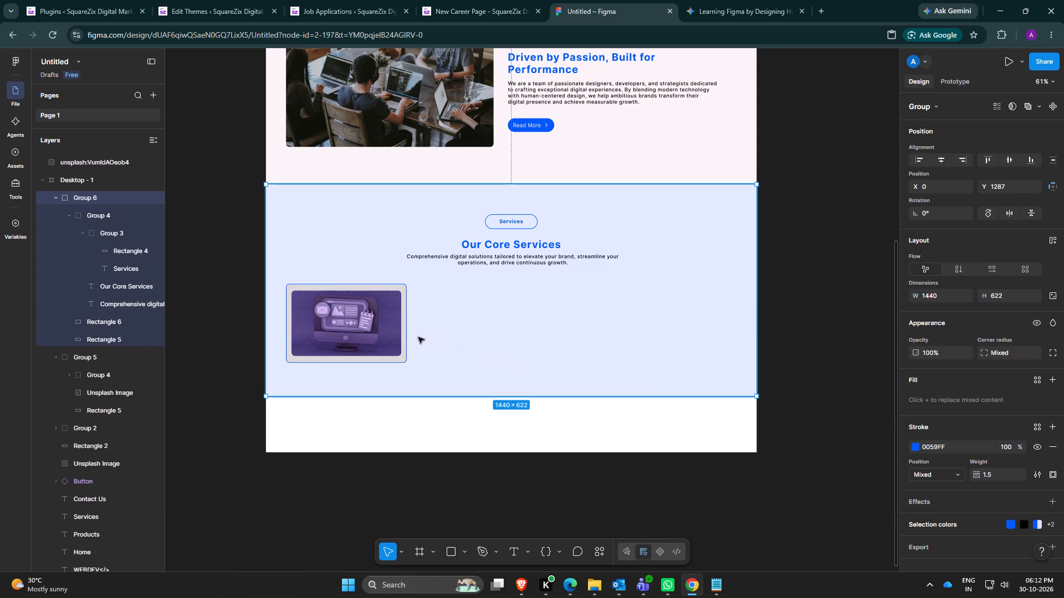
click(379, 353)
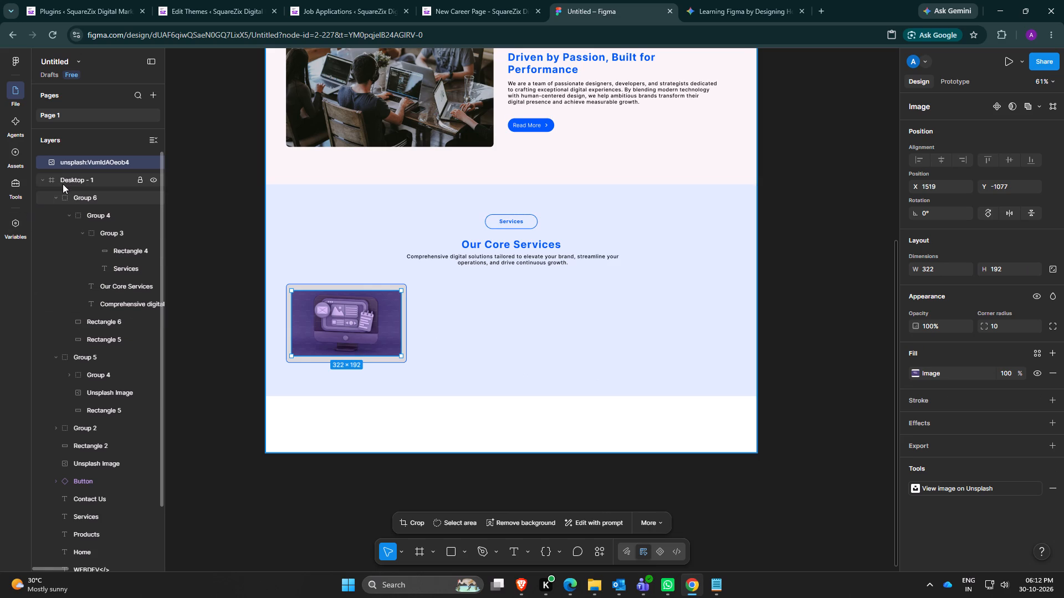
scroll(63, 184, up, 5)
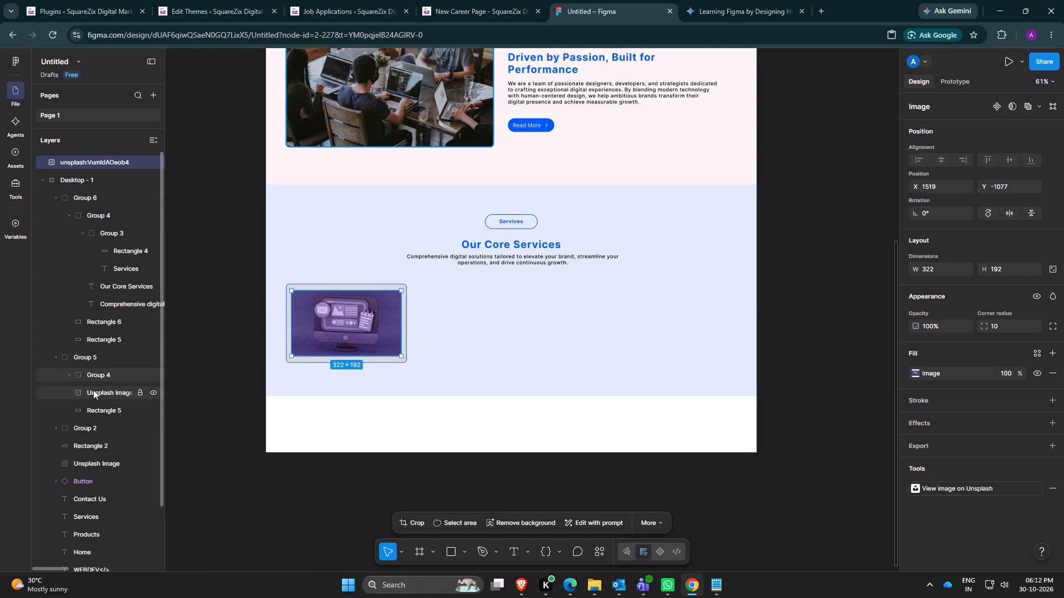
click(97, 410)
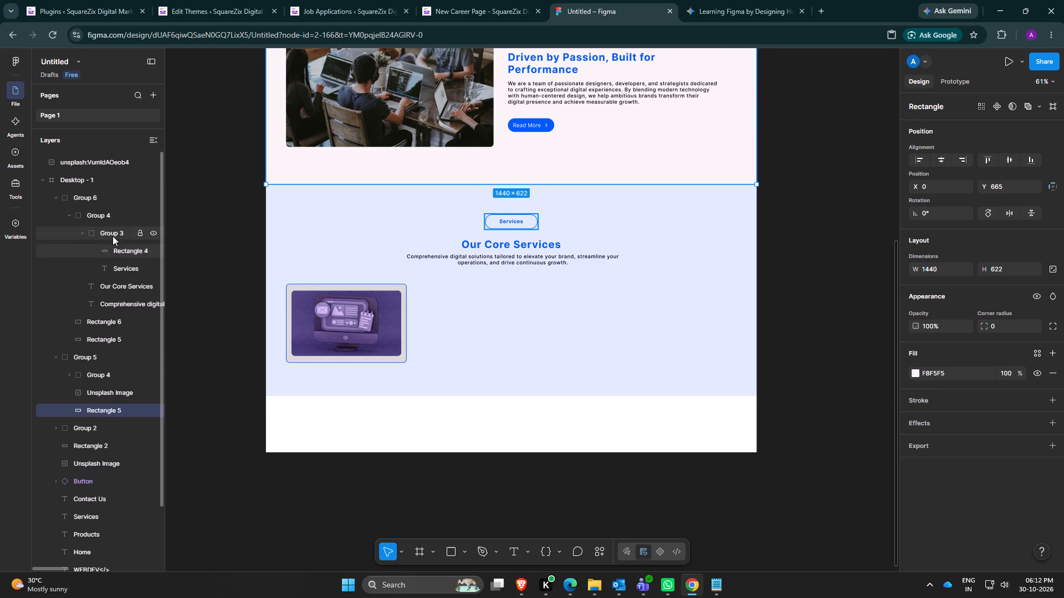
click(101, 342)
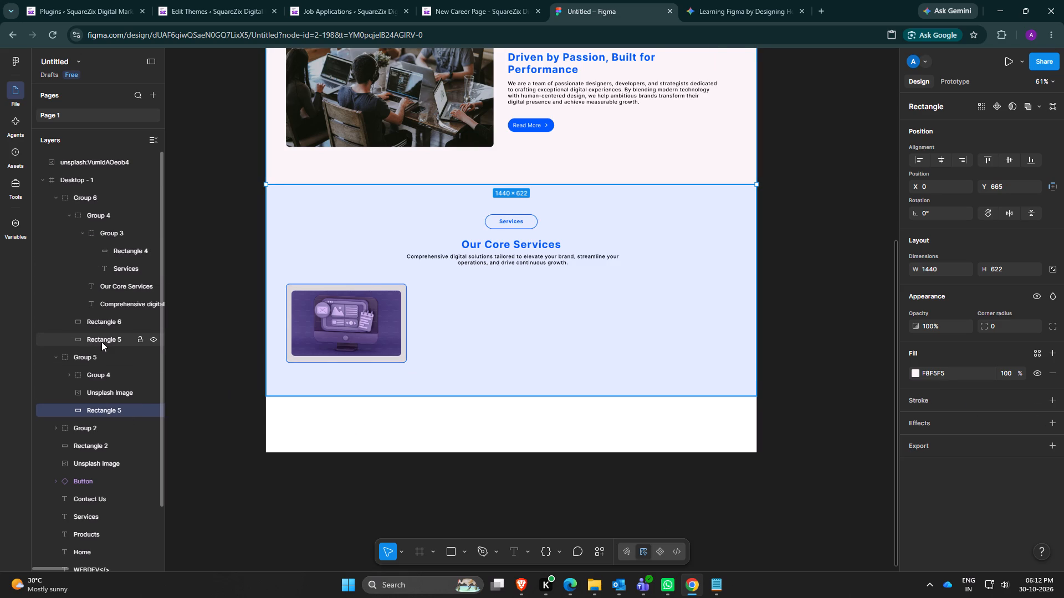
click(109, 318)
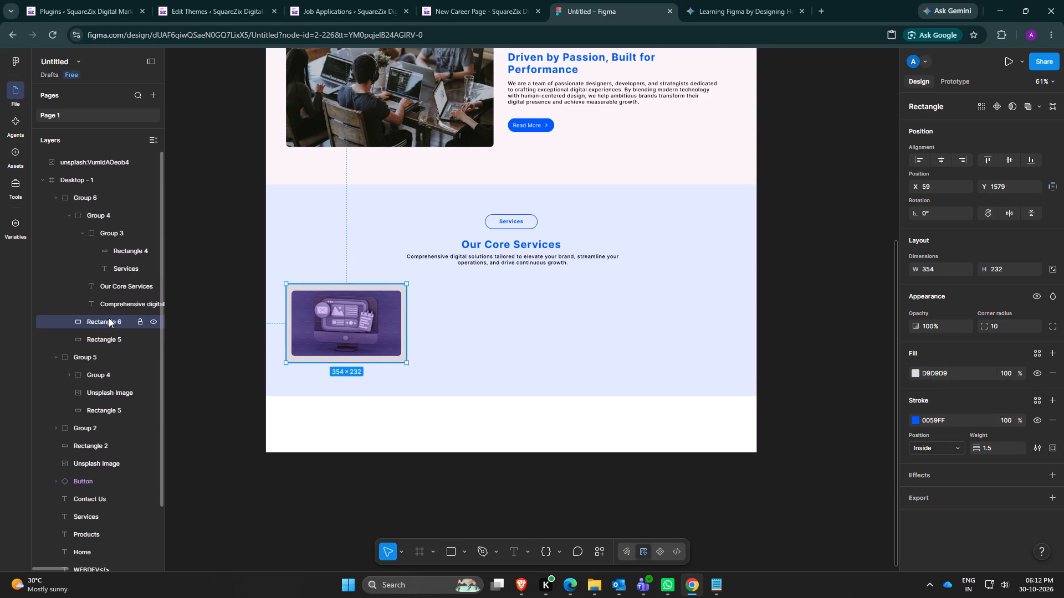
click(918, 374)
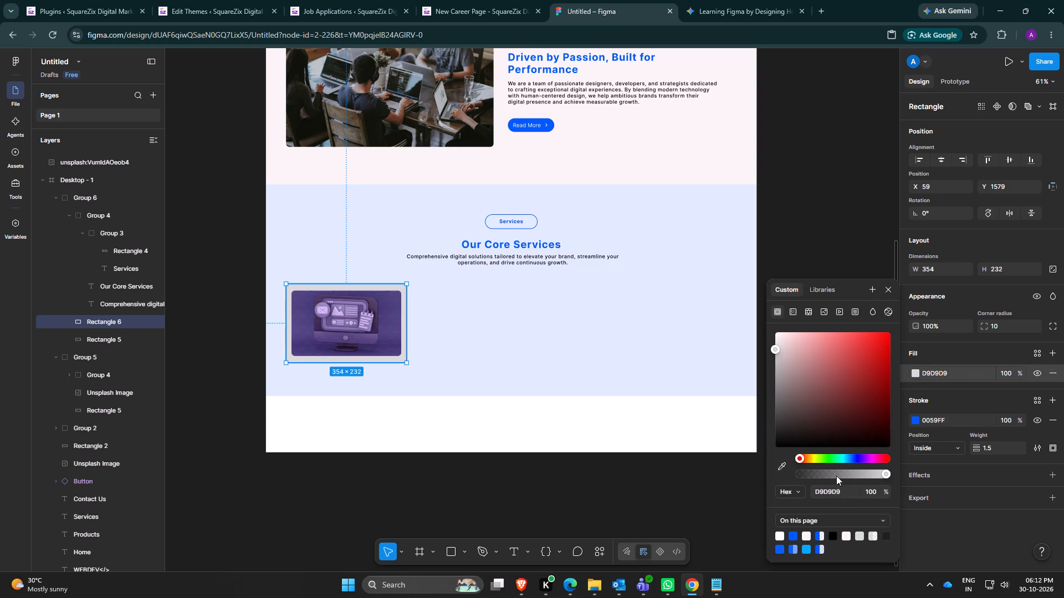
click(840, 489)
key(ctrl+v)
key(Return)
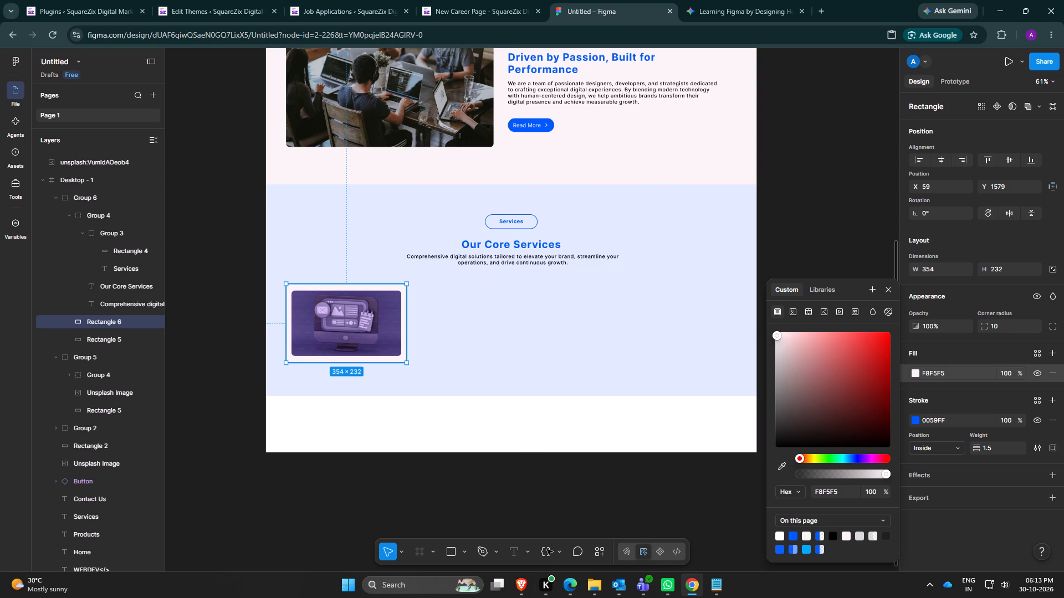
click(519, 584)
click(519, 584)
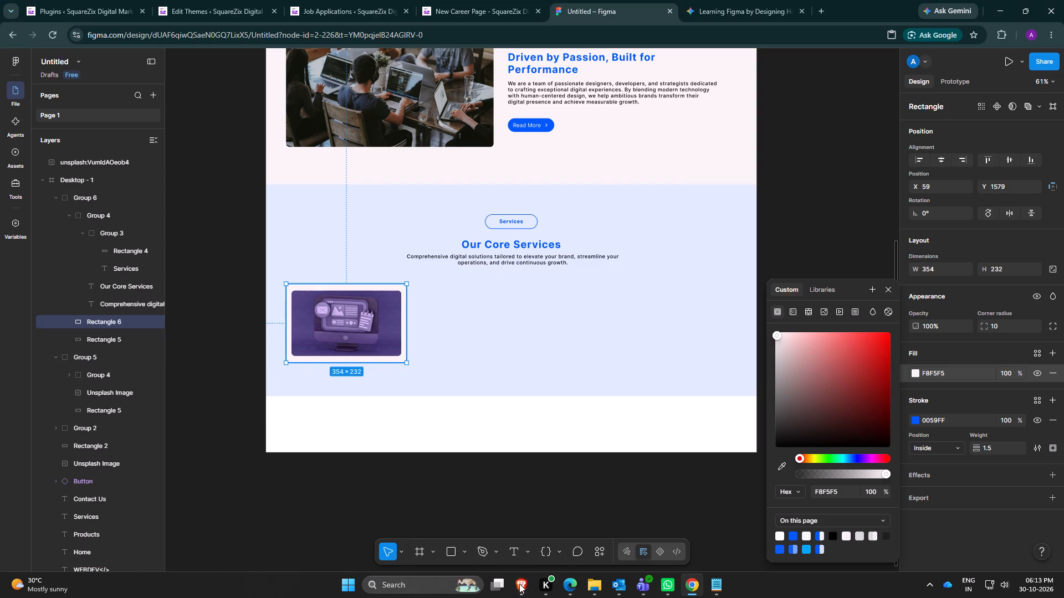